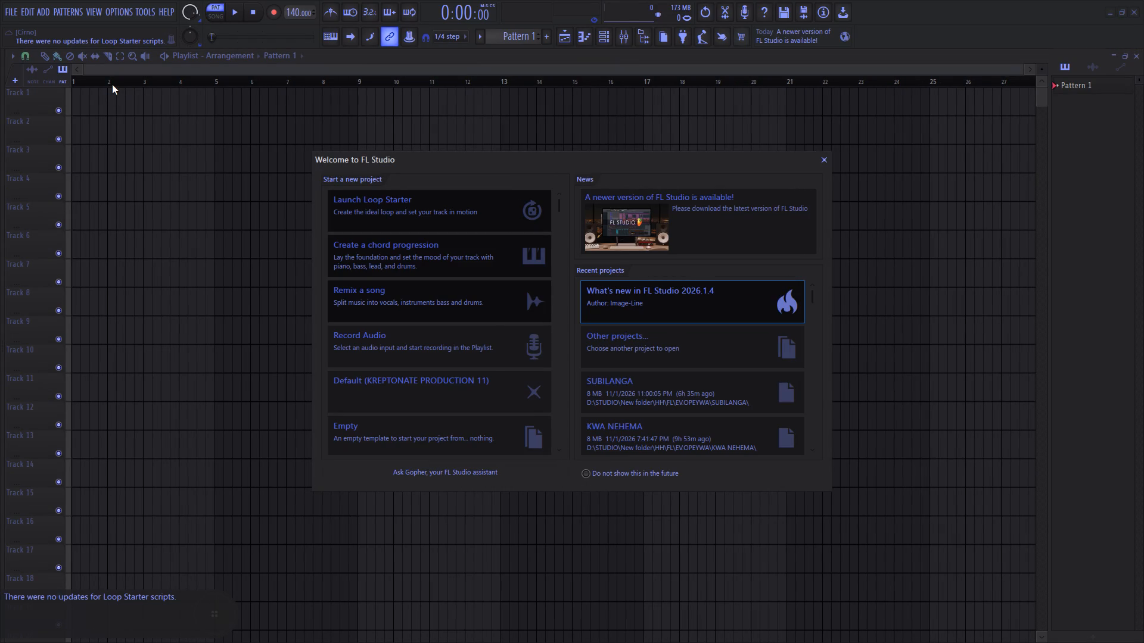
Open the recent project SUBILANGA from the welcome window.
{"action": "left_click", "coordinate": [717, 407]}
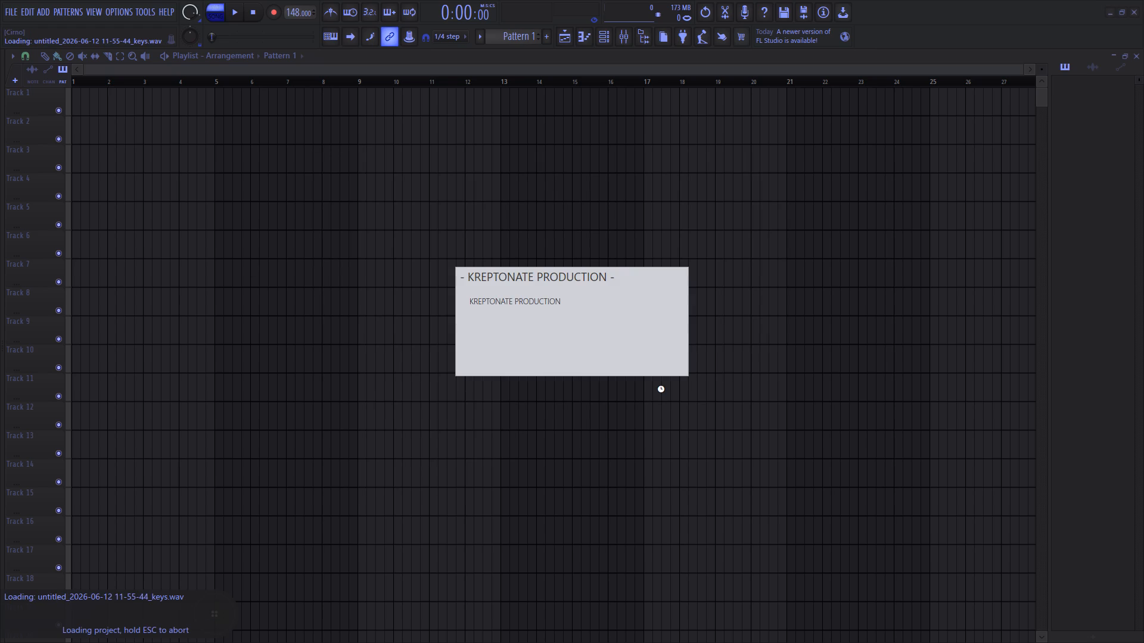
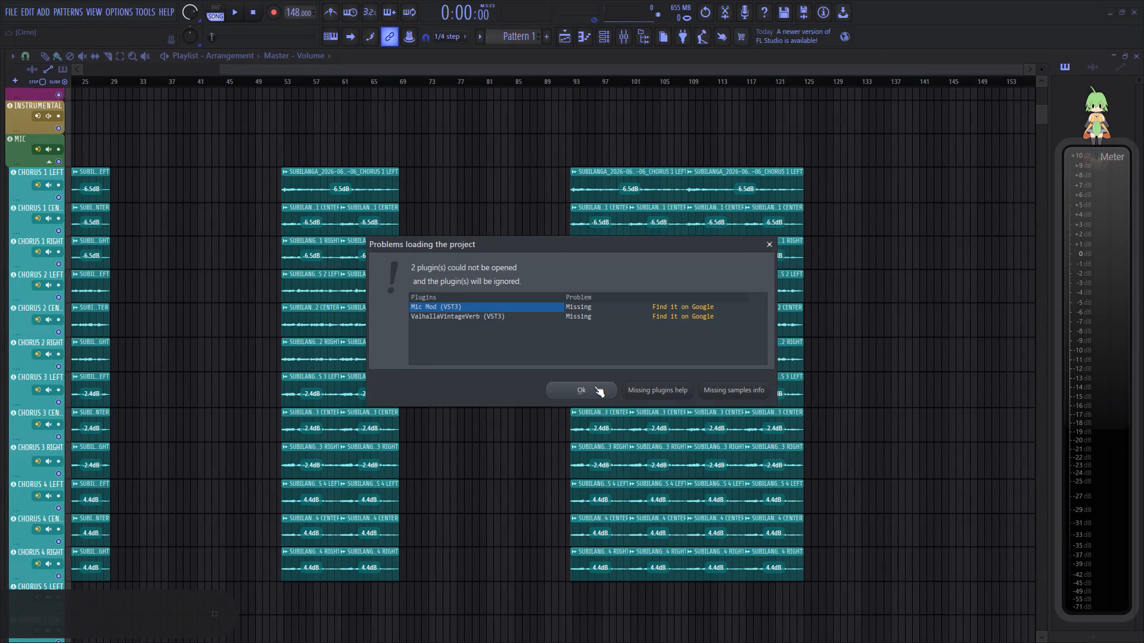
Dismiss the report about plugins that could not be opened with the project.
{"action": "left_click", "coordinate": [594, 386]}
Play the song from the beginning and look over the chorus and verse vocal tracks in the playlist.
{"action": "key", "text": "space"}
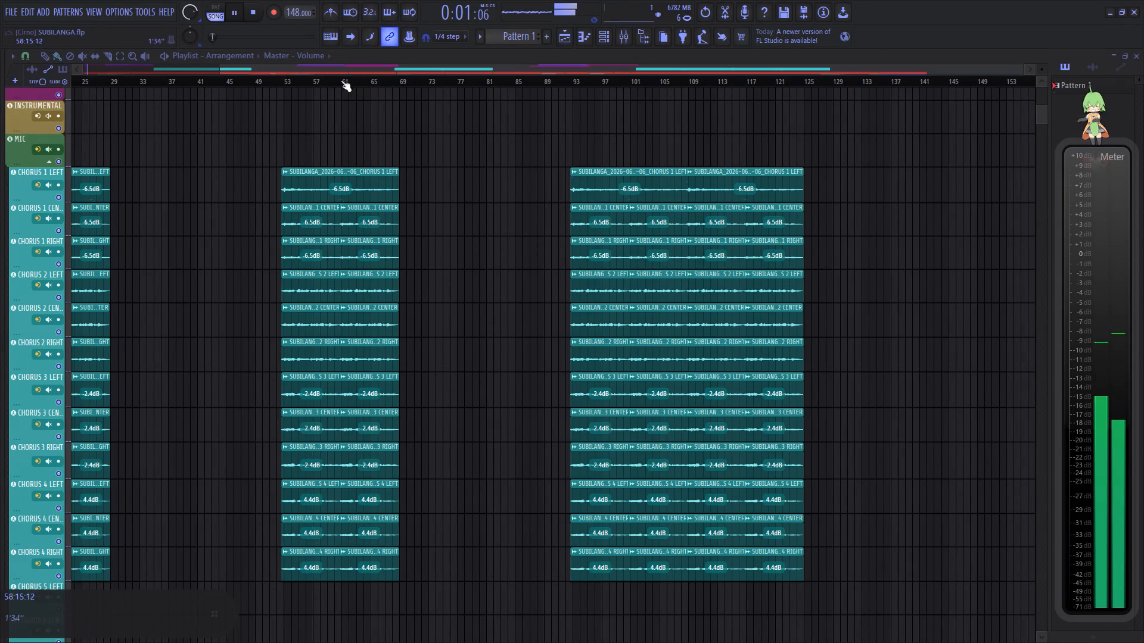
{"action": "left_click_drag", "start_coordinate": [533, 74], "coordinate": [358, 71]}
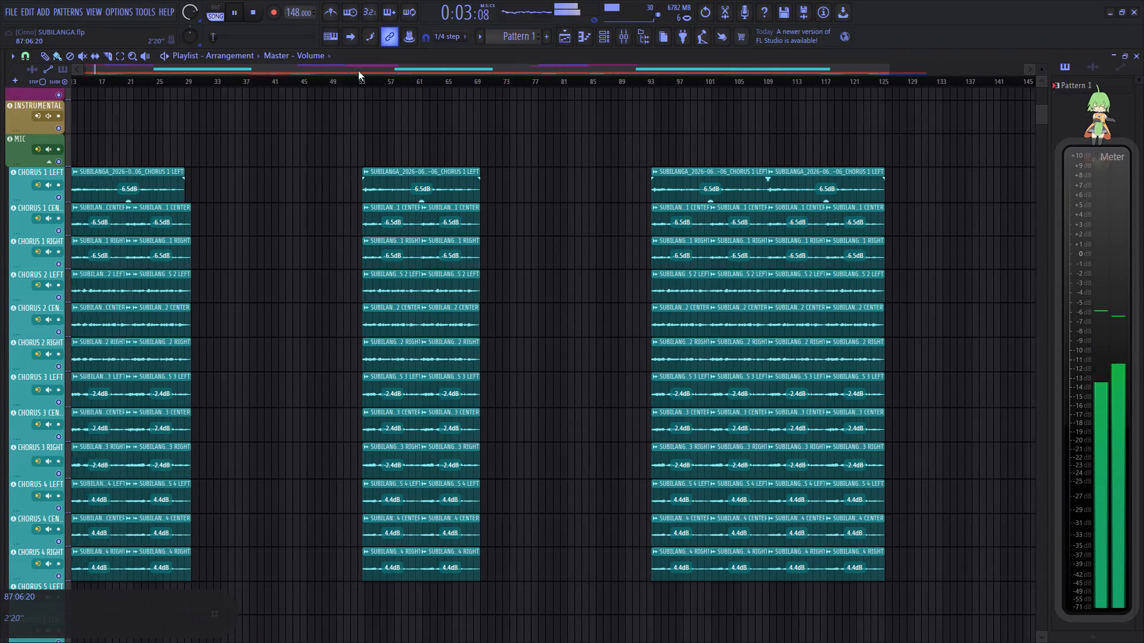
{"action": "left_click_drag", "start_coordinate": [358, 71], "coordinate": [187, 64]}
{"action": "scroll", "coordinate": [141, 302], "scroll_direction": "down", "scroll_amount": 8}
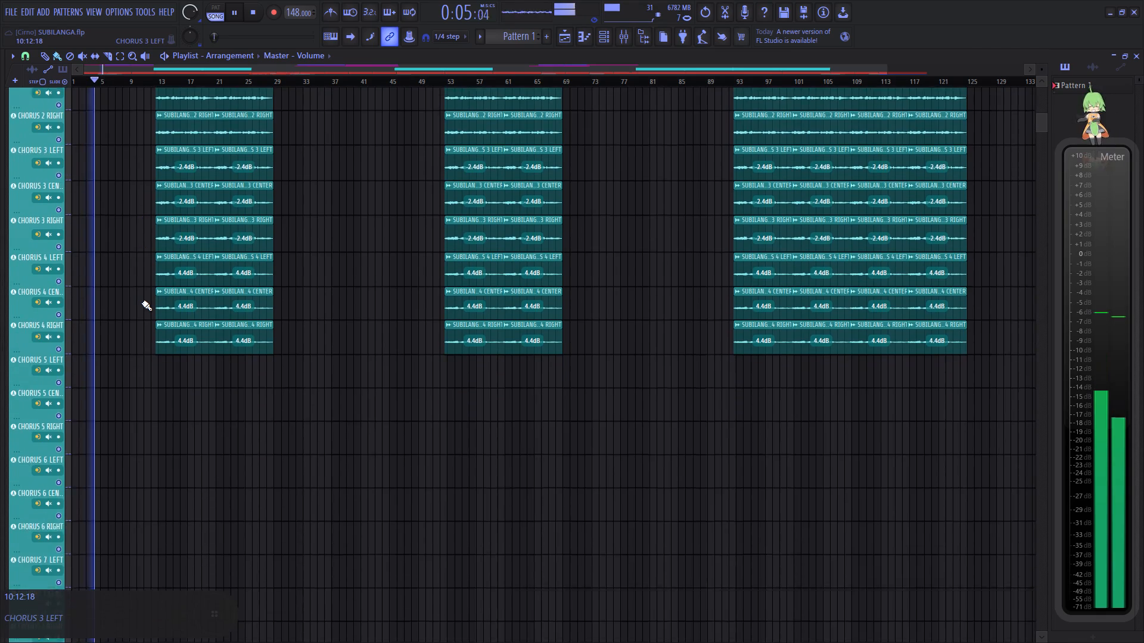
{"action": "scroll", "coordinate": [142, 302], "scroll_direction": "down", "scroll_amount": 3}
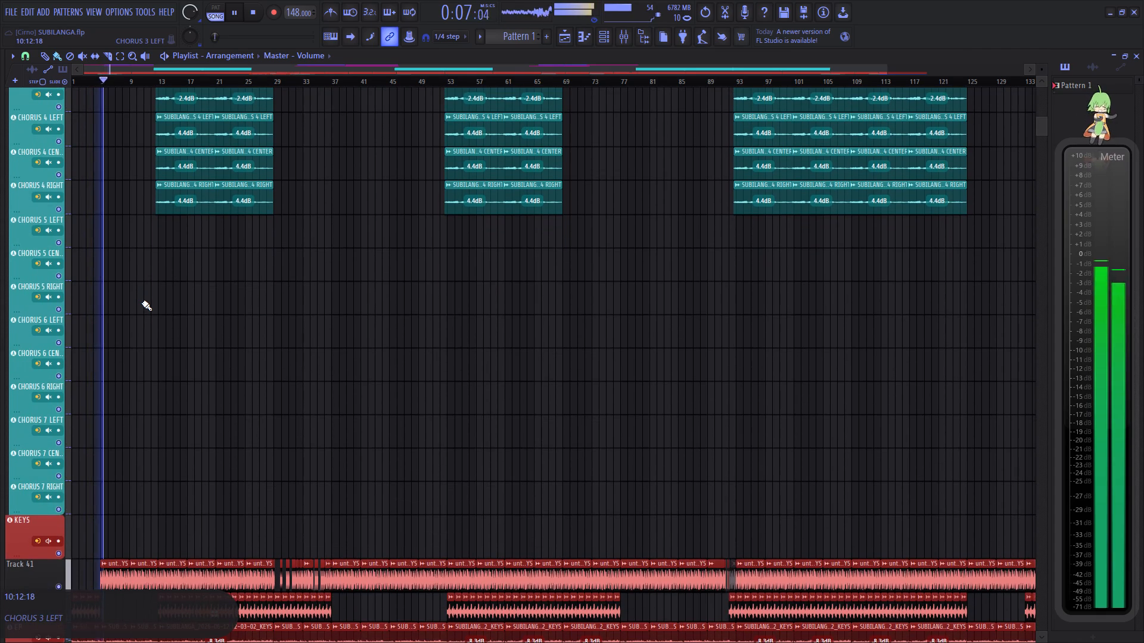
{"action": "scroll", "coordinate": [142, 302], "scroll_direction": "up", "scroll_amount": 17}
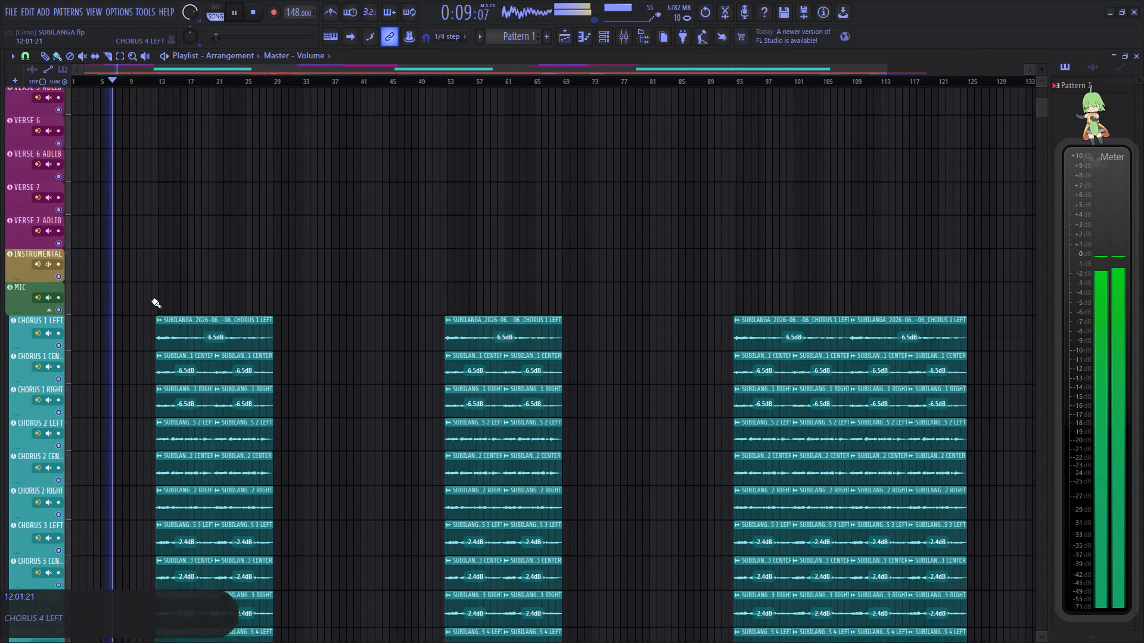
{"action": "scroll", "coordinate": [151, 300], "scroll_direction": "up", "scroll_amount": 3}
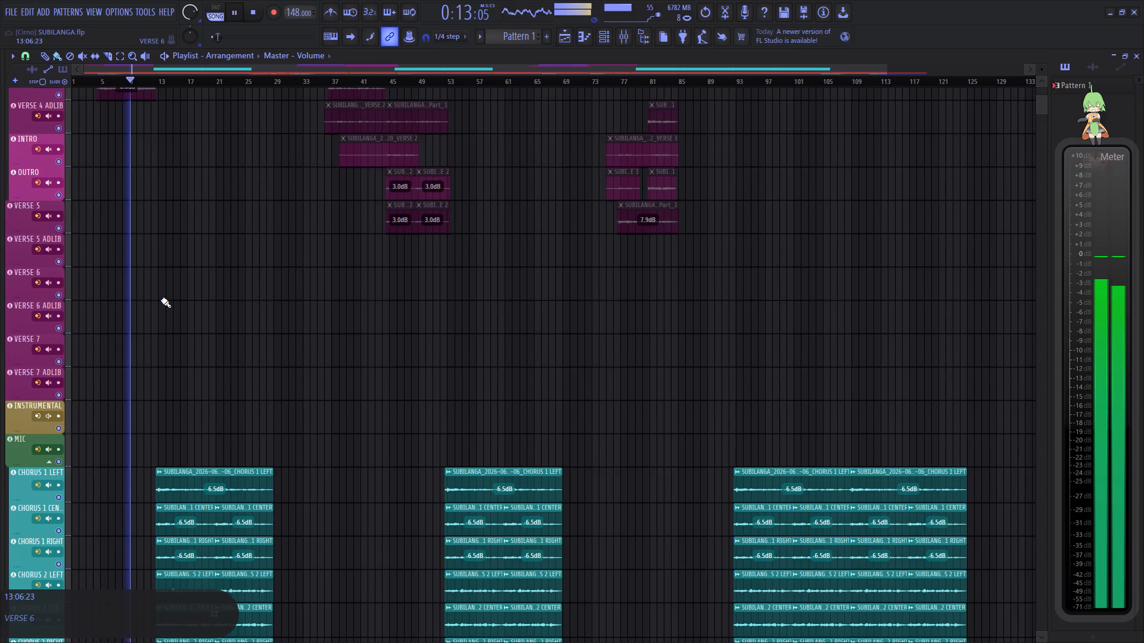
{"action": "scroll", "coordinate": [161, 299], "scroll_direction": "up", "scroll_amount": 12}
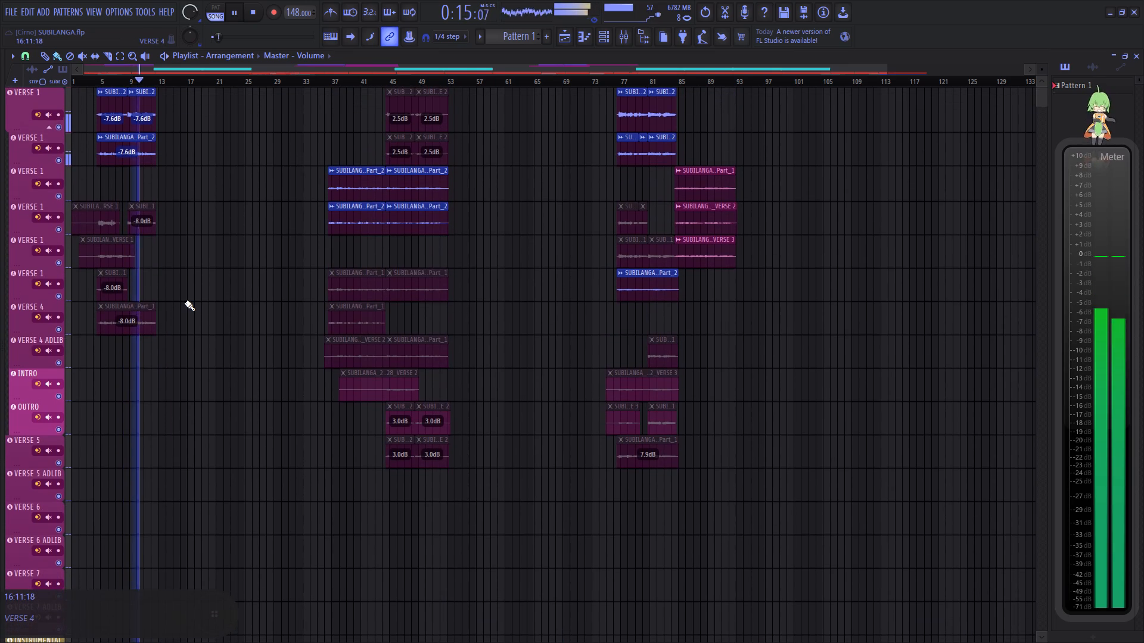
{"action": "scroll", "coordinate": [185, 301], "scroll_direction": "up", "scroll_amount": 2}
{"action": "scroll", "coordinate": [186, 301], "scroll_direction": "down", "scroll_amount": 3}
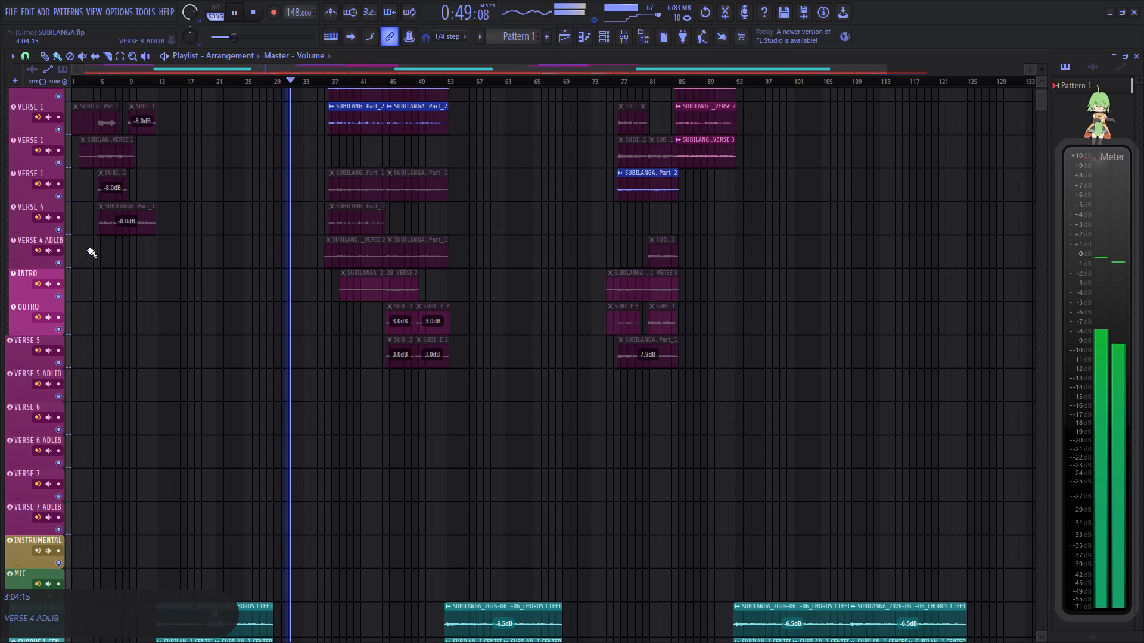
{"action": "scroll", "coordinate": [319, 204], "scroll_direction": "up", "scroll_amount": 3}
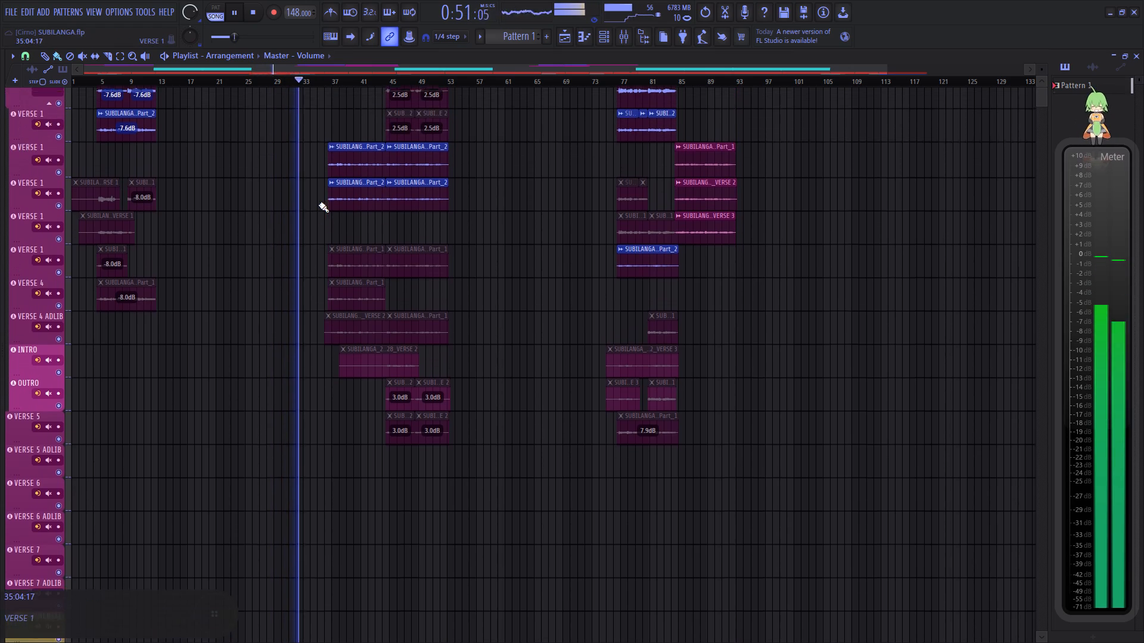
{"action": "scroll", "coordinate": [319, 204], "scroll_direction": "up", "scroll_amount": 1}
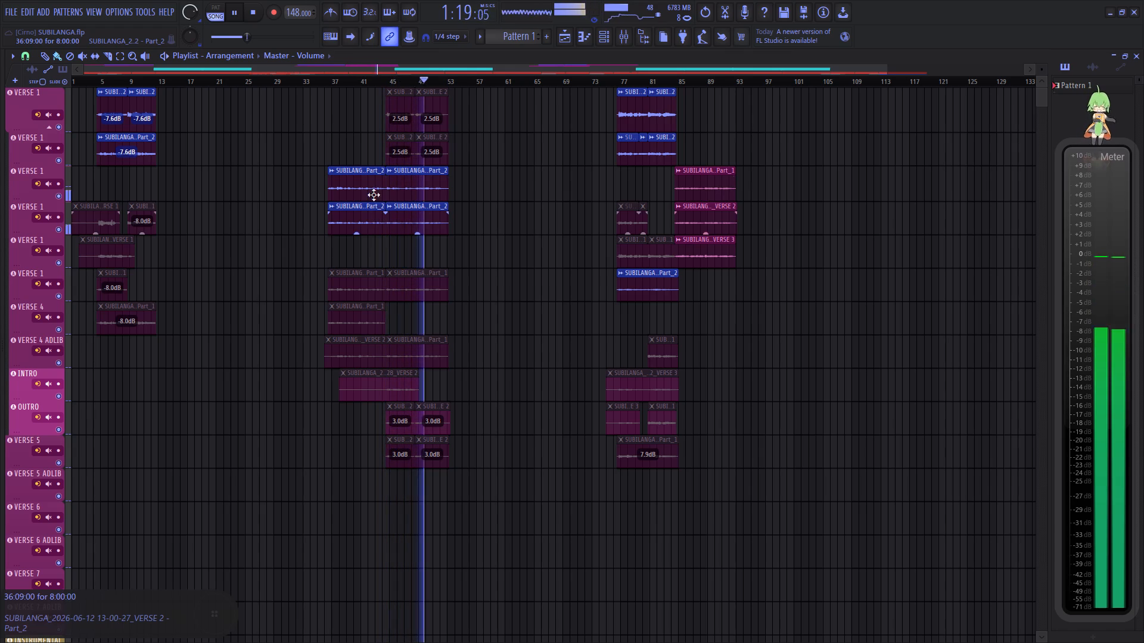
Follow the playback along the timeline and examine the verse clips between about bars 77 and 93.
{"action": "left_click_drag", "start_coordinate": [493, 71], "coordinate": [554, 74]}
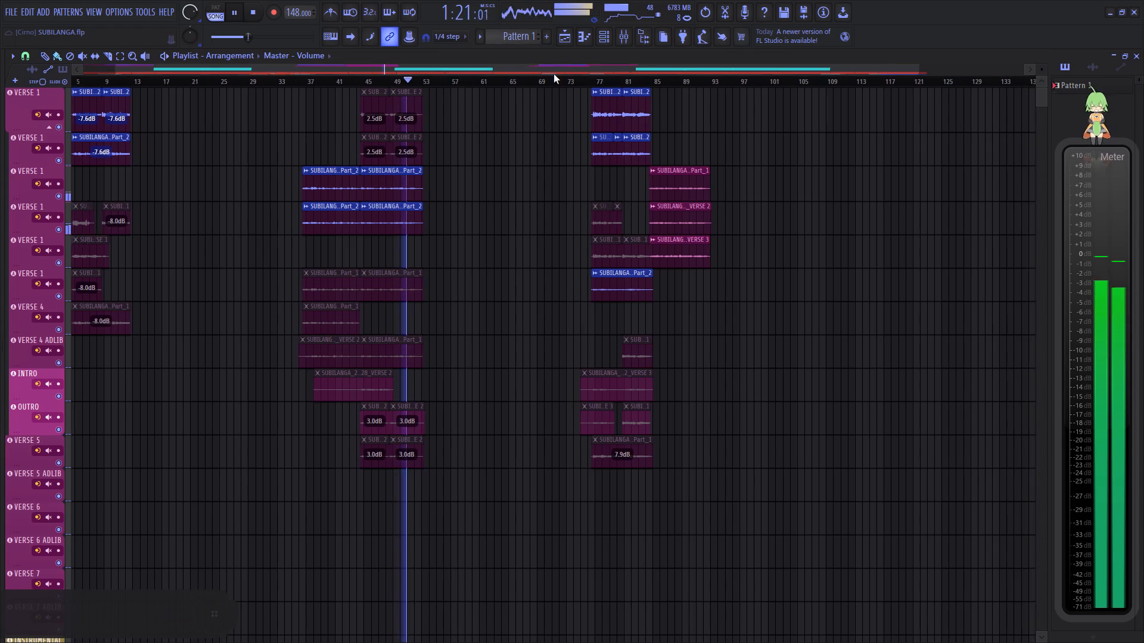
{"action": "left_click_drag", "start_coordinate": [554, 74], "coordinate": [585, 74]}
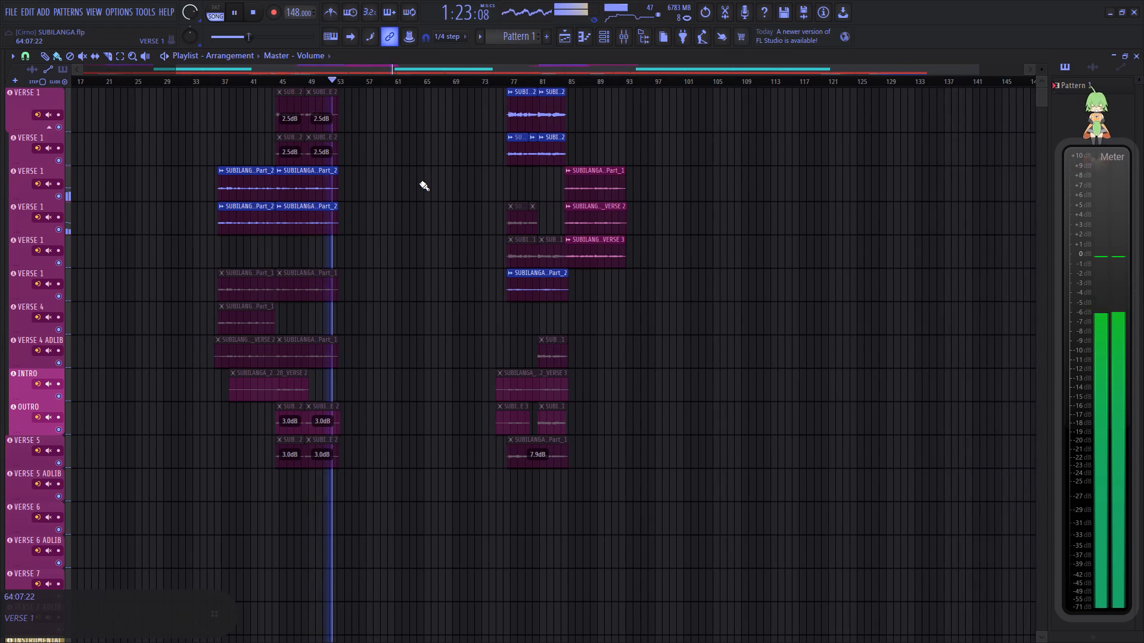
{"action": "scroll", "coordinate": [422, 183], "scroll_direction": "up", "scroll_amount": 4}
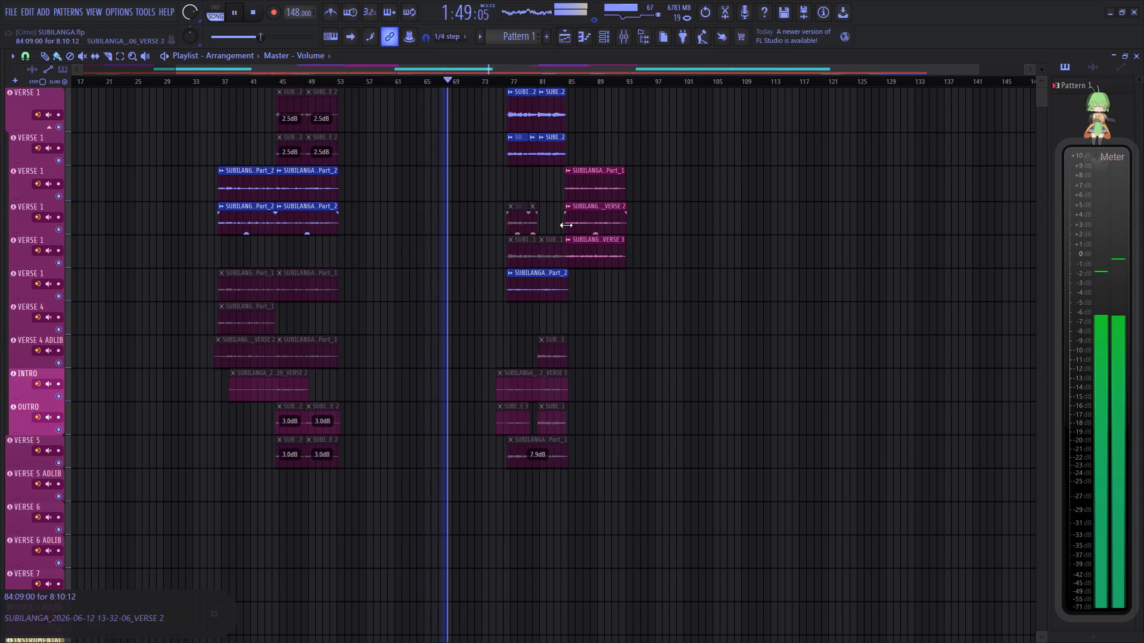
{"action": "left_click_drag", "start_coordinate": [481, 68], "coordinate": [526, 64]}
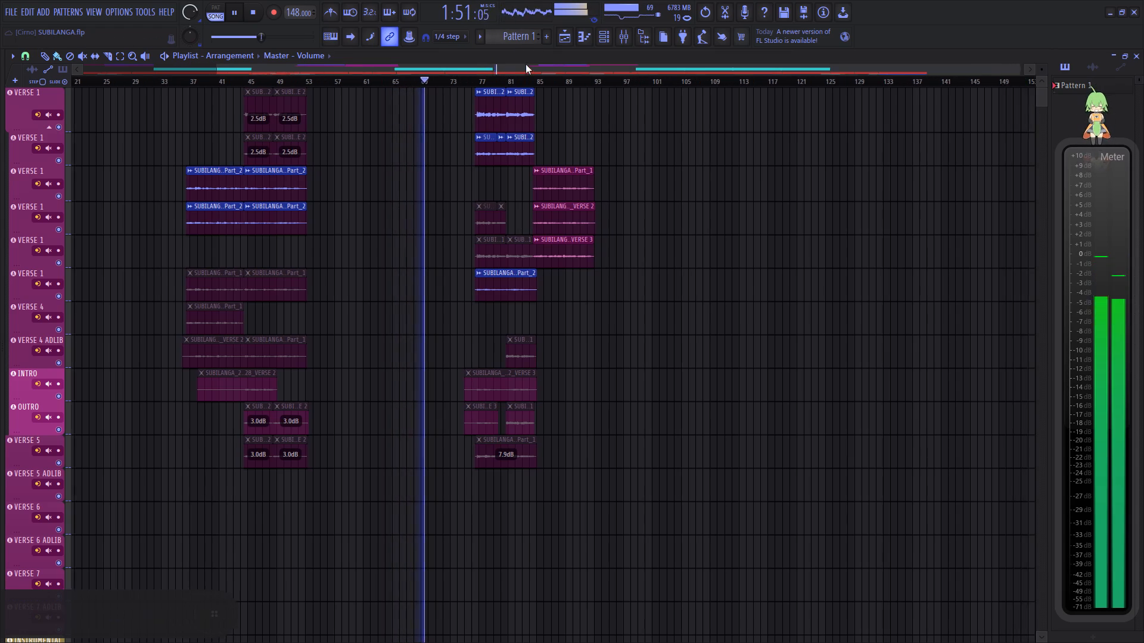
{"action": "left_click_drag", "start_coordinate": [526, 64], "coordinate": [564, 58]}
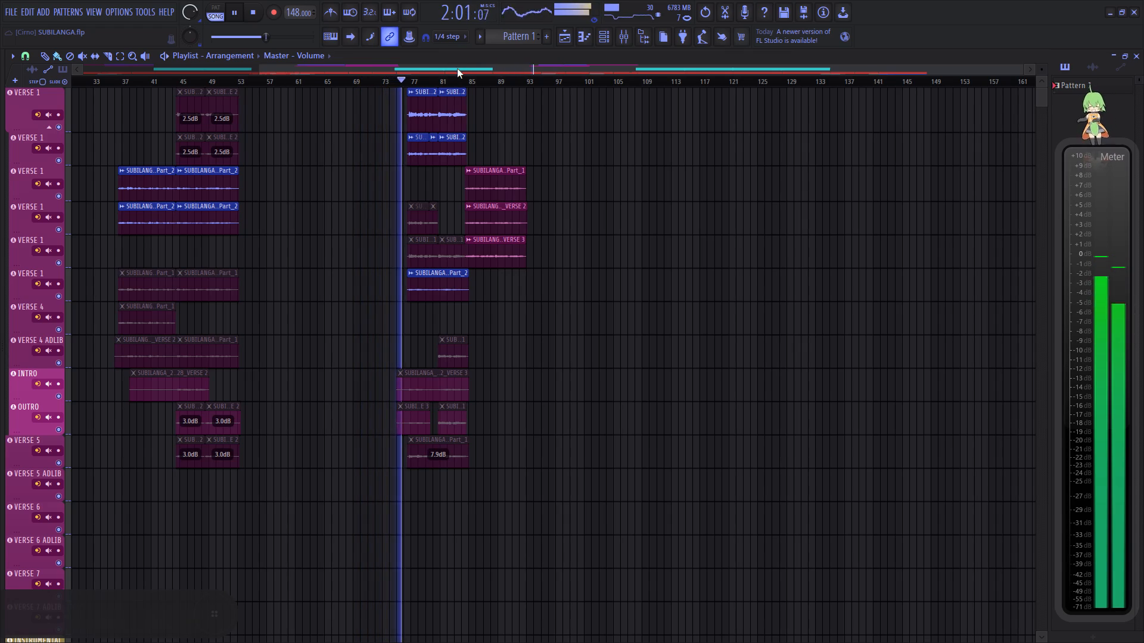
{"action": "left_click_drag", "start_coordinate": [458, 68], "coordinate": [490, 68]}
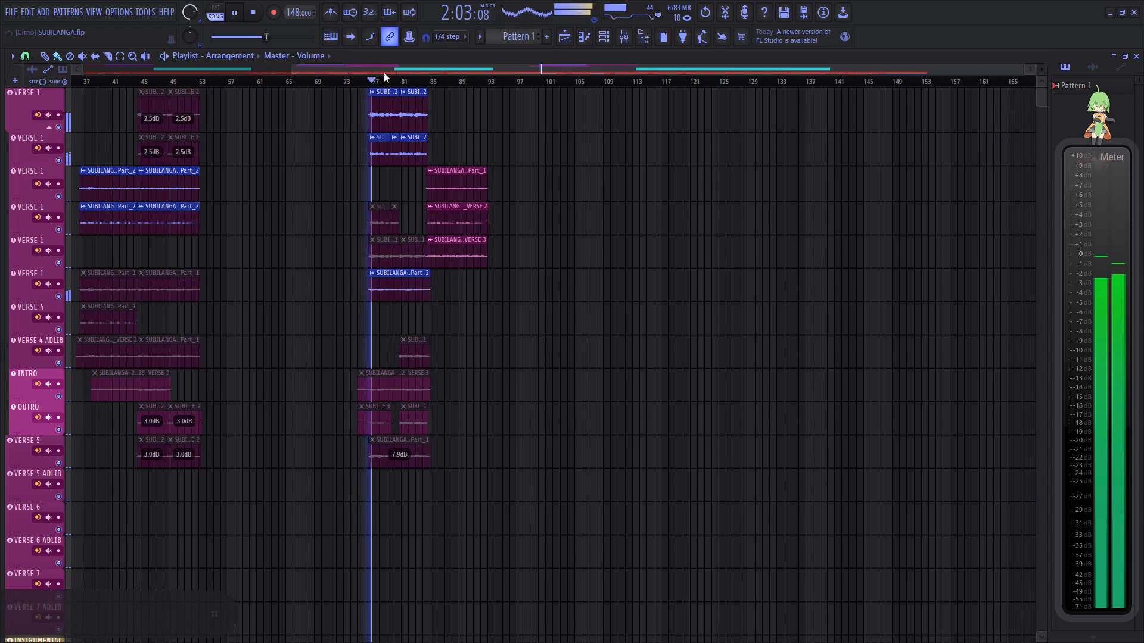
{"action": "scroll", "coordinate": [387, 80], "scroll_direction": "up", "scroll_amount": 5}
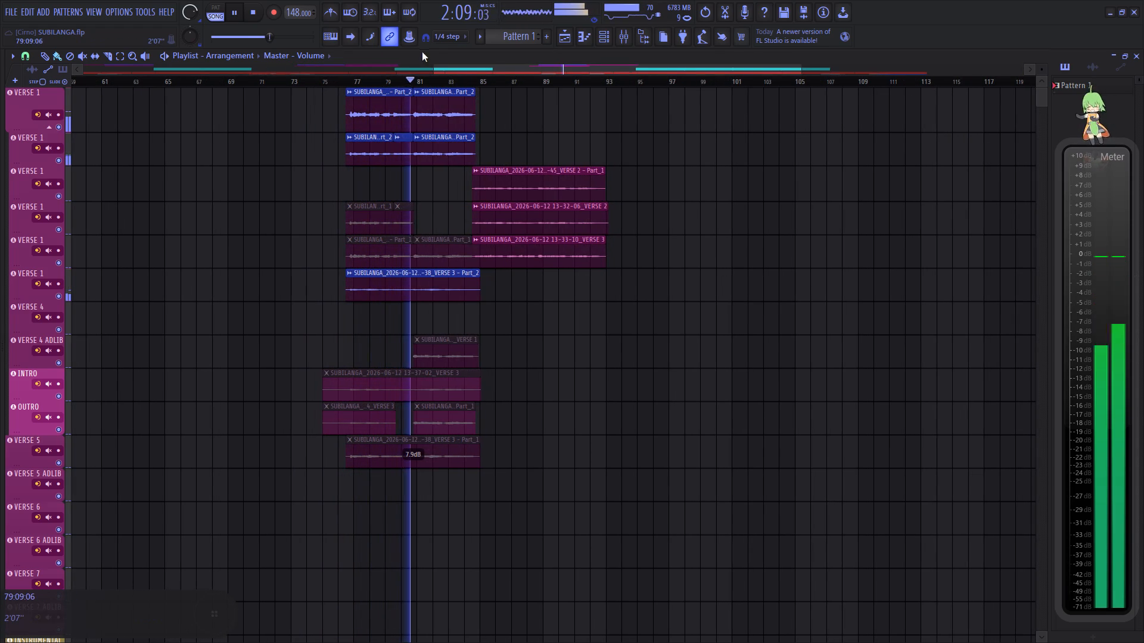
{"action": "left_click_drag", "start_coordinate": [461, 68], "coordinate": [498, 68]}
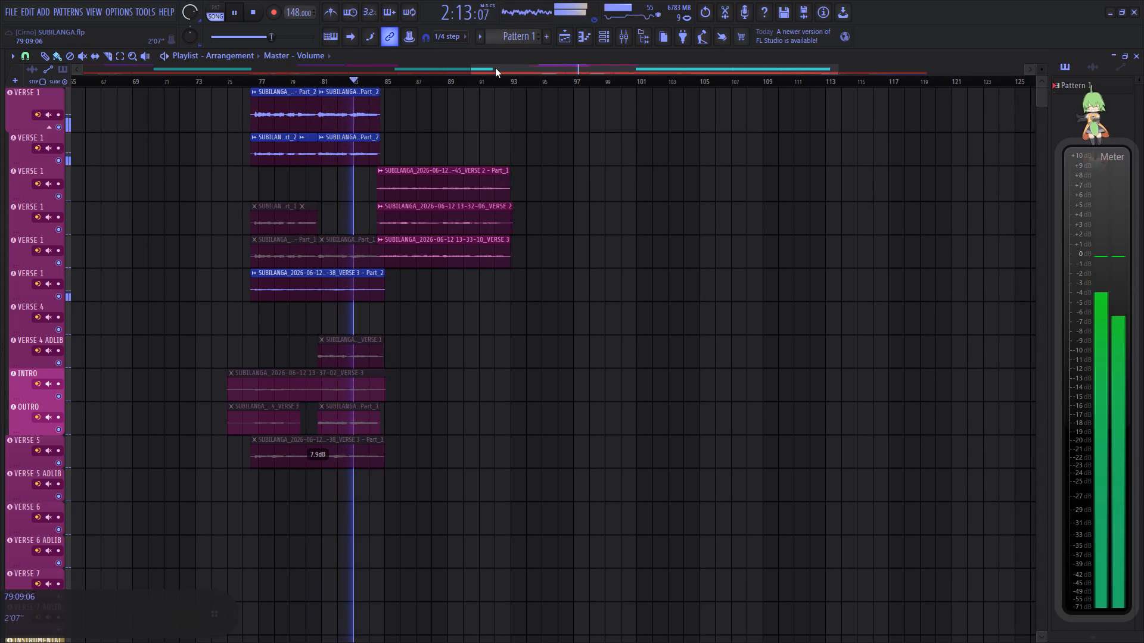
{"action": "scroll", "coordinate": [388, 86], "scroll_direction": "up", "scroll_amount": 6}
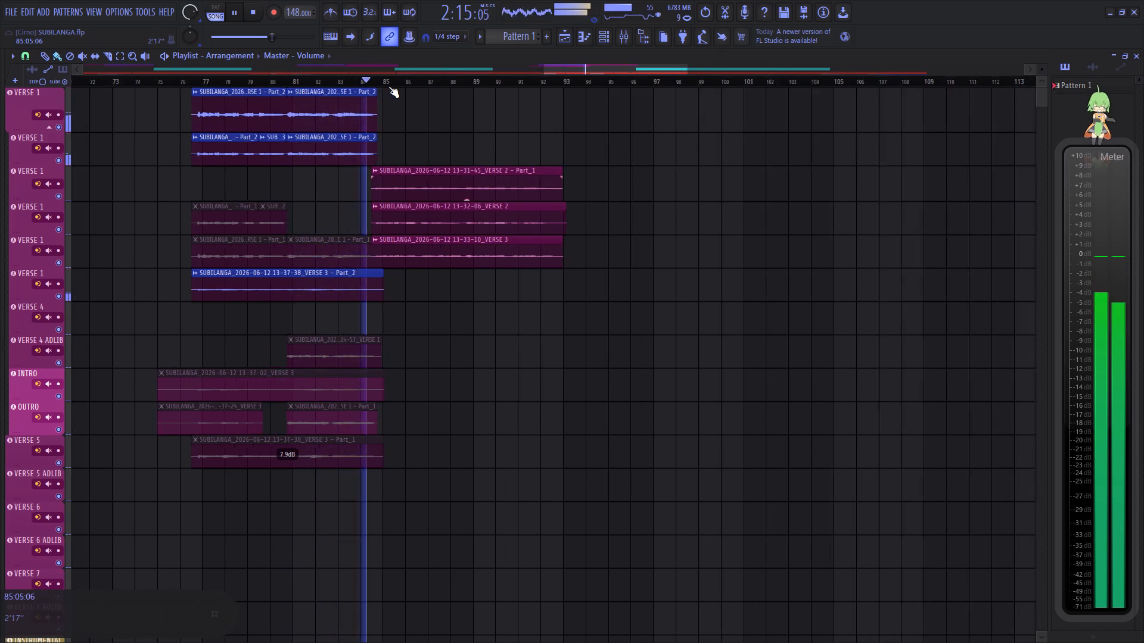
{"action": "scroll", "coordinate": [388, 86], "scroll_direction": "up", "scroll_amount": 6}
Solo the VERSE 1 track holding the "VERSE 2 - Part_1" clip and audition it from the clip's start near bar 85.
{"action": "left_click", "coordinate": [312, 82]}
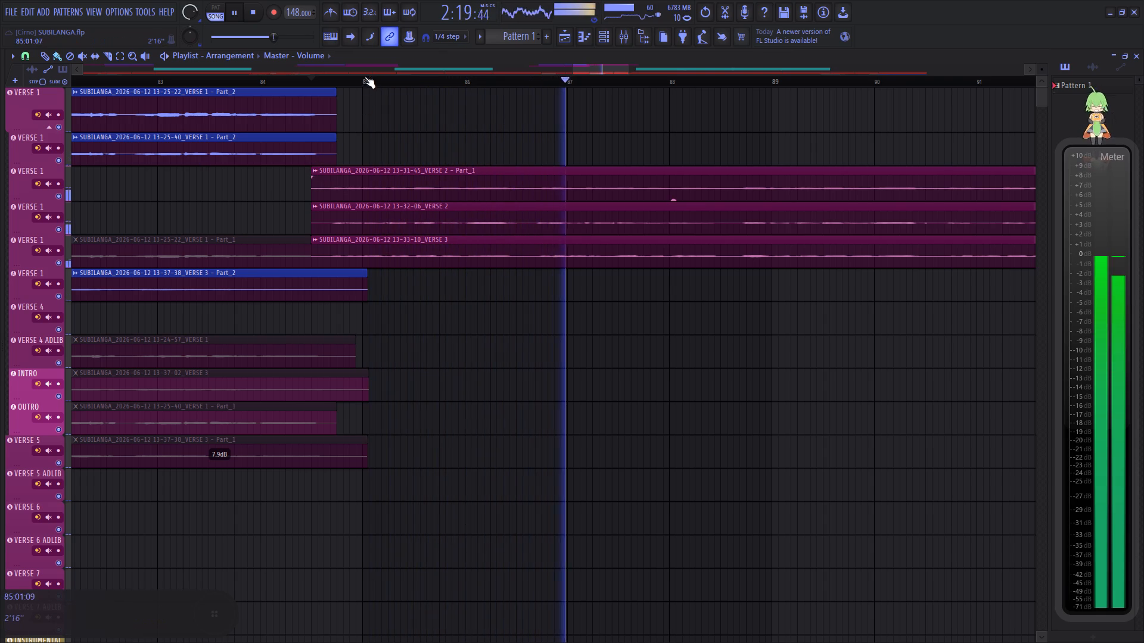
{"action": "scroll", "coordinate": [366, 80], "scroll_direction": "down", "scroll_amount": 2}
{"action": "right_click", "coordinate": [60, 197]}
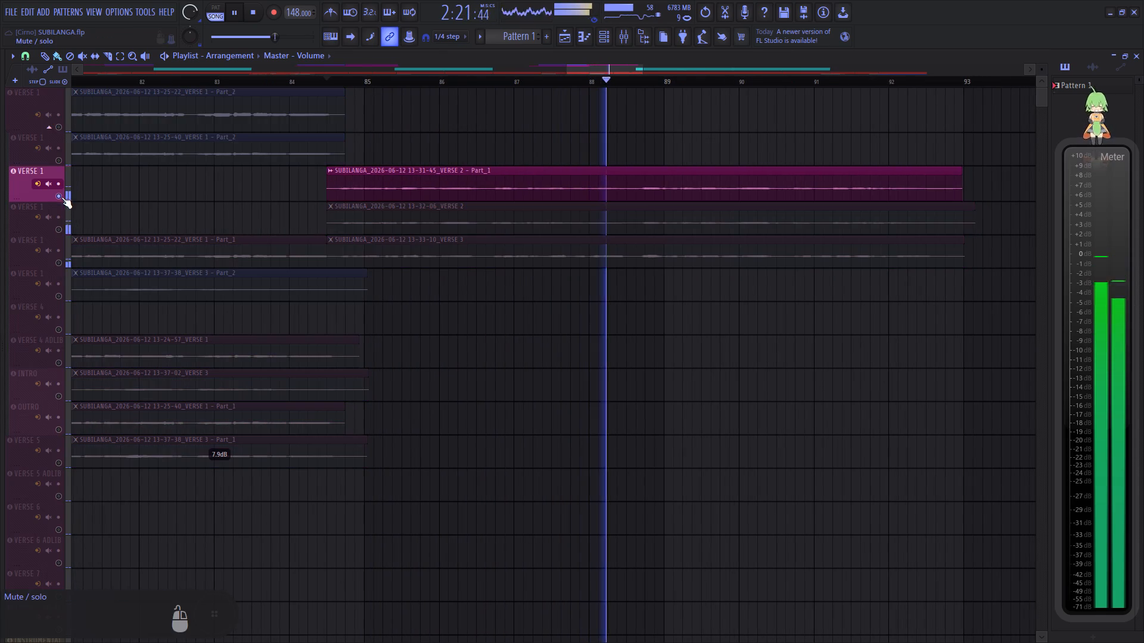
{"action": "scroll", "coordinate": [538, 79], "scroll_direction": "down", "scroll_amount": 4}
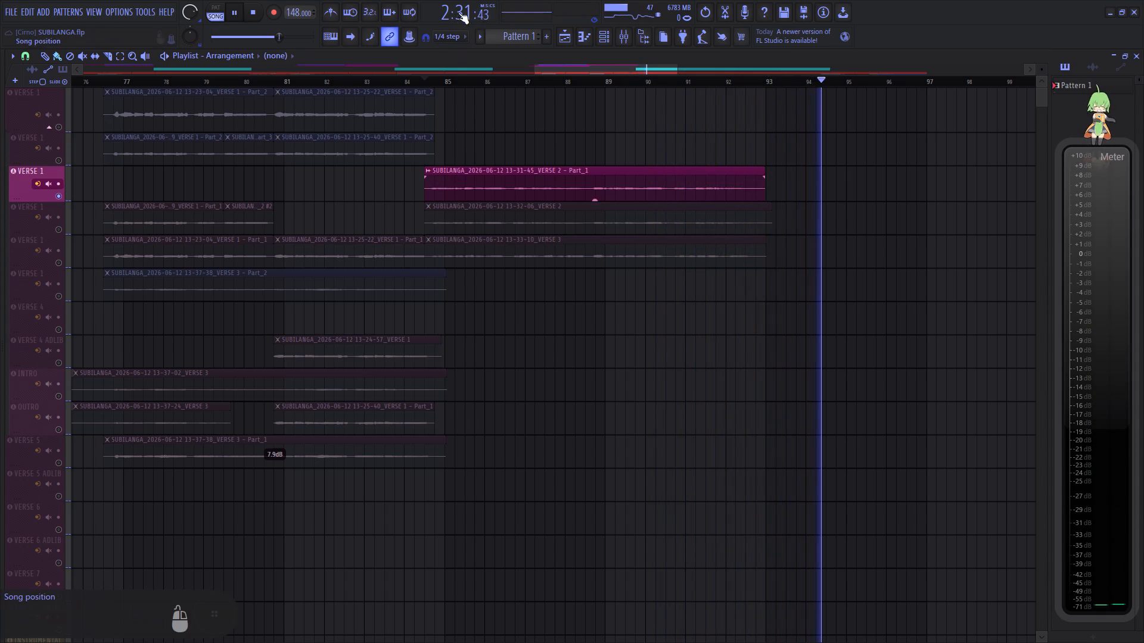
{"action": "left_click", "coordinate": [452, 58]}
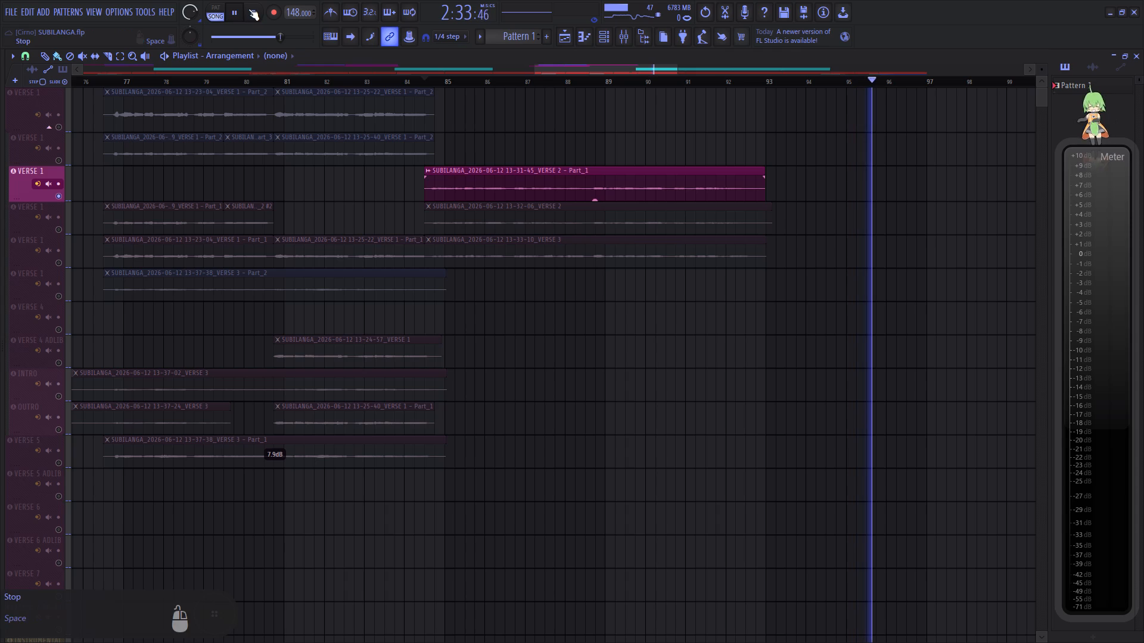
{"action": "left_click", "coordinate": [253, 8]}
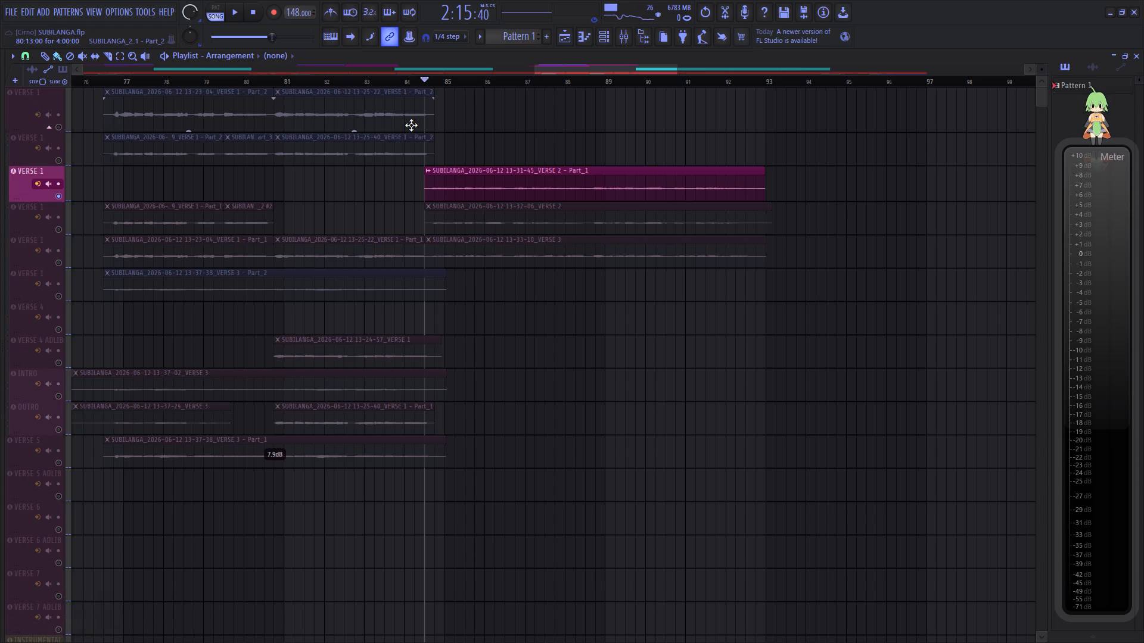
{"action": "key", "text": "space"}
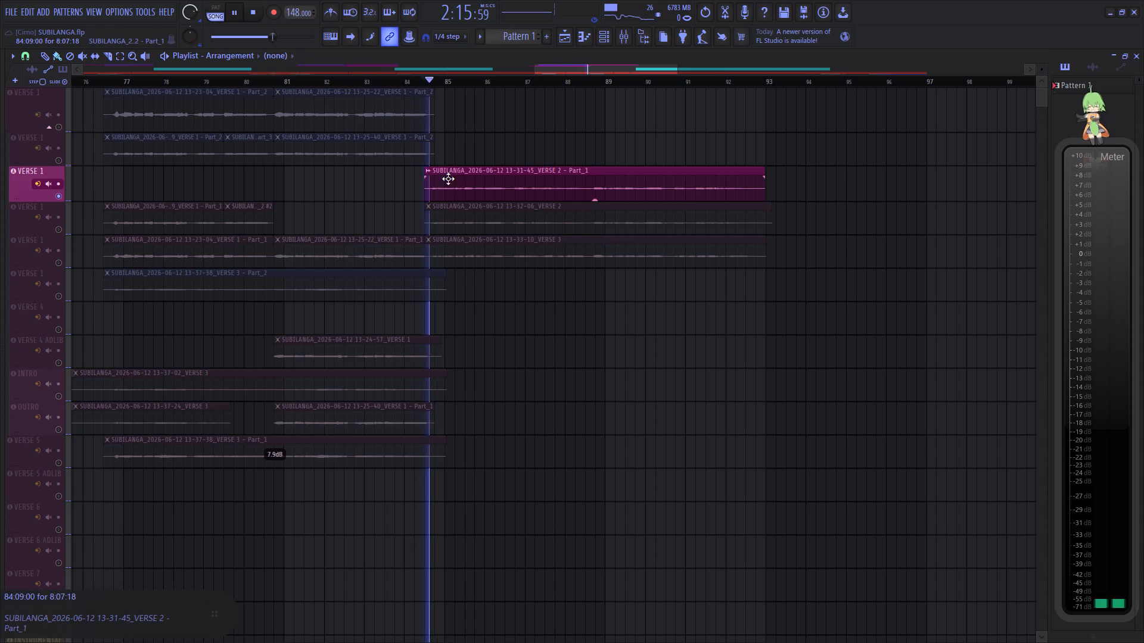
{"action": "key", "text": "space"}
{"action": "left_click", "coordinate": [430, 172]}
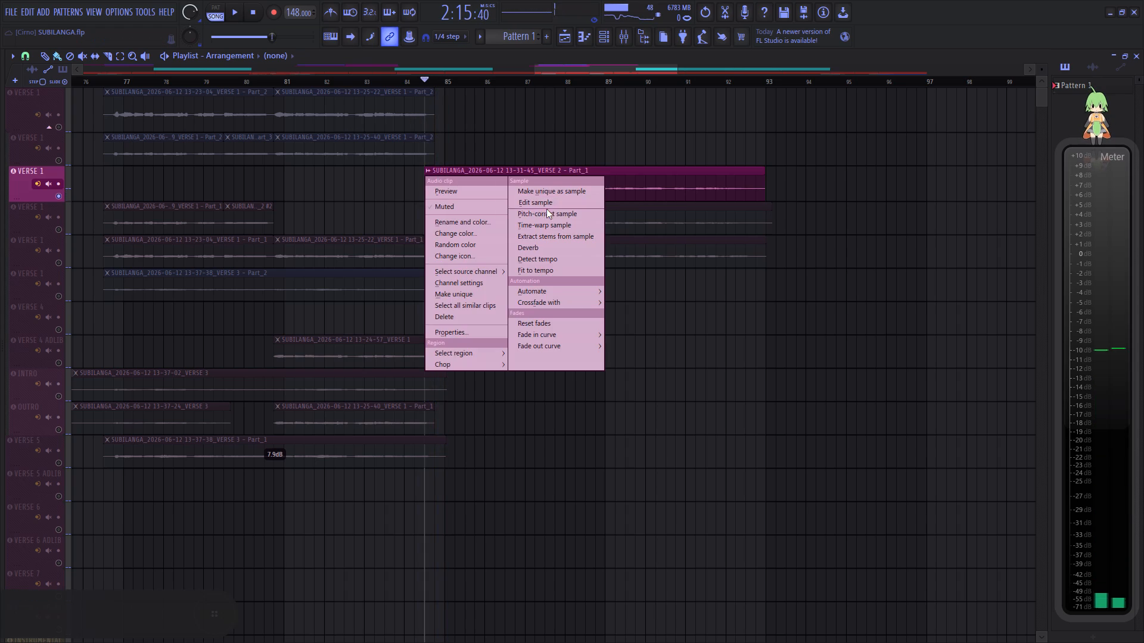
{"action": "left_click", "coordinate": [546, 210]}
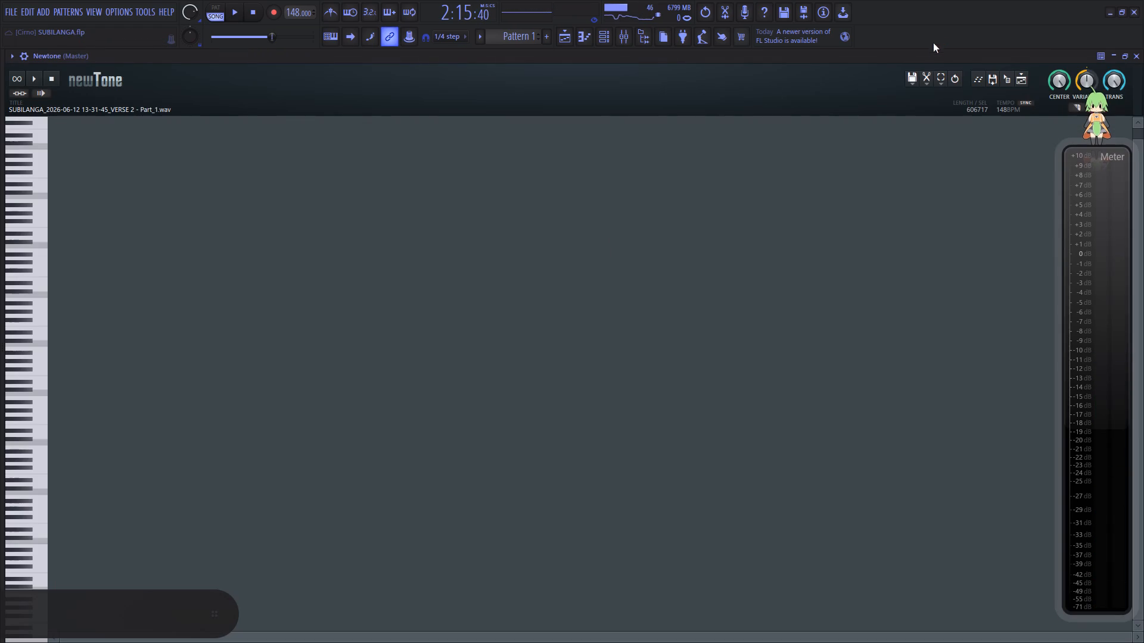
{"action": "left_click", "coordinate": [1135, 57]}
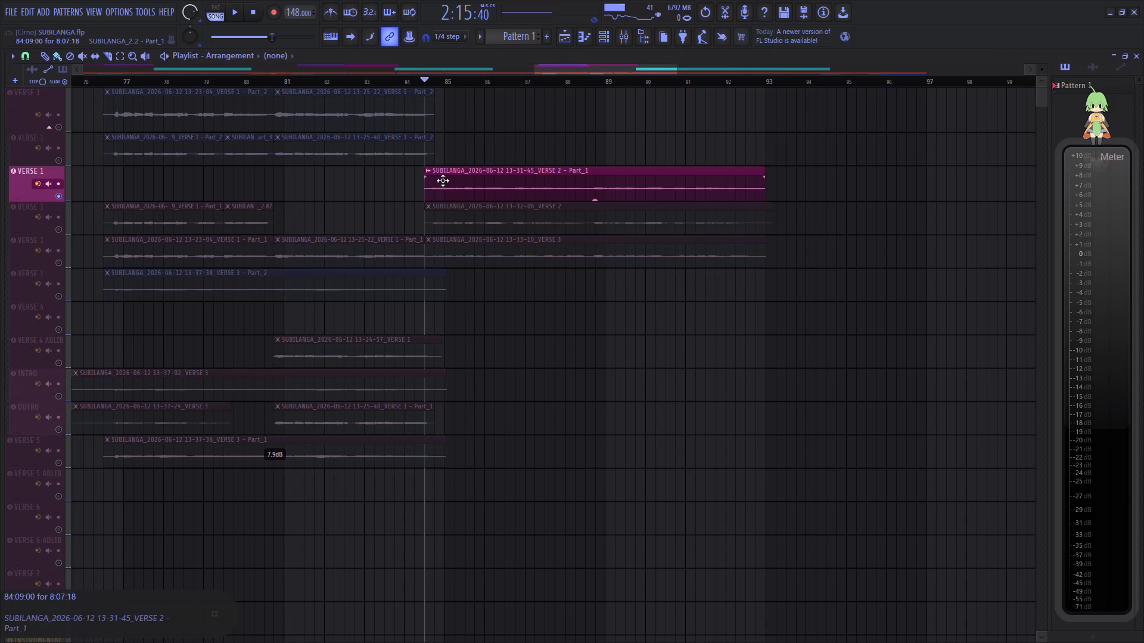
Open the soloed "13-31-45_VERSE 2 - Part_1" clip for pitch correction in Newtone.
{"action": "left_click", "coordinate": [422, 170]}
{"action": "left_click", "coordinate": [428, 170]}
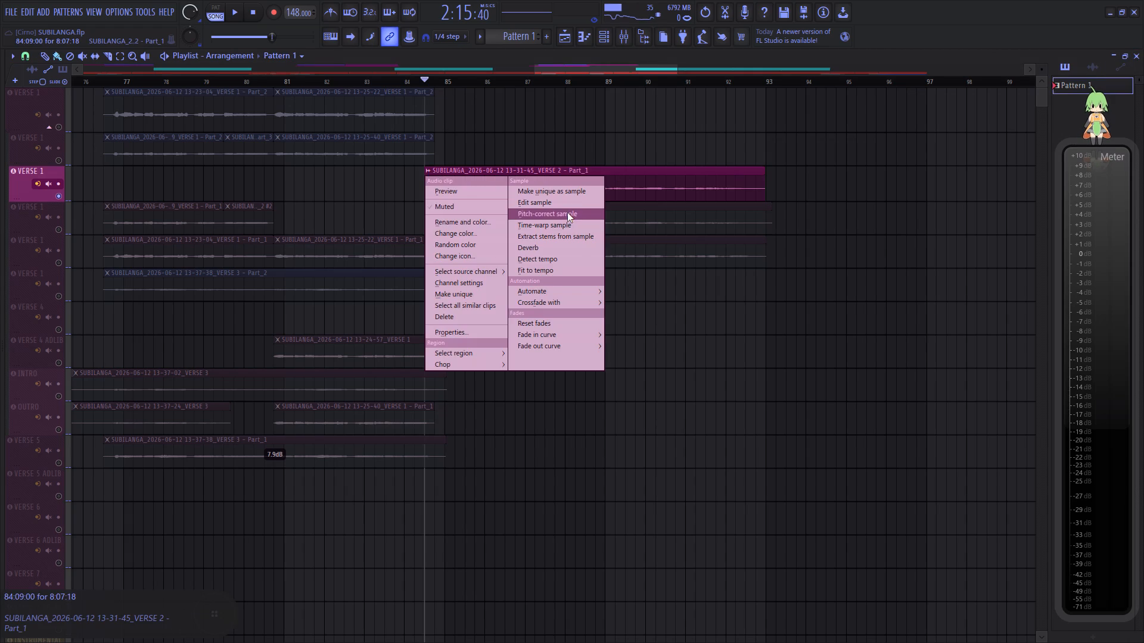
{"action": "left_click", "coordinate": [558, 210]}
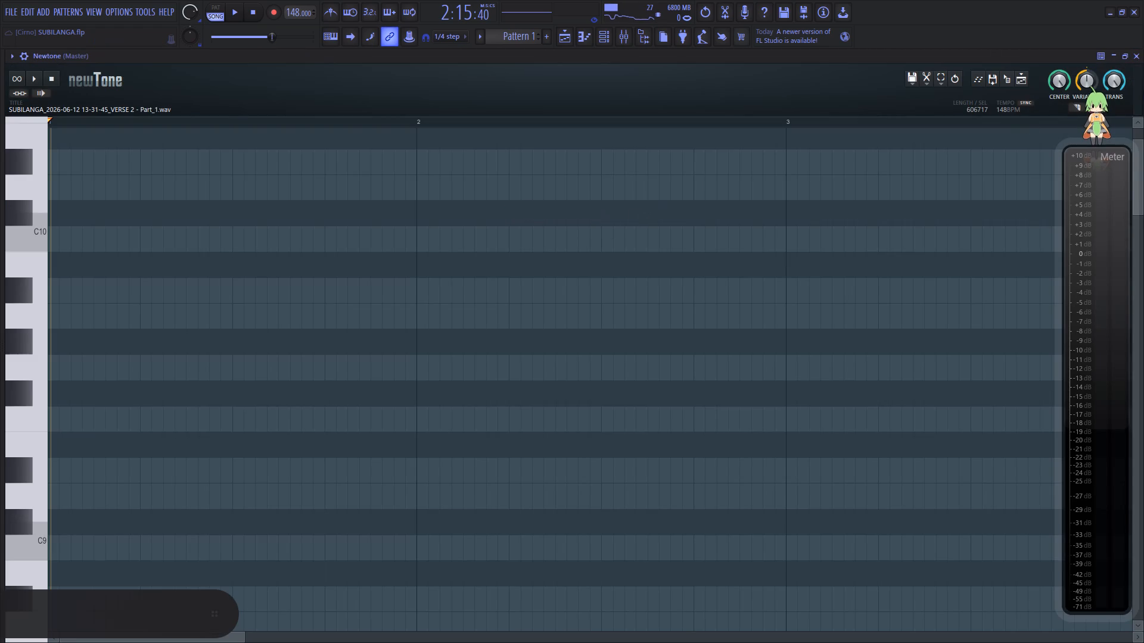
Turn on Snap to scale for the vocal sample in Newtone.
{"action": "left_click", "coordinate": [925, 82]}
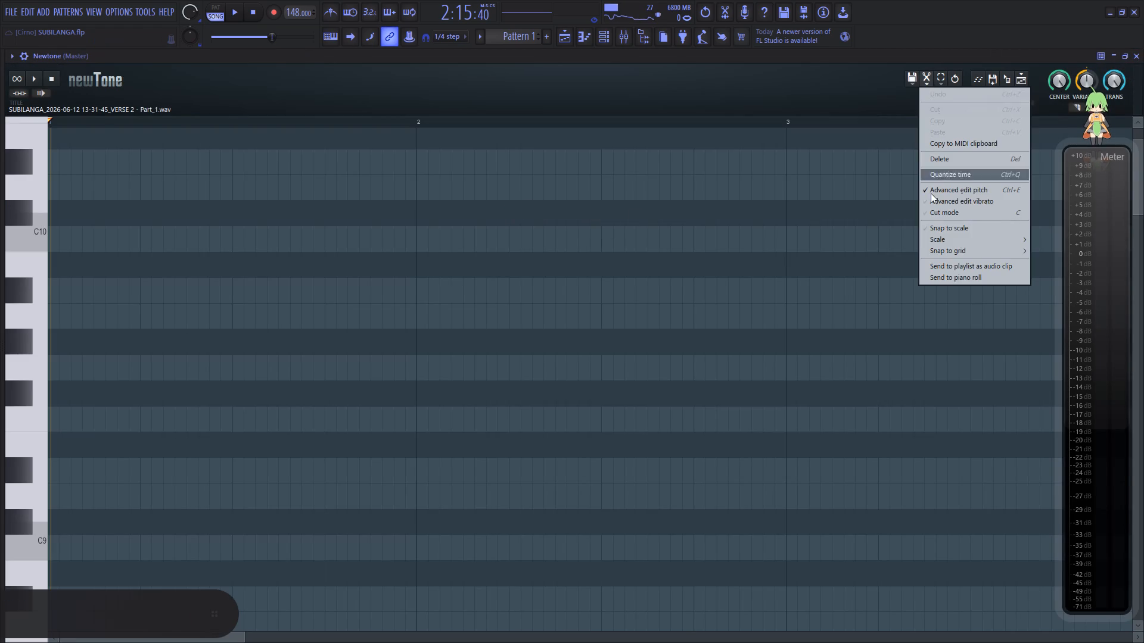
{"action": "left_click", "coordinate": [937, 227]}
Find the detected vocal notes around C5 and play the sample in Newtone to hear its pitch.
{"action": "scroll", "coordinate": [405, 344], "scroll_direction": "down", "scroll_amount": 20}
{"action": "scroll", "coordinate": [405, 344], "scroll_direction": "down", "scroll_amount": 5}
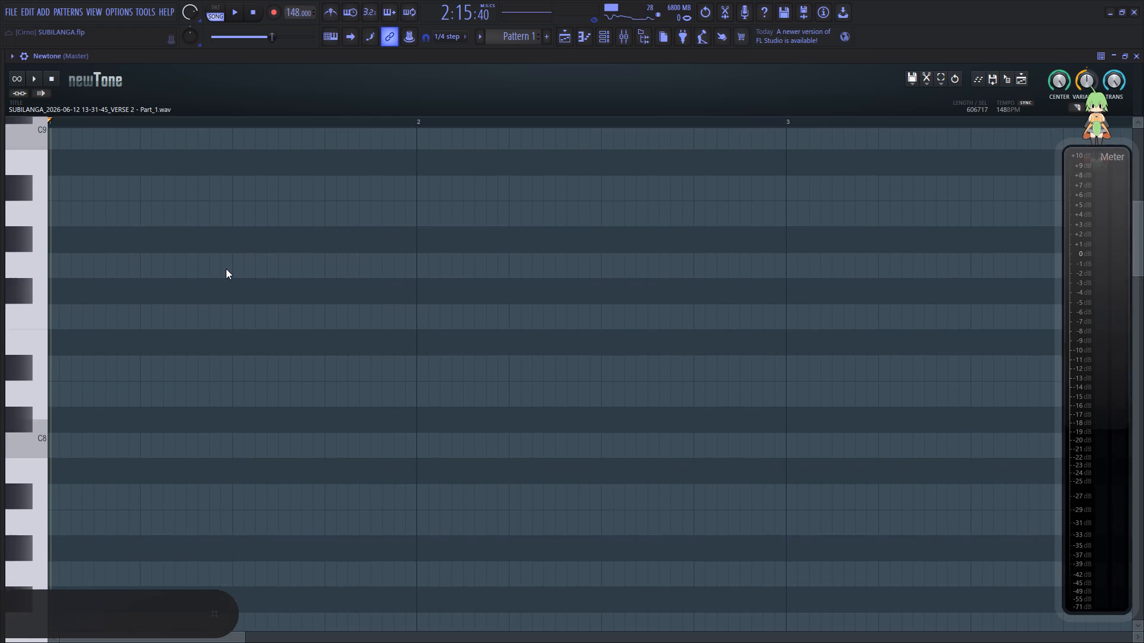
{"action": "scroll", "coordinate": [226, 269], "scroll_direction": "down", "scroll_amount": 4}
{"action": "scroll", "coordinate": [222, 271], "scroll_direction": "up", "scroll_amount": 20}
{"action": "scroll", "coordinate": [222, 271], "scroll_direction": "up", "scroll_amount": 11}
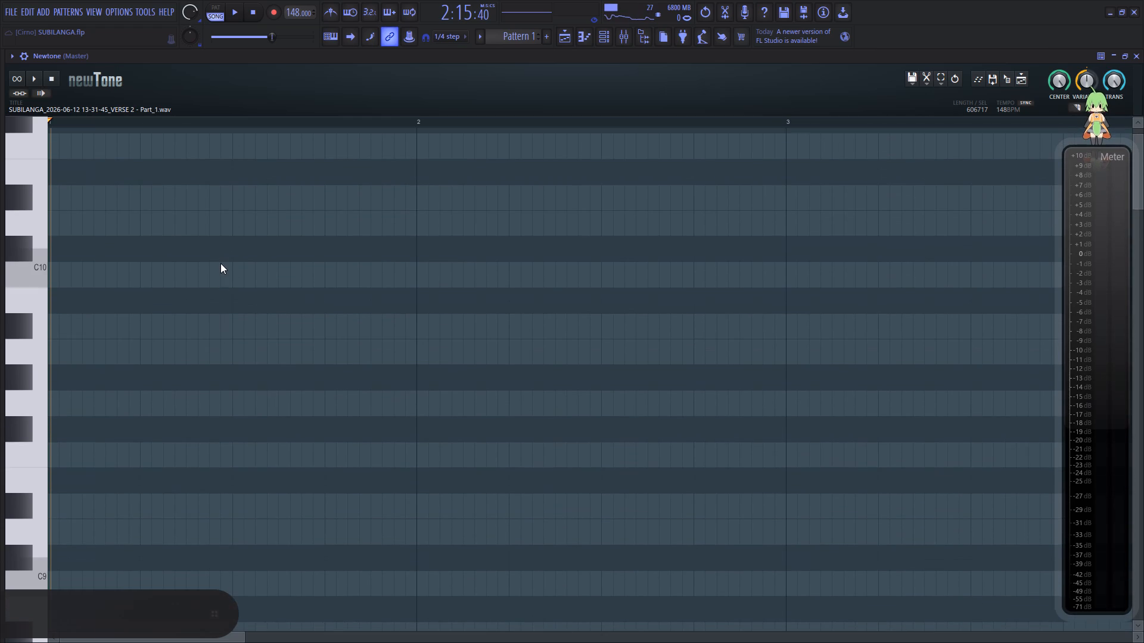
{"action": "scroll", "coordinate": [220, 263], "scroll_direction": "down", "scroll_amount": 20}
{"action": "scroll", "coordinate": [220, 263], "scroll_direction": "down", "scroll_amount": 15}
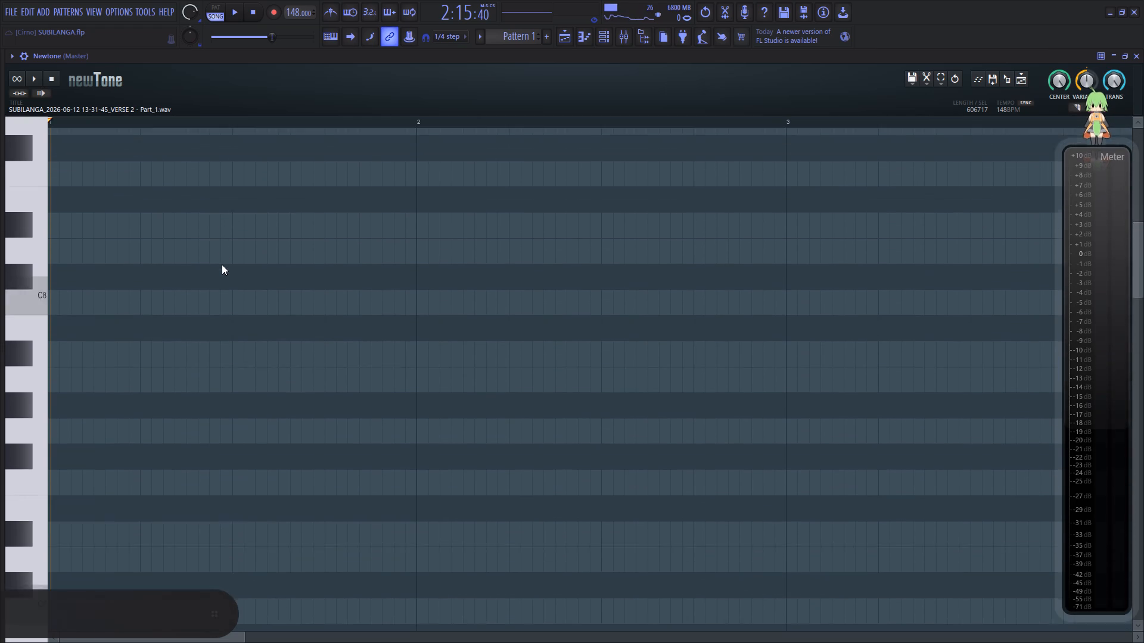
{"action": "scroll", "coordinate": [222, 264], "scroll_direction": "down", "scroll_amount": 20}
{"action": "scroll", "coordinate": [222, 264], "scroll_direction": "down", "scroll_amount": 20}
{"action": "scroll", "coordinate": [222, 264], "scroll_direction": "down", "scroll_amount": 9}
{"action": "key", "text": "space"}
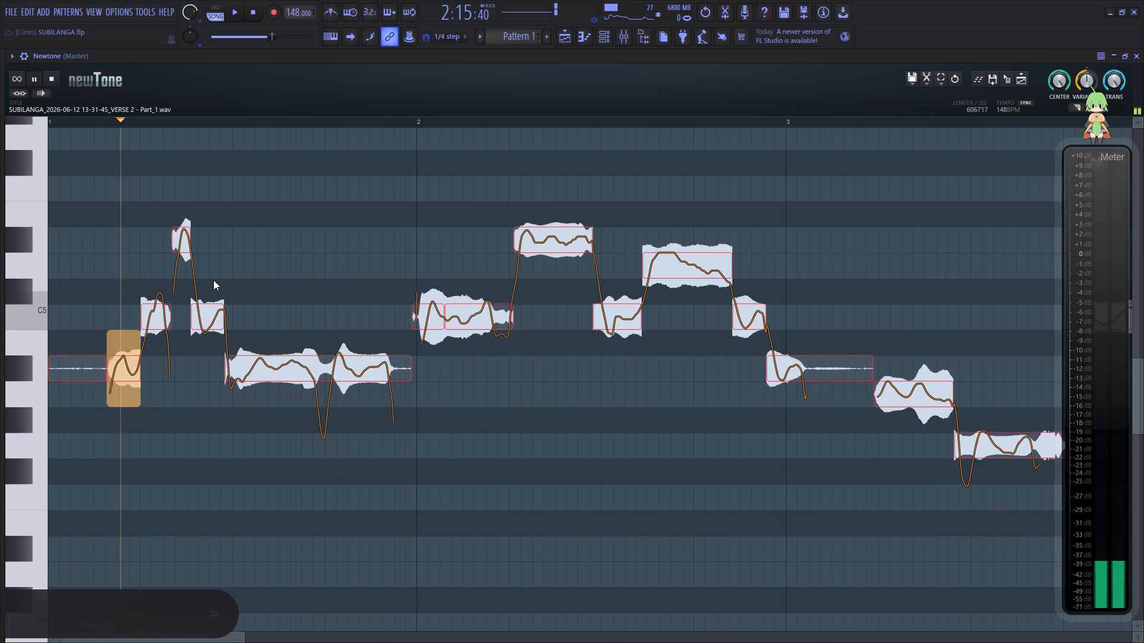
Reduce the pitch variation to 47.33% on the opening A#4 note and the following C5 note, and lower it on the short D#5 note.
{"action": "key", "text": "space"}
{"action": "left_click", "coordinate": [72, 248]}
{"action": "key", "text": "space"}
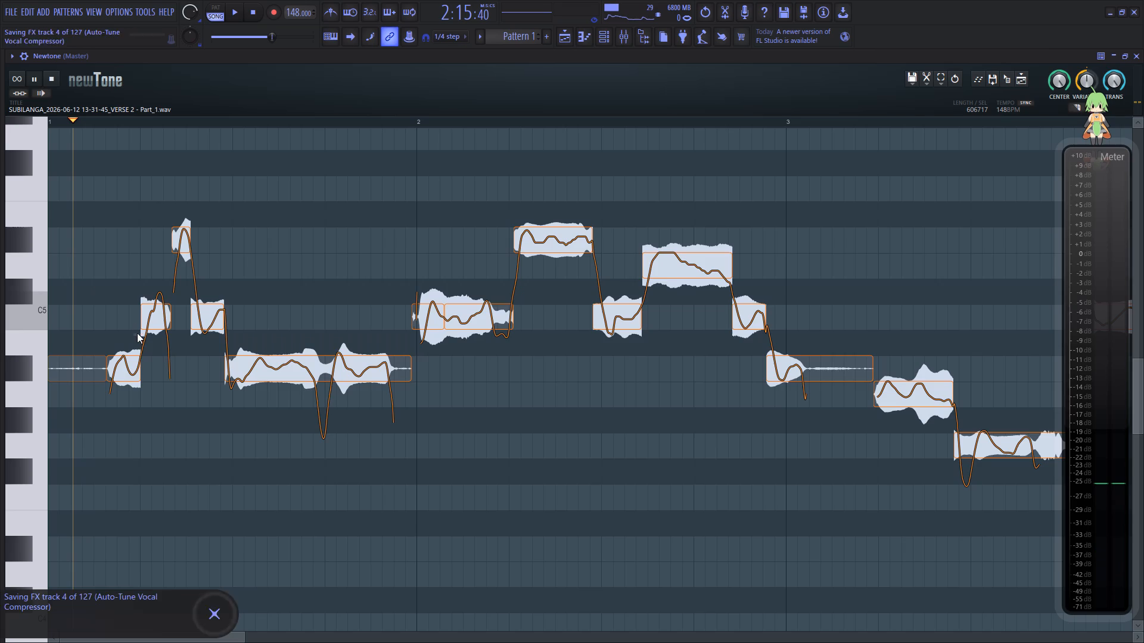
{"action": "key", "text": "space"}
{"action": "left_click", "coordinate": [128, 376]}
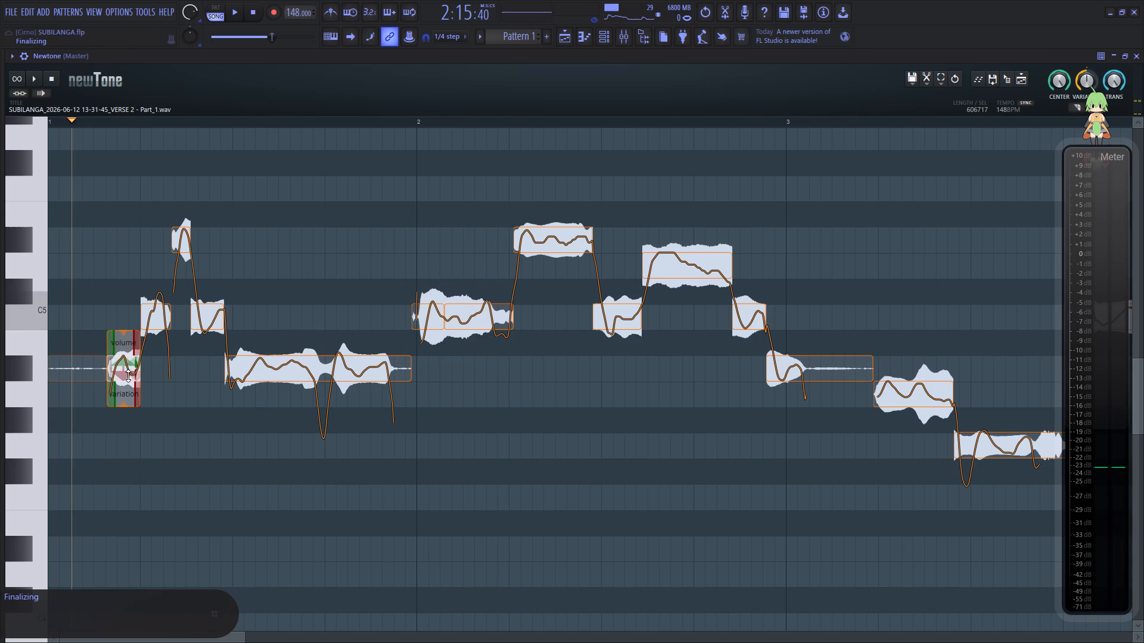
{"action": "left_click_drag", "start_coordinate": [120, 405], "coordinate": [133, 351]}
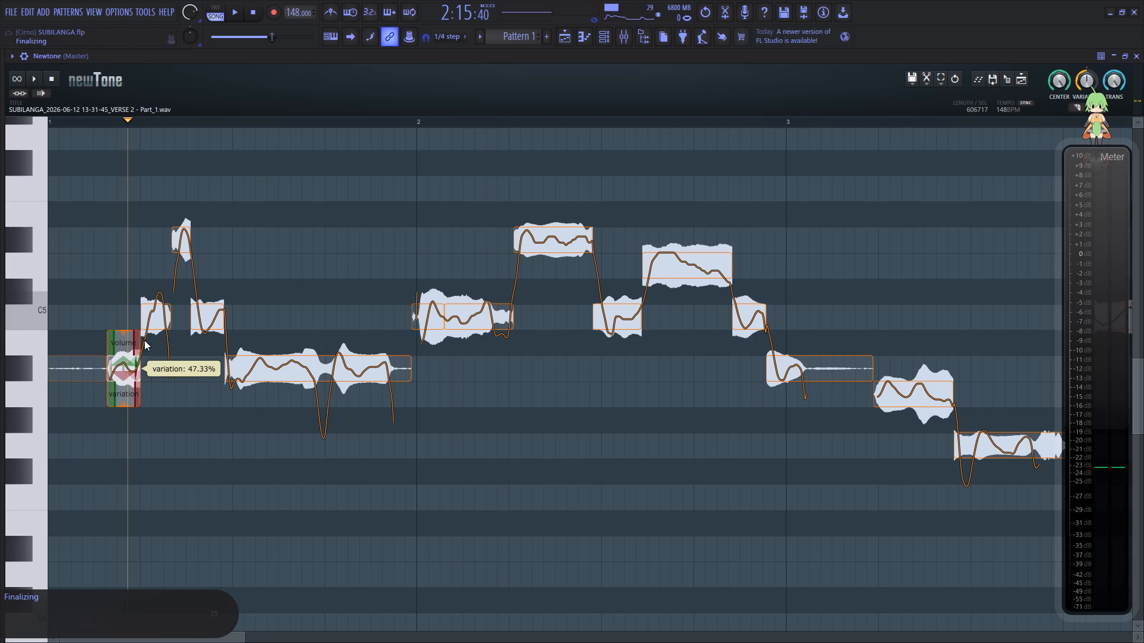
{"action": "left_click_drag", "start_coordinate": [154, 351], "coordinate": [156, 345]}
{"action": "left_click_drag", "start_coordinate": [156, 352], "coordinate": [164, 298]}
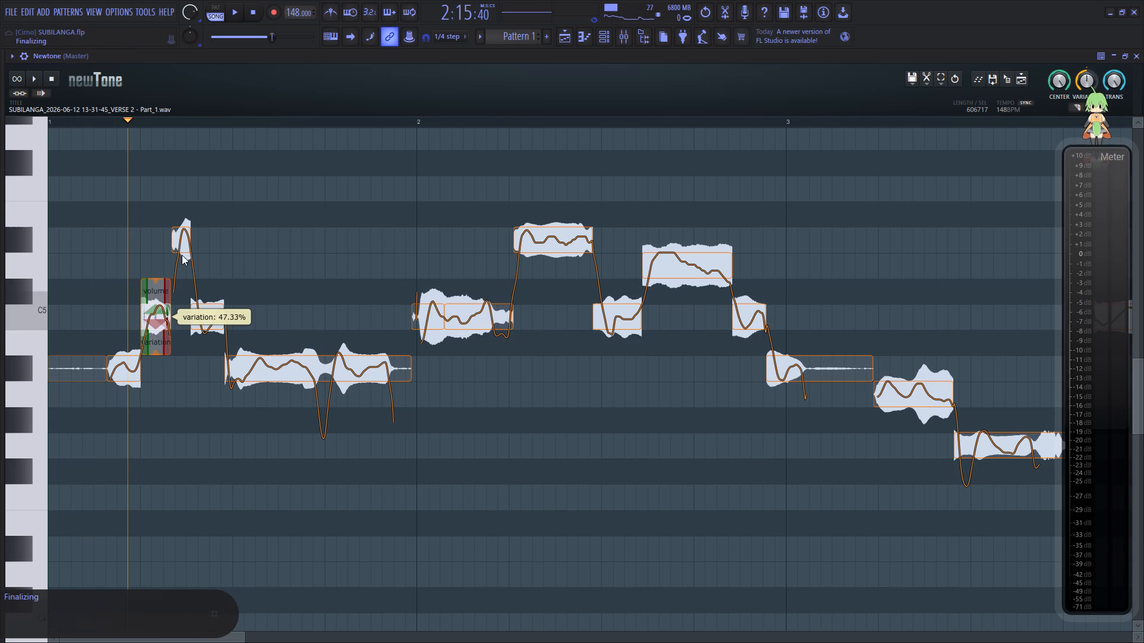
{"action": "left_click_drag", "start_coordinate": [181, 276], "coordinate": [191, 232]}
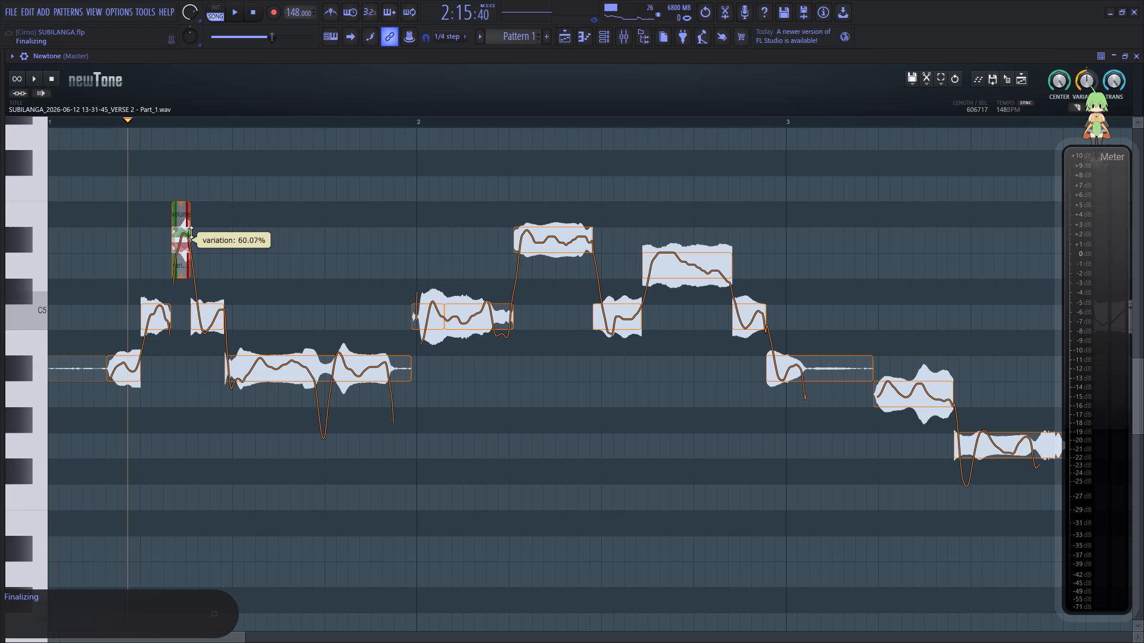
{"action": "left_click_drag", "start_coordinate": [191, 232], "coordinate": [194, 223]}
Audition the opening phrase and reduce the pitch variation of the short C5 note that follows the D#5 note.
{"action": "left_click", "coordinate": [100, 288]}
{"action": "key", "text": "space"}
{"action": "key", "text": "space"}
{"action": "key", "text": "space"}
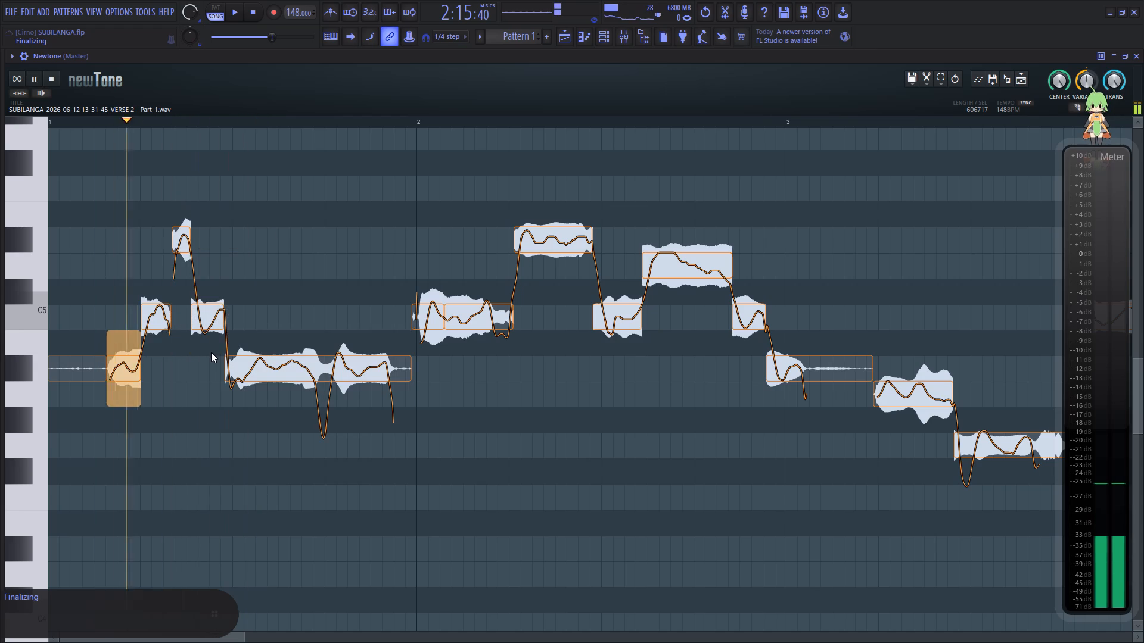
{"action": "key", "text": "space"}
{"action": "left_click", "coordinate": [207, 326]}
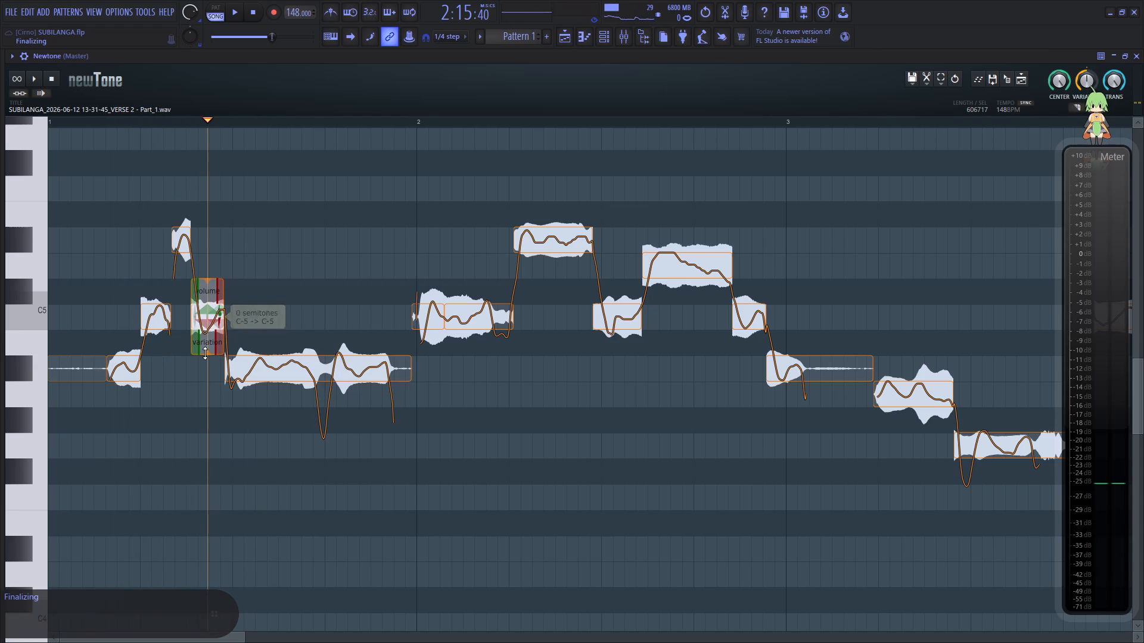
{"action": "left_click_drag", "start_coordinate": [205, 353], "coordinate": [206, 308]}
Raise the opening A#4 note to C5 and play the phrase from the start.
{"action": "left_click_drag", "start_coordinate": [124, 371], "coordinate": [122, 335]}
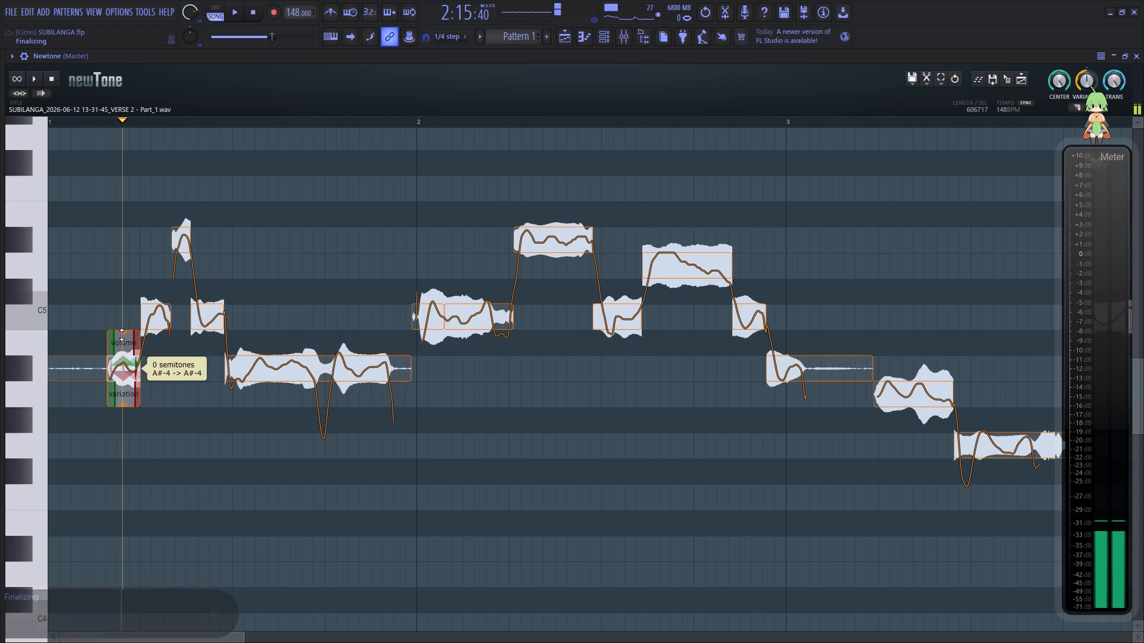
{"action": "left_click_drag", "start_coordinate": [122, 335], "coordinate": [125, 318]}
{"action": "left_click", "coordinate": [77, 332]}
{"action": "key", "text": "space"}
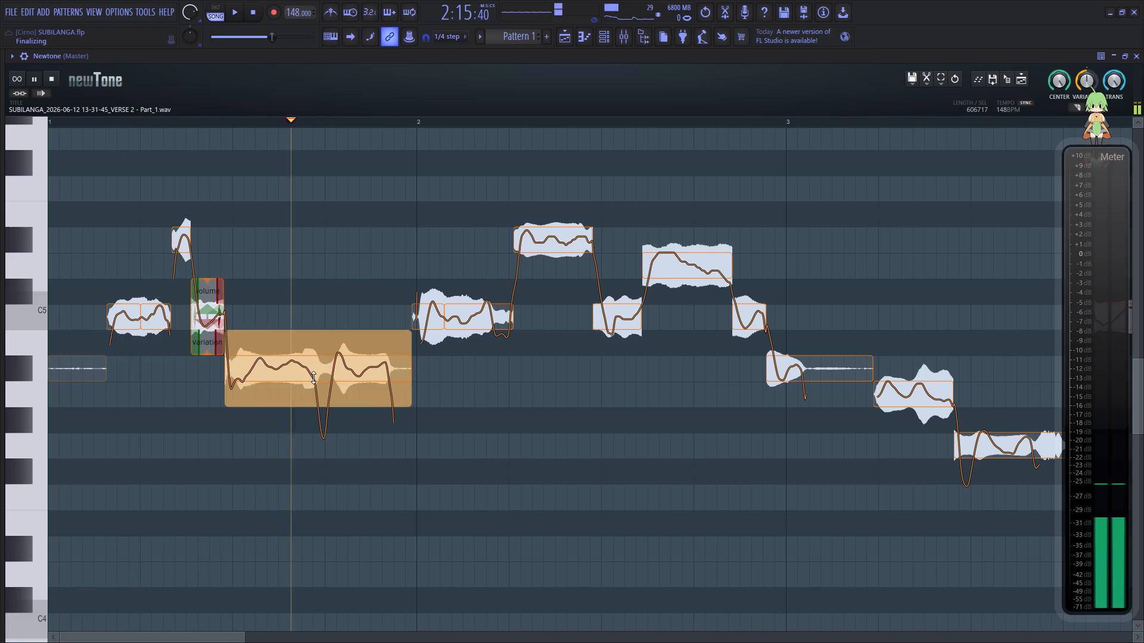
{"action": "key", "text": "space"}
{"action": "key", "text": "space"}
Reduce the pitch variation of the long A#4 note before bar 2 to 28.23% and replay from the start.
{"action": "left_click", "coordinate": [325, 374]}
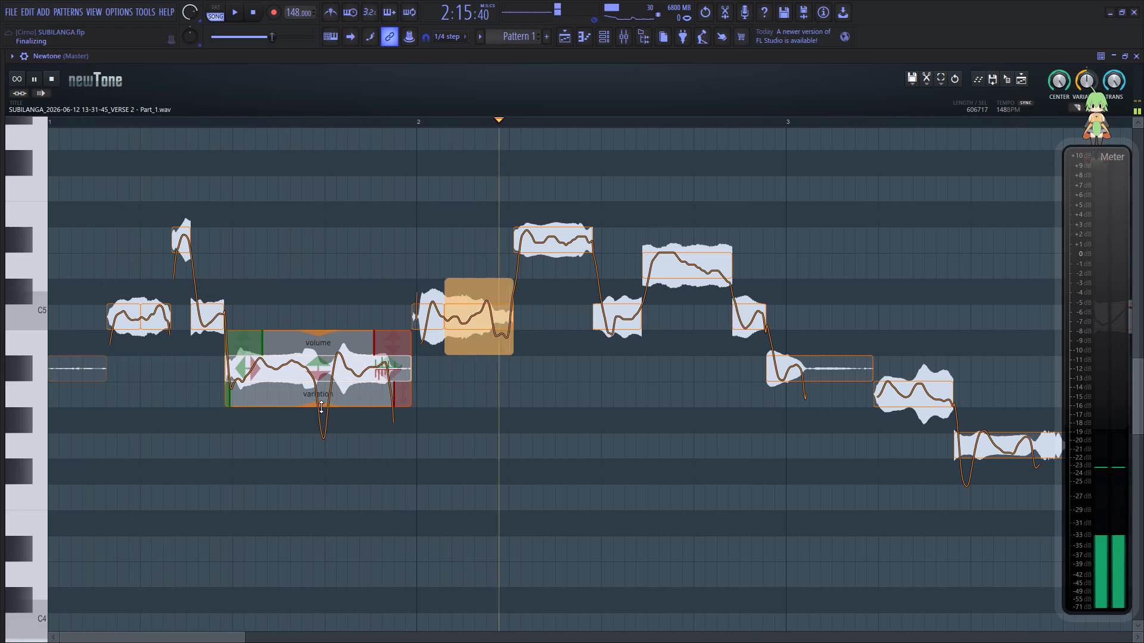
{"action": "left_click_drag", "start_coordinate": [321, 407], "coordinate": [328, 333]}
{"action": "left_click", "coordinate": [91, 375]}
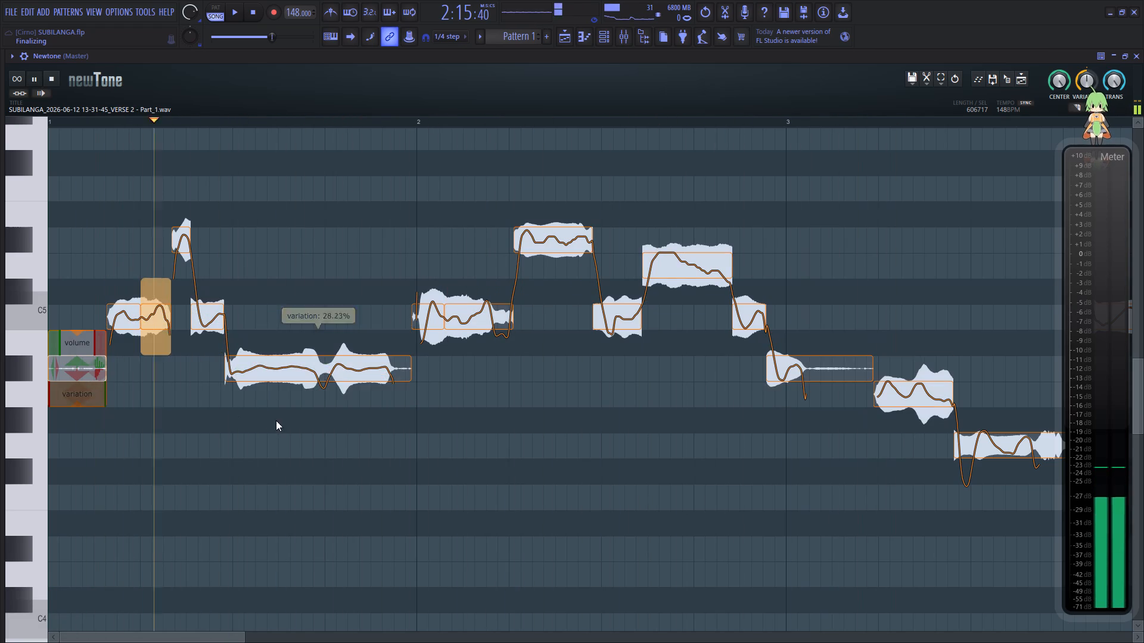
Reduce the pitch variation of the longer C5 note at bar 2 to 27.08%, lower it on the short C5 note before it, and audition both.
{"action": "left_click_drag", "start_coordinate": [219, 641], "coordinate": [262, 639]}
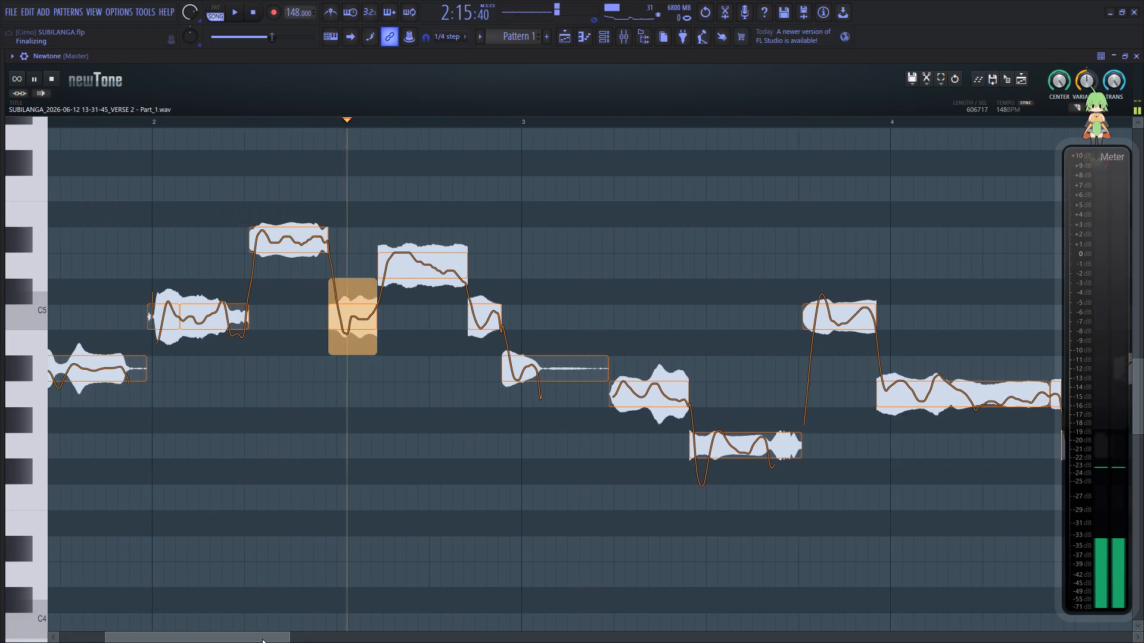
{"action": "left_click_drag", "start_coordinate": [262, 639], "coordinate": [262, 637]}
{"action": "key", "text": "space"}
{"action": "key", "text": "space"}
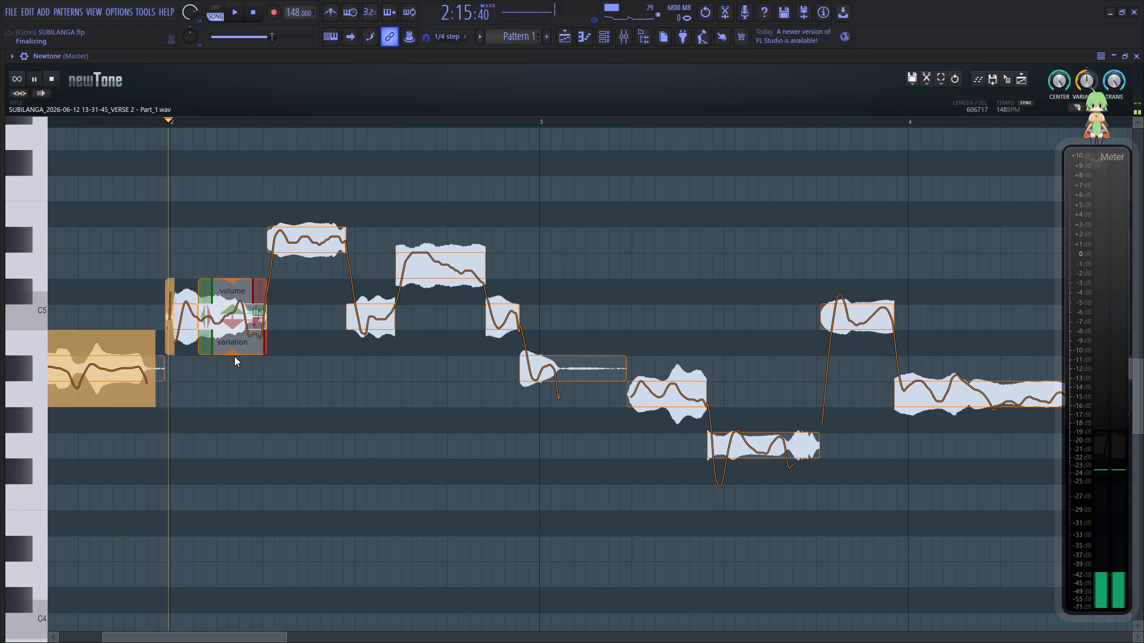
{"action": "key", "text": "space"}
{"action": "left_click", "coordinate": [229, 329]}
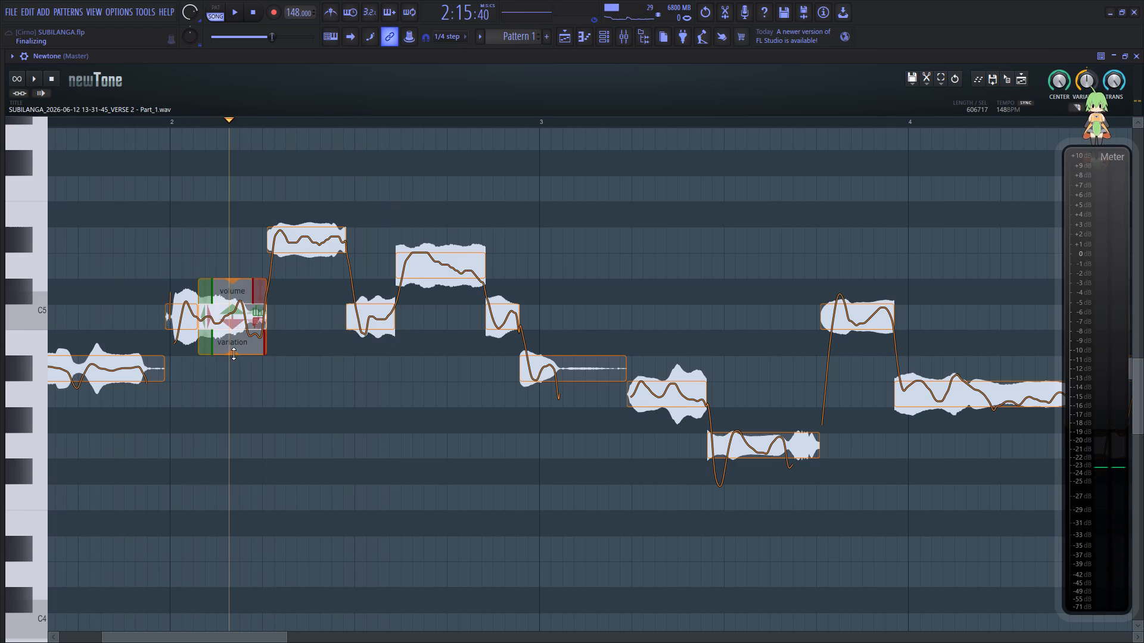
{"action": "left_click_drag", "start_coordinate": [233, 355], "coordinate": [234, 280]}
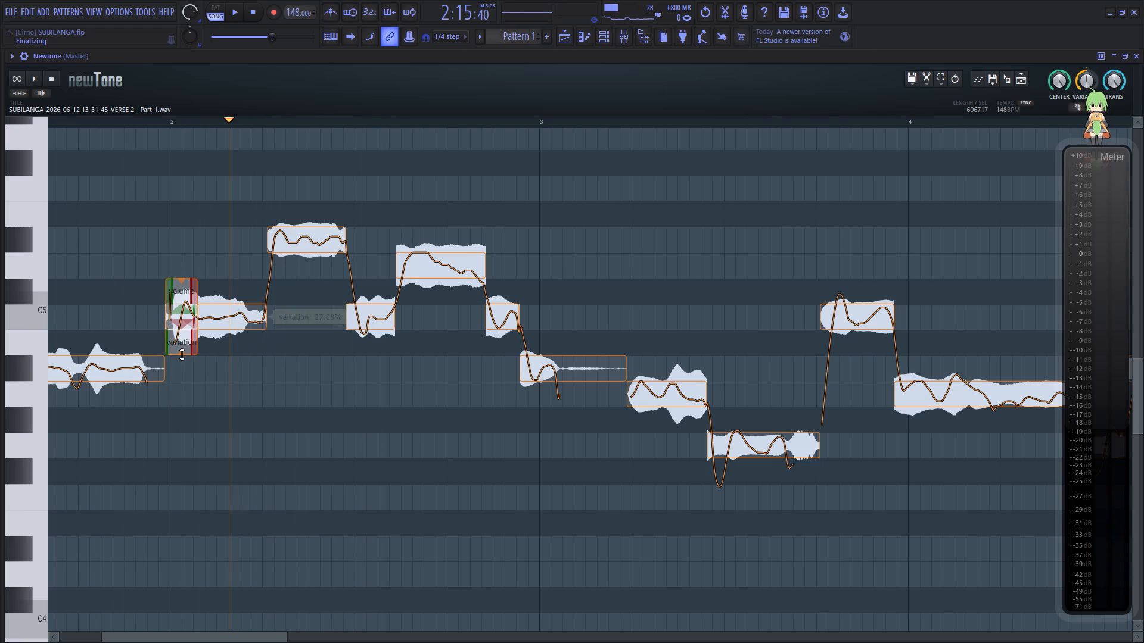
{"action": "left_click_drag", "start_coordinate": [182, 354], "coordinate": [185, 310]}
{"action": "left_click", "coordinate": [124, 299]}
{"action": "key", "text": "space"}
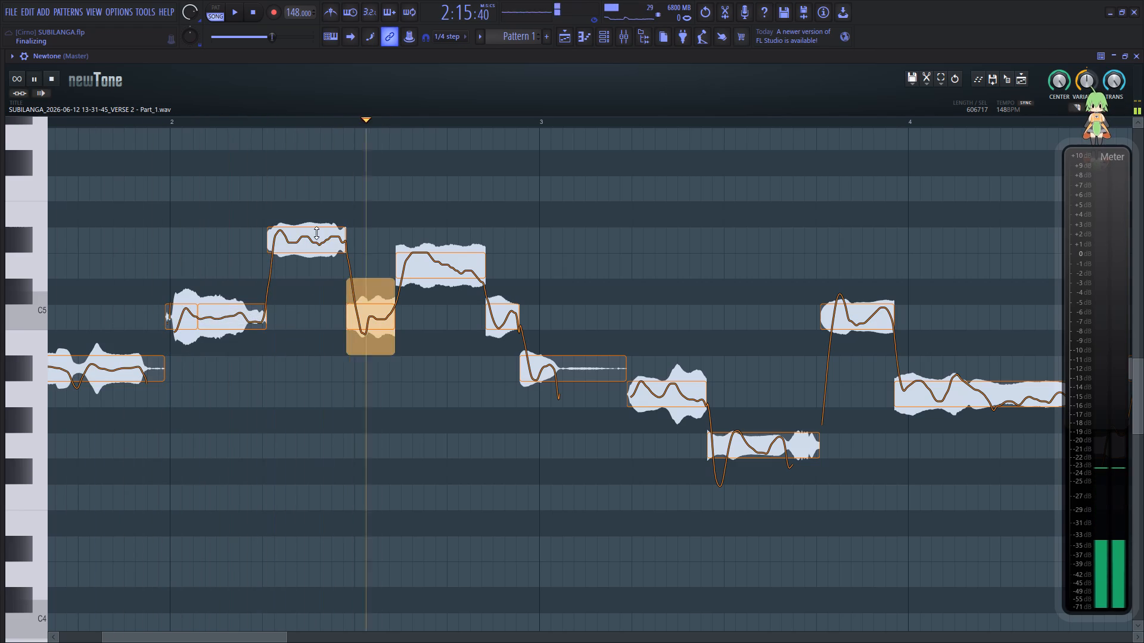
Reduce the pitch variation of the D#5 note after bar 2 to 46.17% and audition the phrase.
{"action": "key", "text": "space"}
{"action": "left_click", "coordinate": [316, 233]}
{"action": "left_click_drag", "start_coordinate": [307, 277], "coordinate": [301, 221]}
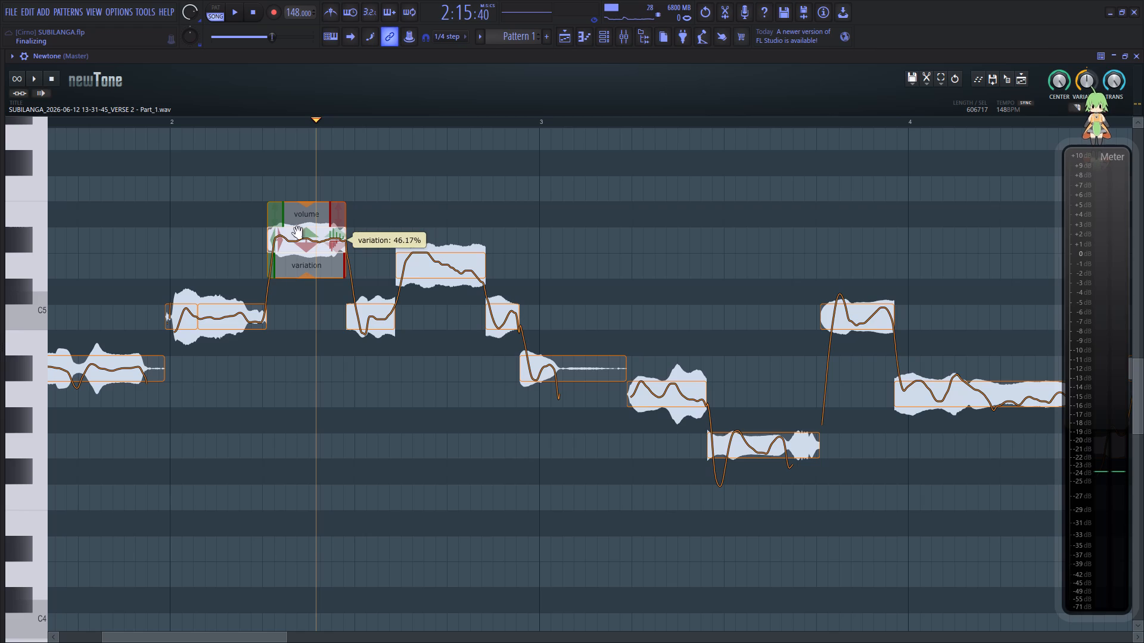
{"action": "left_click", "coordinate": [116, 261]}
{"action": "key", "text": "space"}
{"action": "key", "text": "space"}
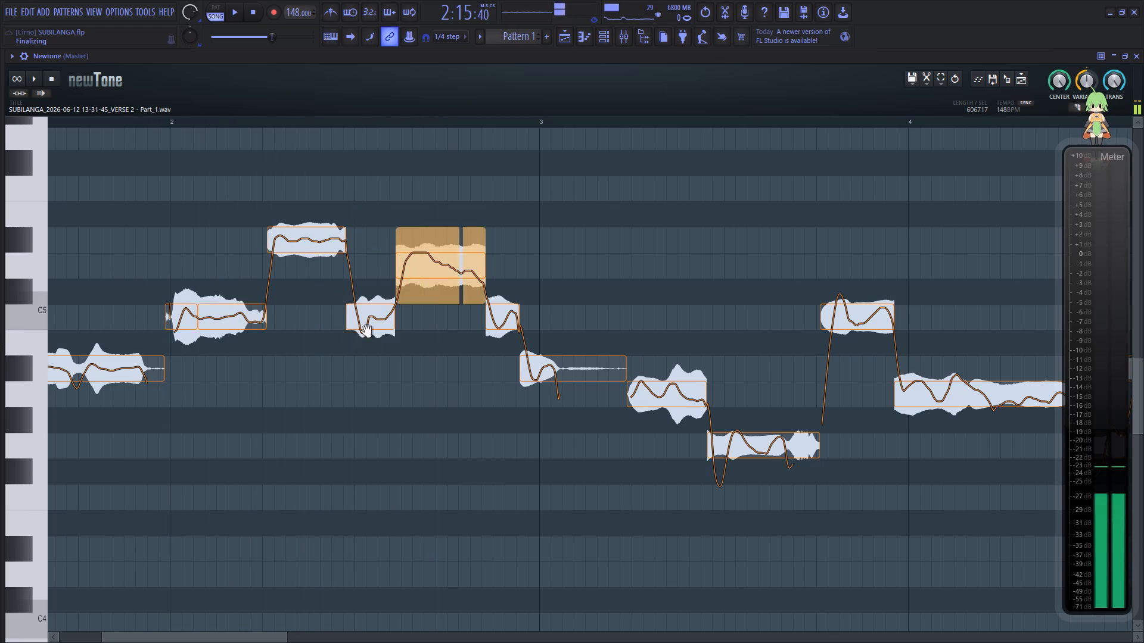
Reduce the pitch variation of the C5 note after the D#5 note to 51.96%, and lower it on the following D5 note.
{"action": "left_click", "coordinate": [363, 323]}
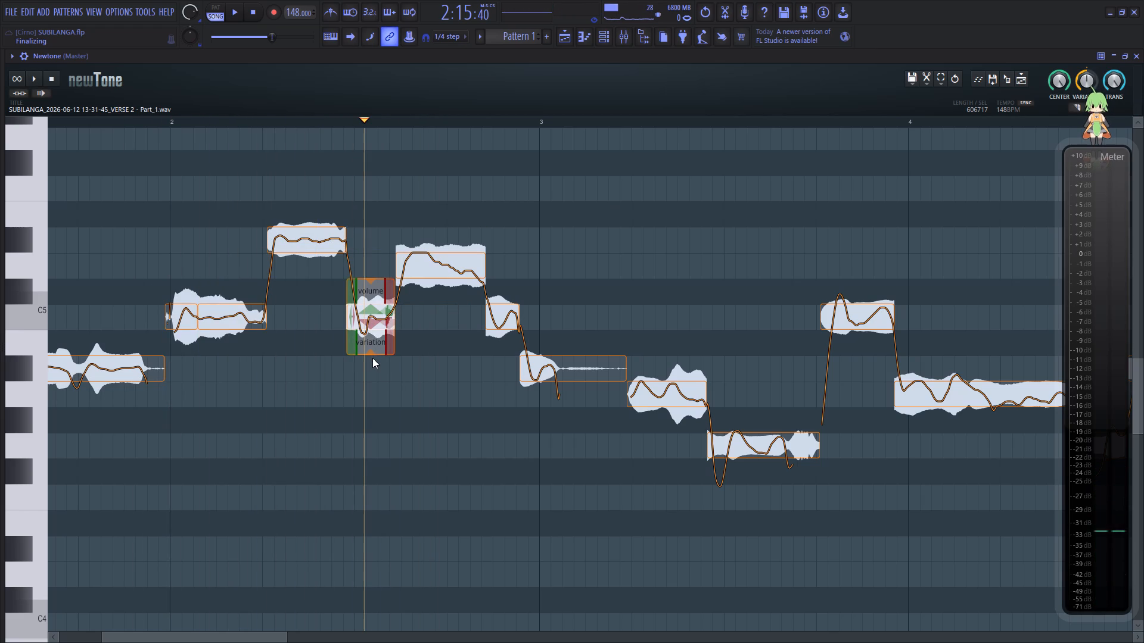
{"action": "left_click", "coordinate": [380, 317]}
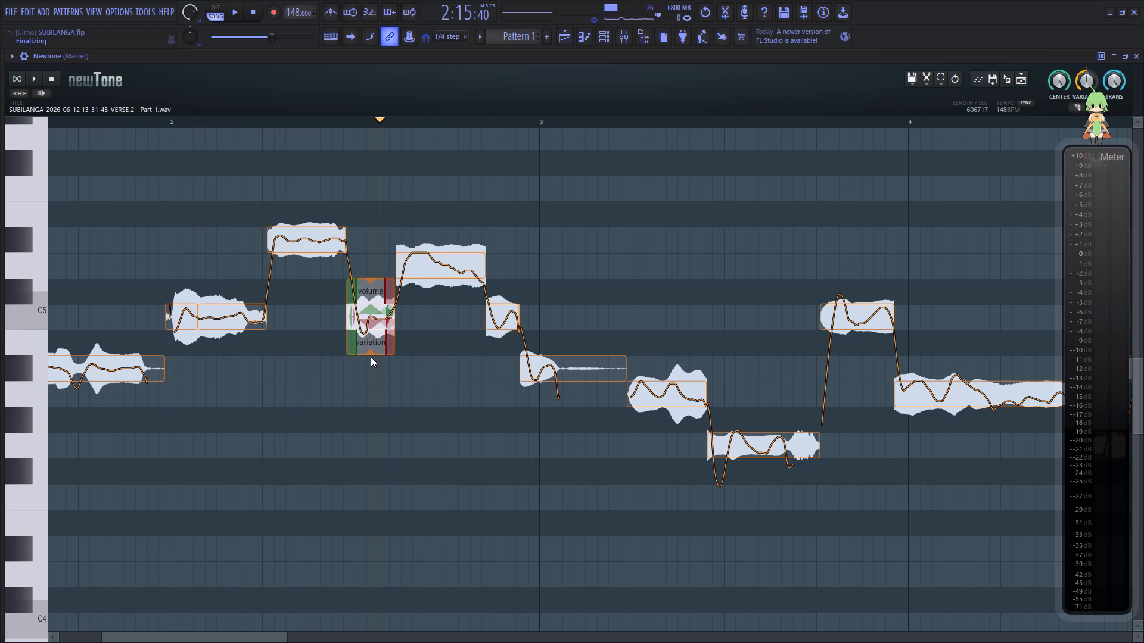
{"action": "left_click_drag", "start_coordinate": [372, 354], "coordinate": [382, 304]}
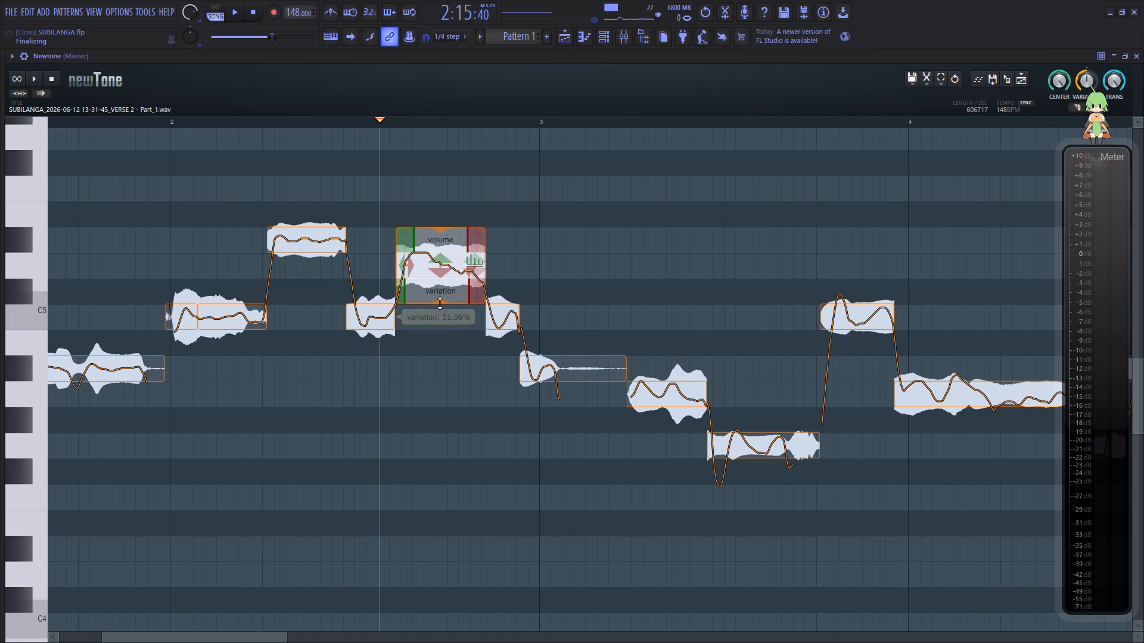
{"action": "left_click_drag", "start_coordinate": [439, 303], "coordinate": [449, 257]}
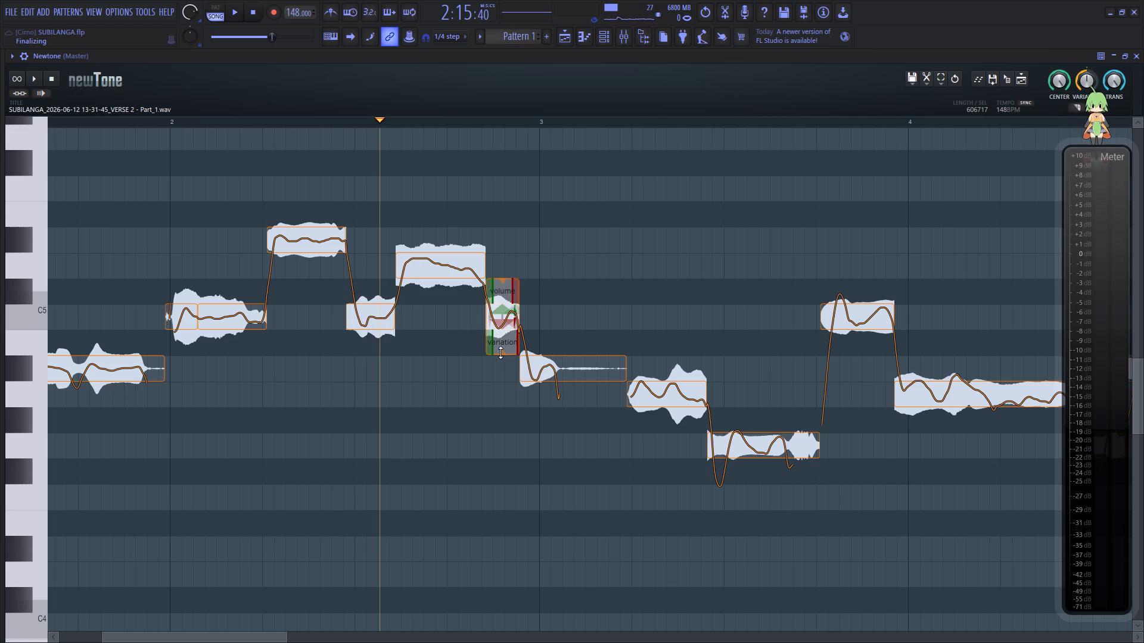
Reduce the pitch variation to 58.91% on the short C5 note before bar 3 and 57.75% on the following A#4 note, and replay the phrase.
{"action": "left_click_drag", "start_coordinate": [500, 352], "coordinate": [509, 310]}
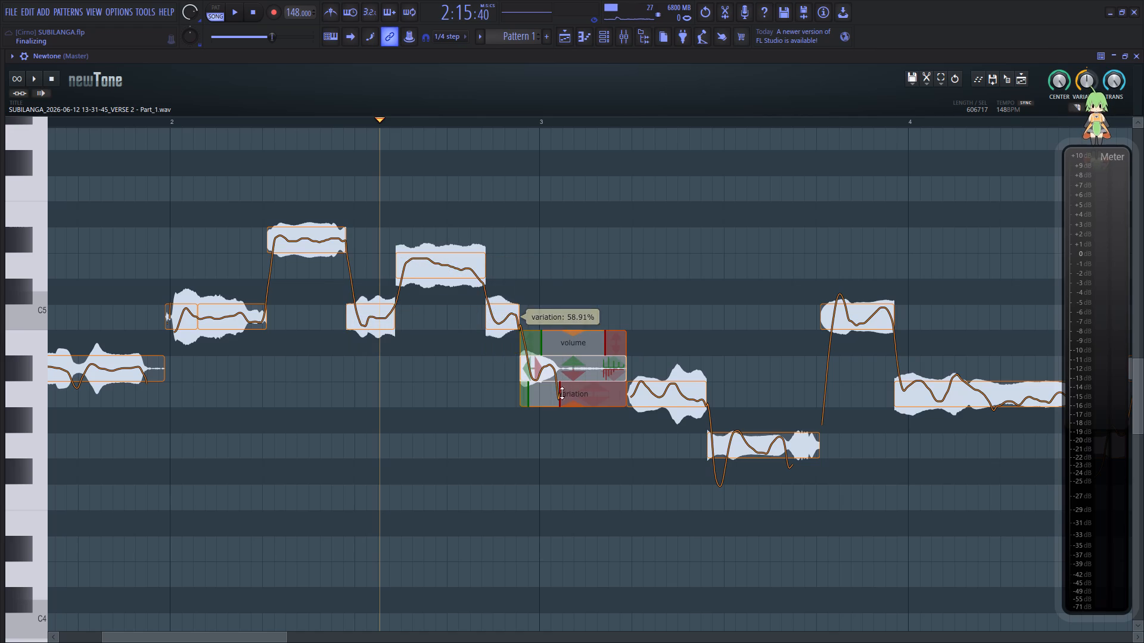
{"action": "left_click_drag", "start_coordinate": [566, 405], "coordinate": [566, 362]}
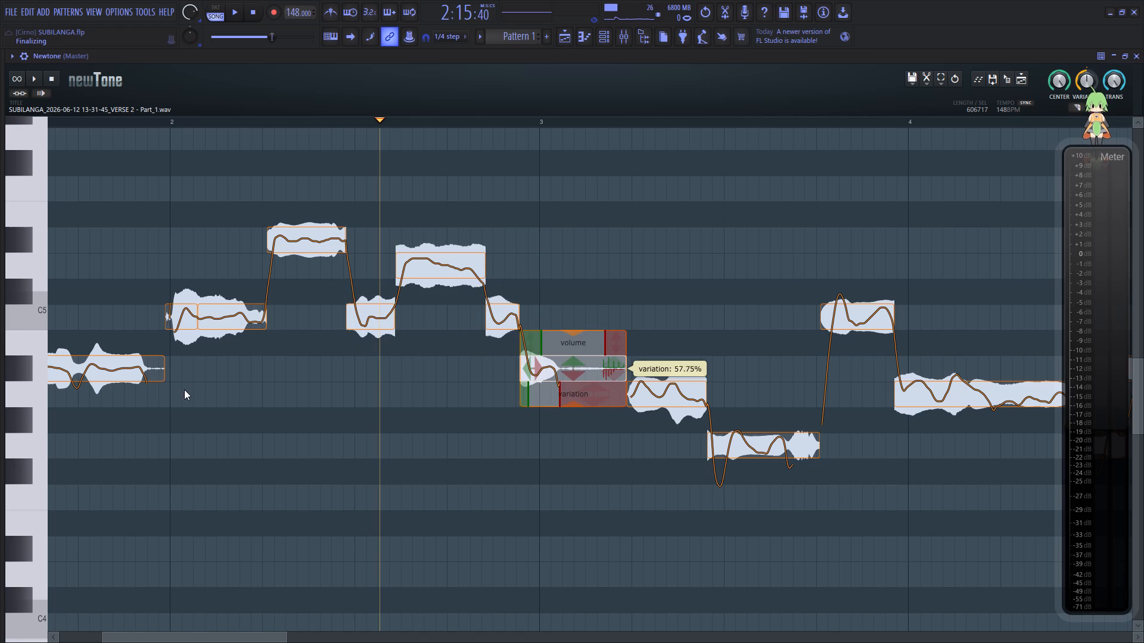
{"action": "left_click", "coordinate": [184, 389]}
{"action": "key", "text": "space"}
Raise the A4 note after bar 3 one semitone to A#4, auditioning the phrase before and after the change.
{"action": "left_click_drag", "start_coordinate": [257, 635], "coordinate": [279, 635]}
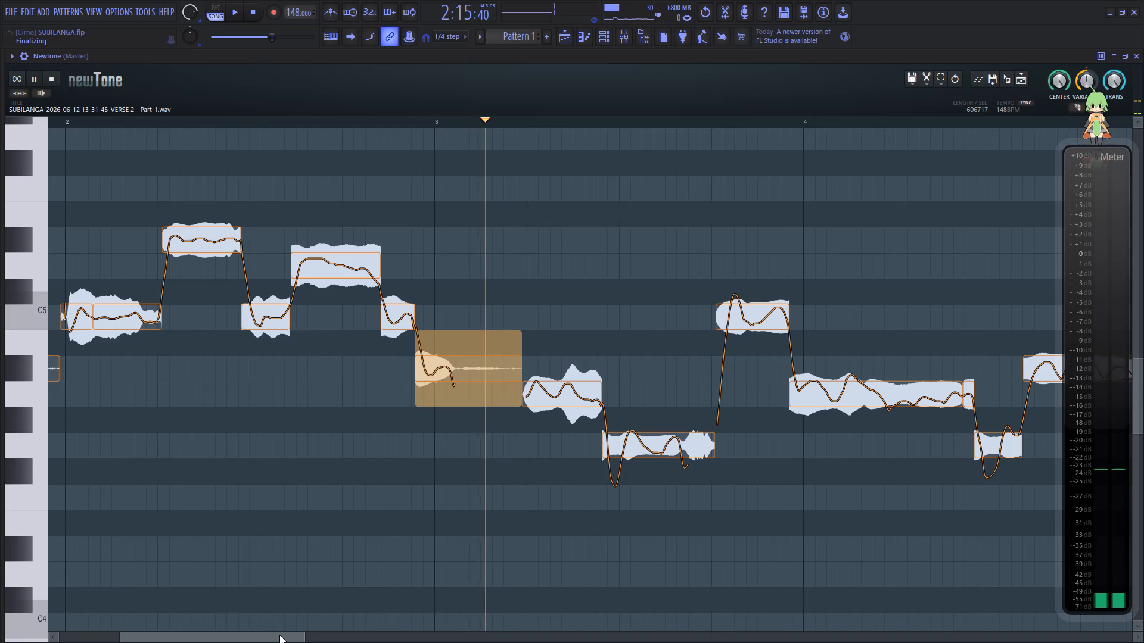
{"action": "left_click_drag", "start_coordinate": [279, 635], "coordinate": [290, 630]}
{"action": "left_click", "coordinate": [141, 427]}
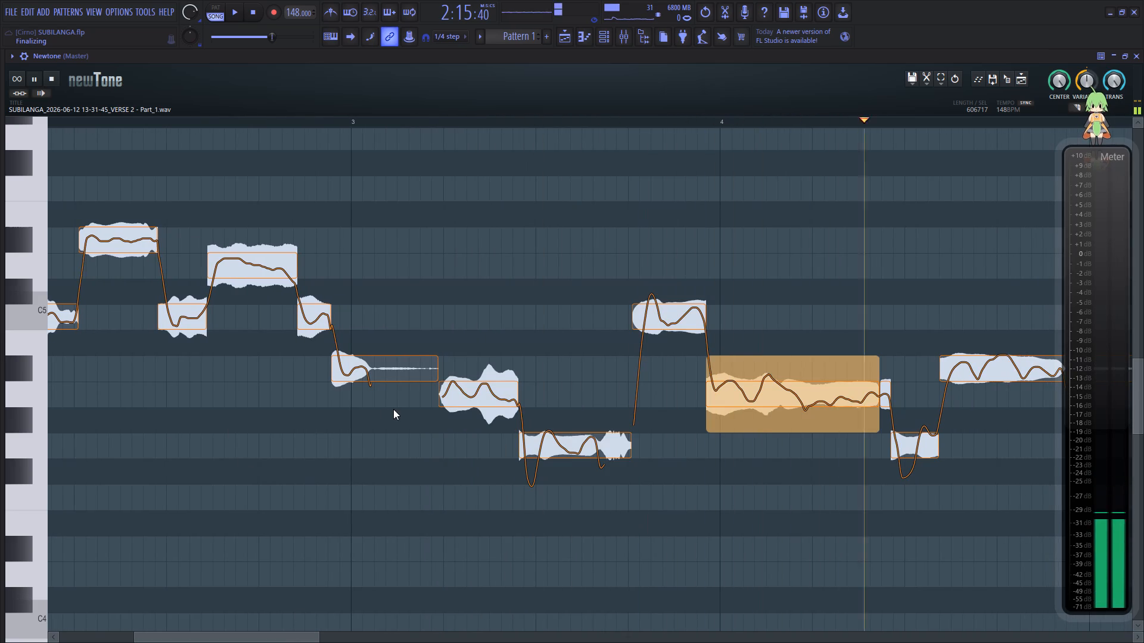
{"action": "left_click", "coordinate": [167, 423]}
{"action": "key", "text": "space"}
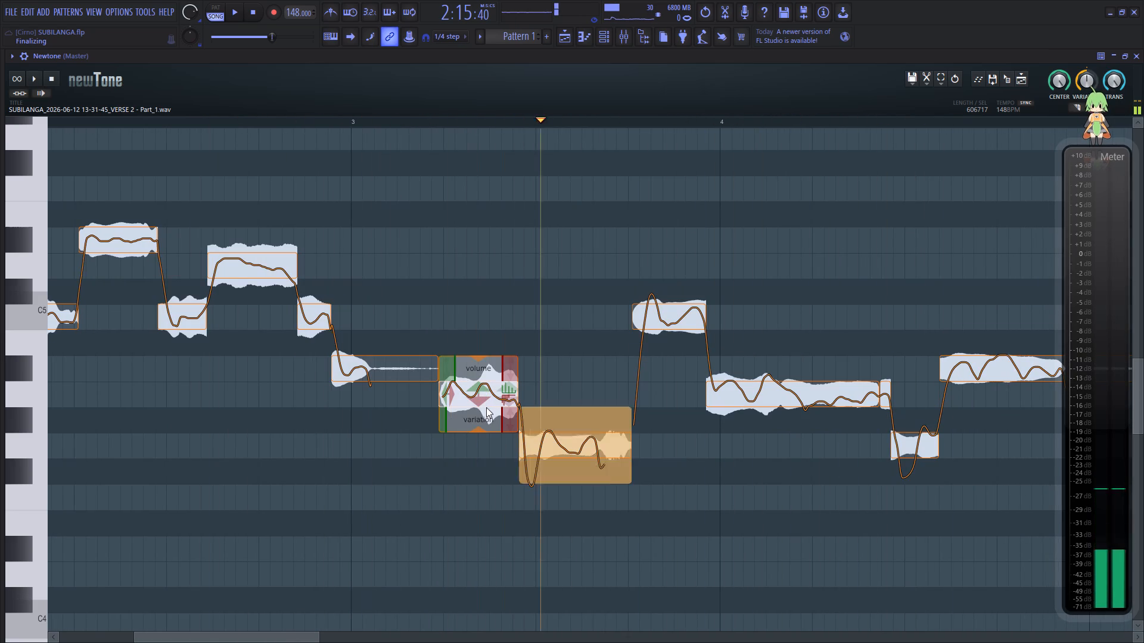
{"action": "left_click_drag", "start_coordinate": [486, 406], "coordinate": [486, 382]}
{"action": "left_click", "coordinate": [274, 409]}
{"action": "key", "text": "space"}
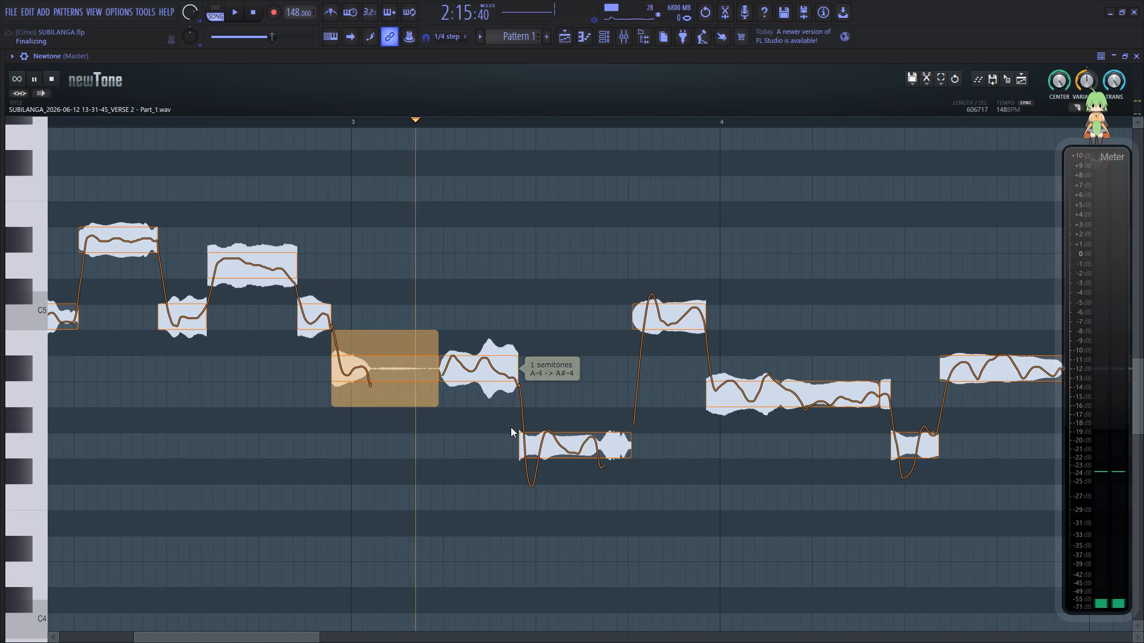
{"action": "key", "text": "space"}
{"action": "key", "text": "space"}
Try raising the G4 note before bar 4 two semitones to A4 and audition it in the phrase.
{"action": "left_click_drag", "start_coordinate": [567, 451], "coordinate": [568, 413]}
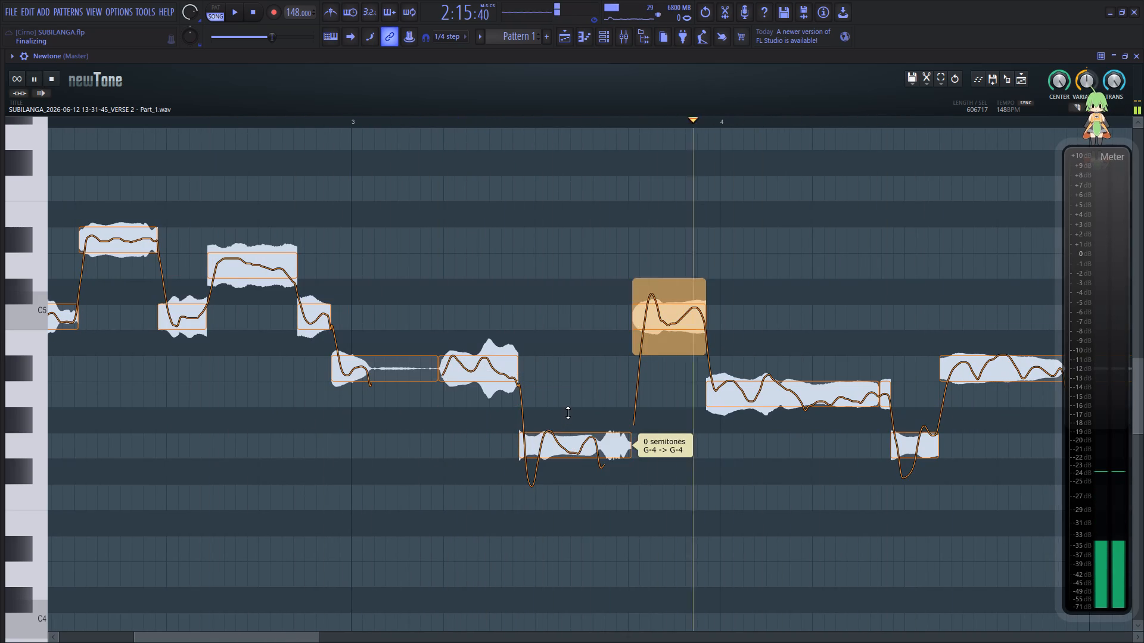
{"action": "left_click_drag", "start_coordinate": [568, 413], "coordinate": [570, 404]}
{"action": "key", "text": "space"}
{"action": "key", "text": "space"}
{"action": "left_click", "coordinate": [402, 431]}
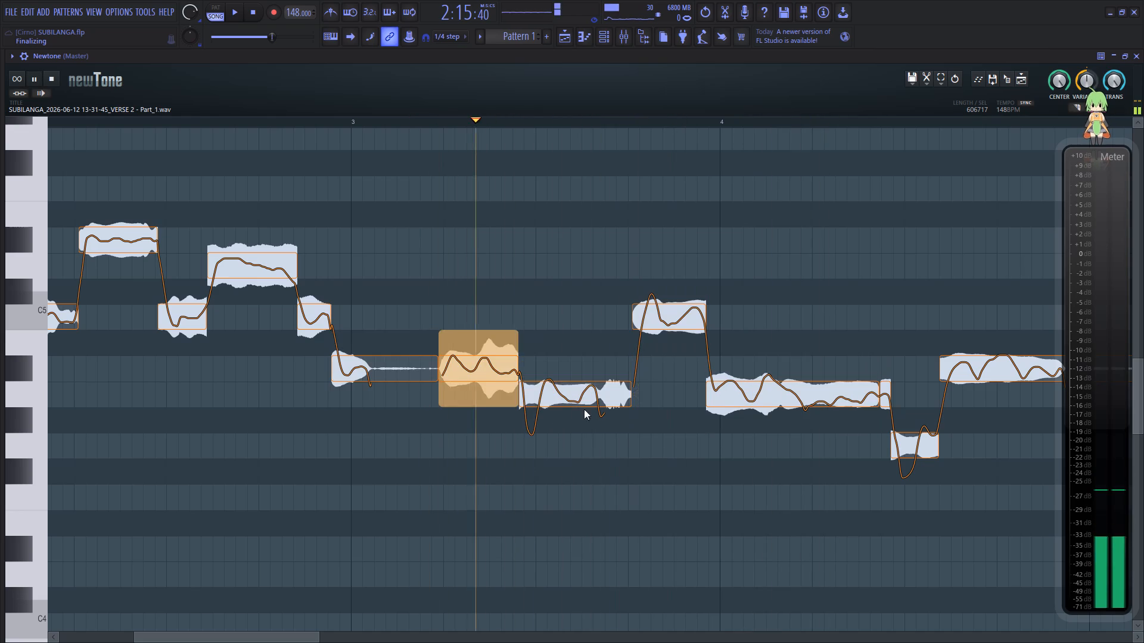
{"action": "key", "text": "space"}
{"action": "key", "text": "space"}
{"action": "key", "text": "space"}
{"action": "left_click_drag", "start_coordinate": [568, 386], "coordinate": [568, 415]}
Reduce the pitch variation of the G4 note between bars 3 and 4 and the A#4 note before it, and audition them.
{"action": "left_click", "coordinate": [566, 448]}
{"action": "left_click_drag", "start_coordinate": [573, 482], "coordinate": [583, 439]}
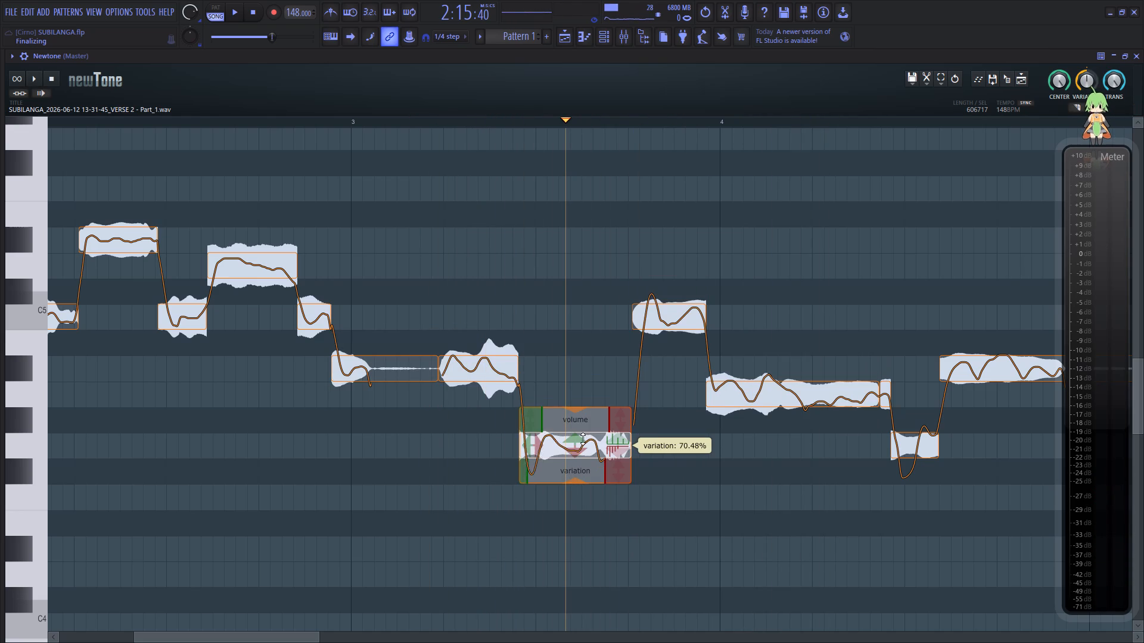
{"action": "left_click_drag", "start_coordinate": [583, 439], "coordinate": [587, 416]}
{"action": "left_click_drag", "start_coordinate": [480, 405], "coordinate": [484, 357]}
{"action": "left_click", "coordinate": [394, 401]}
{"action": "key", "text": "space"}
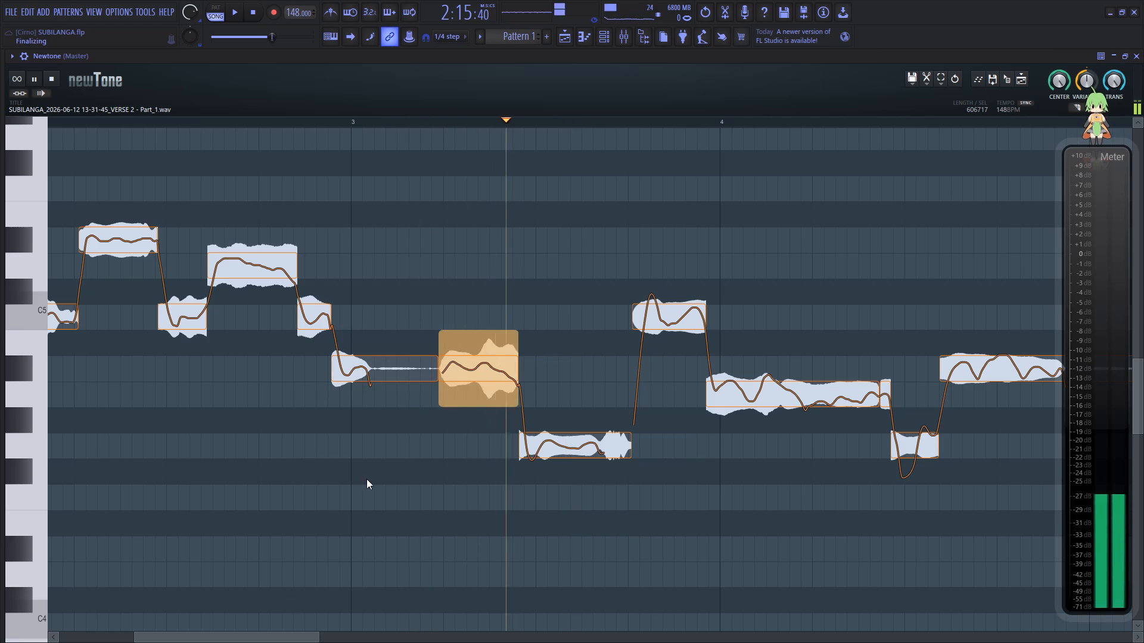
Audition the phrase around bar 4 and reduce the pitch variation of the C5 note just before bar 4.
{"action": "left_click_drag", "start_coordinate": [289, 642], "coordinate": [348, 640]}
{"action": "left_click_drag", "start_coordinate": [312, 636], "coordinate": [341, 634]}
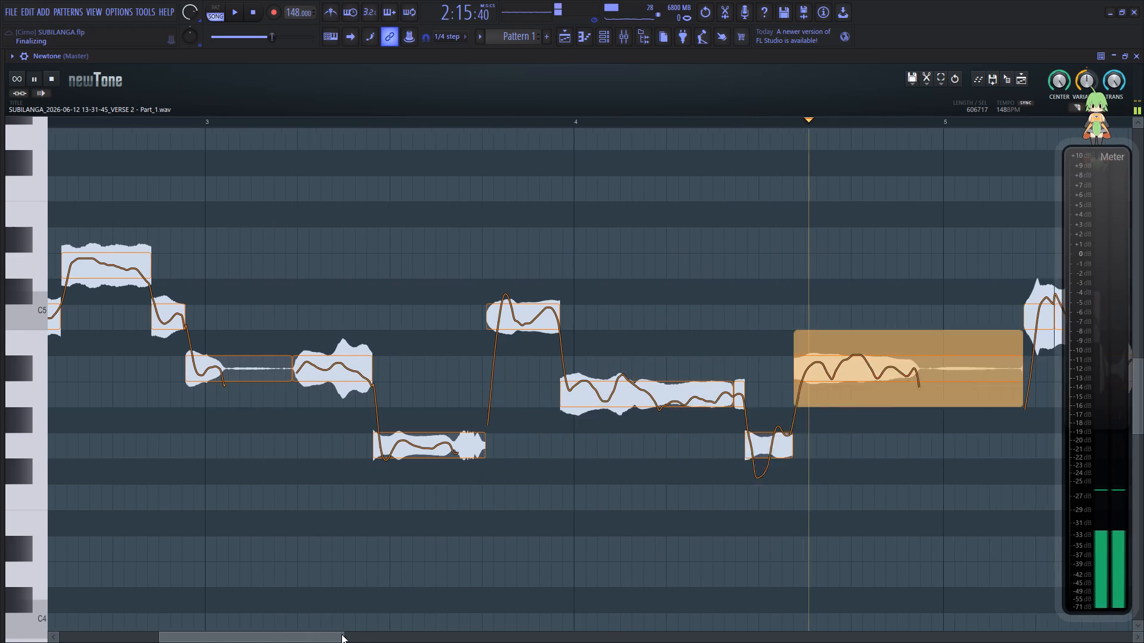
{"action": "left_click_drag", "start_coordinate": [341, 634], "coordinate": [380, 632]}
{"action": "key", "text": "space"}
{"action": "key", "text": "space"}
{"action": "key", "text": "space"}
{"action": "key", "text": "space"}
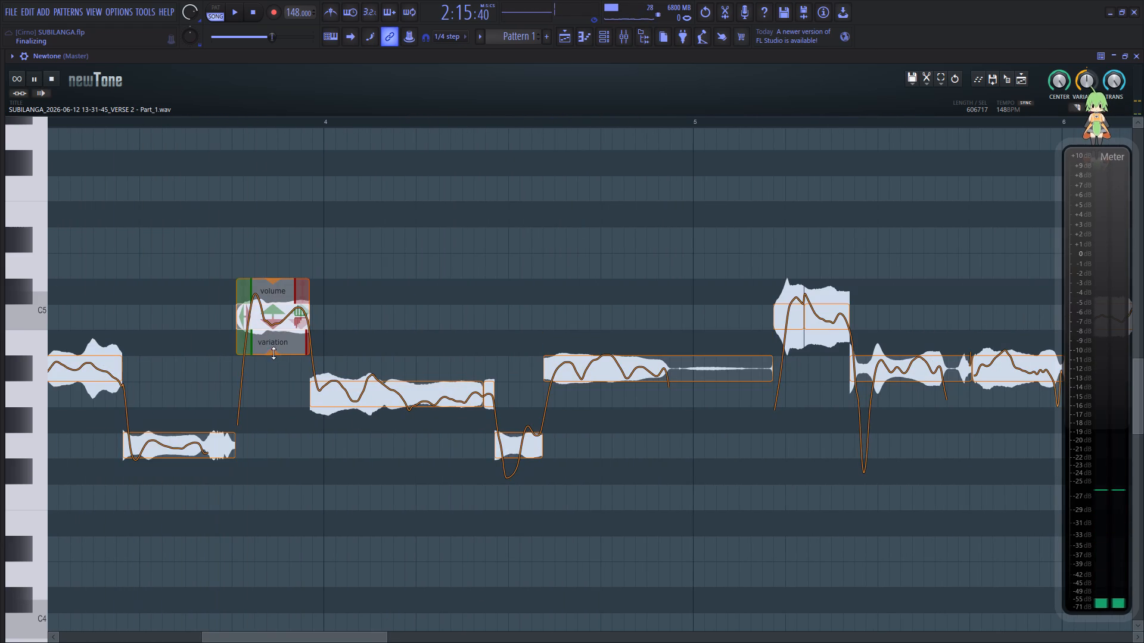
{"action": "left_click_drag", "start_coordinate": [275, 354], "coordinate": [293, 310]}
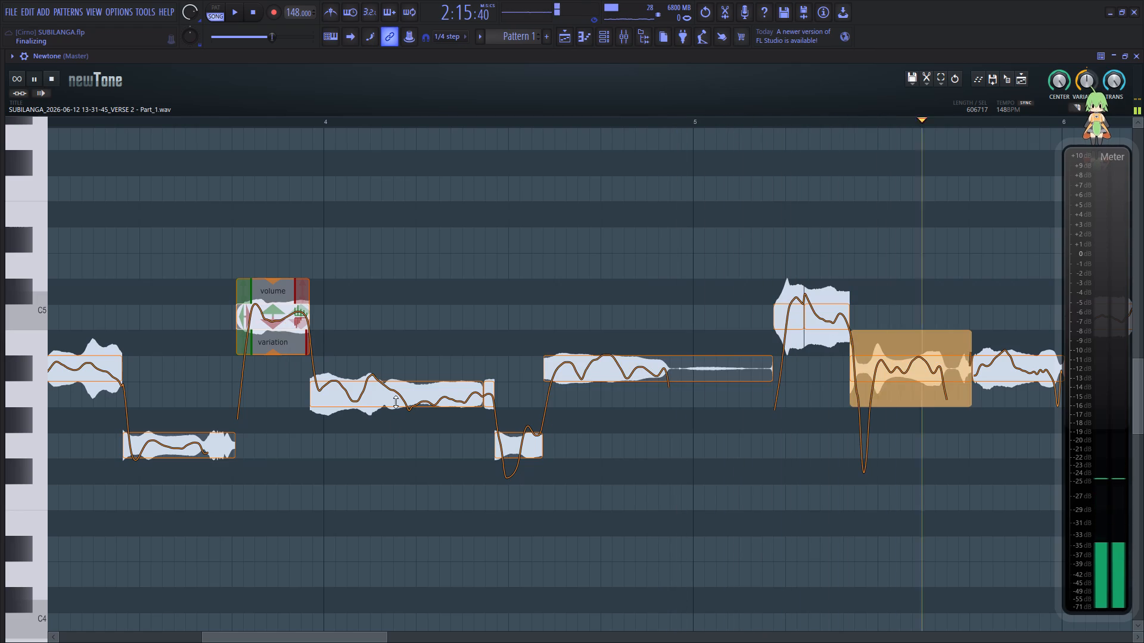
Reduce the pitch variation of the A4 note right after bar 4 to about 50% and audition the phrase.
{"action": "key", "text": "space"}
{"action": "key", "text": "space"}
{"action": "left_click_drag", "start_coordinate": [396, 432], "coordinate": [416, 380]}
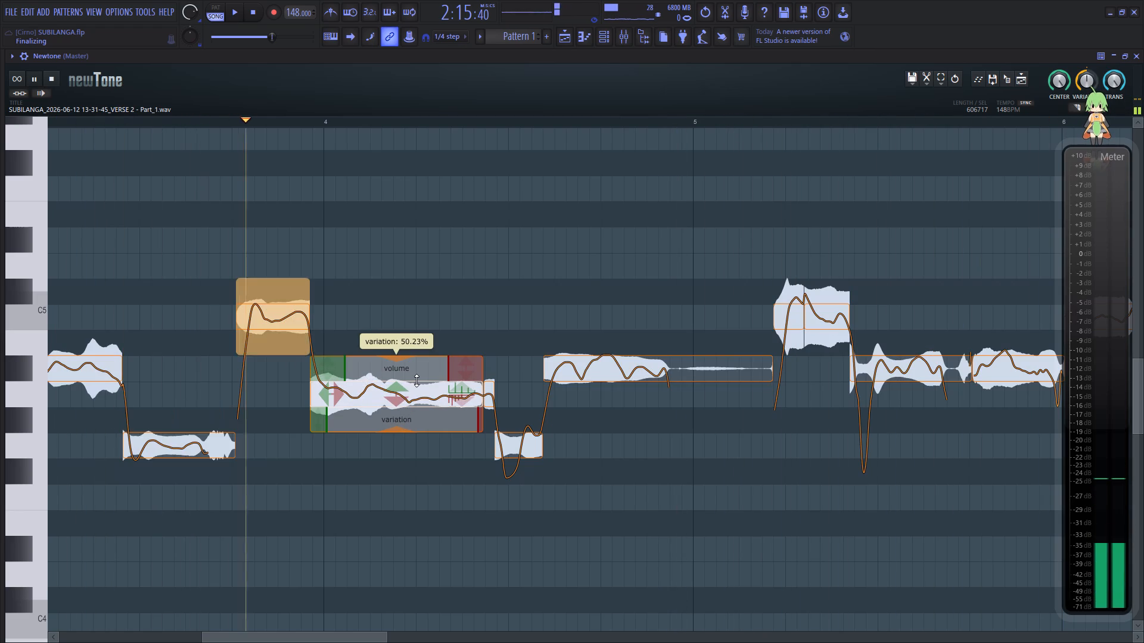
{"action": "left_click_drag", "start_coordinate": [416, 380], "coordinate": [417, 381]}
{"action": "key", "text": "space"}
{"action": "key", "text": "space"}
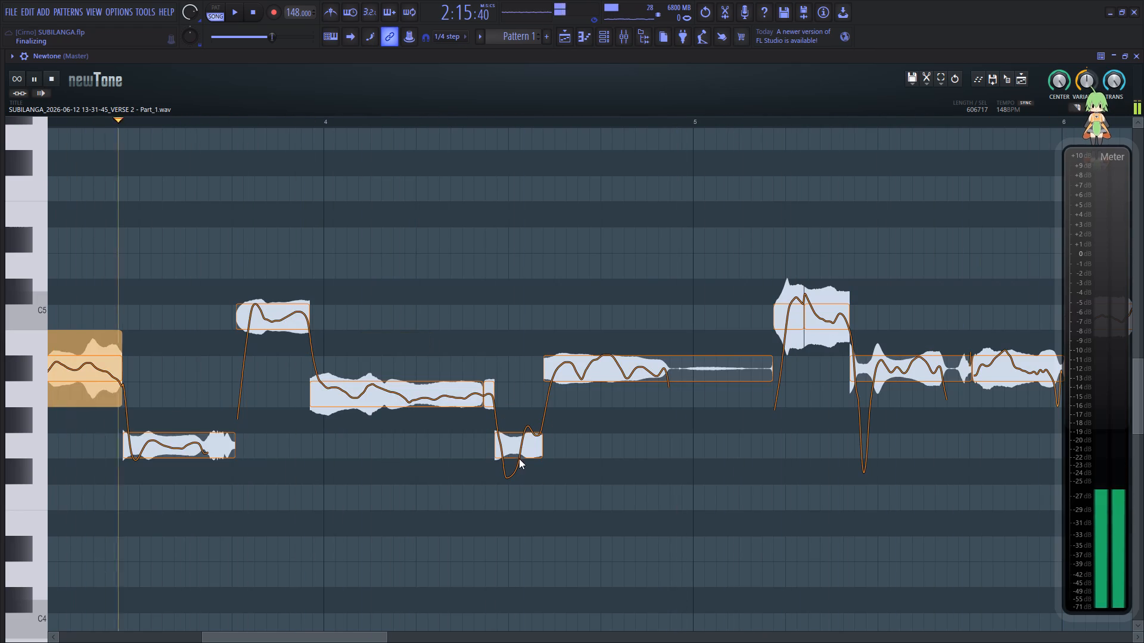
{"action": "key", "text": "space"}
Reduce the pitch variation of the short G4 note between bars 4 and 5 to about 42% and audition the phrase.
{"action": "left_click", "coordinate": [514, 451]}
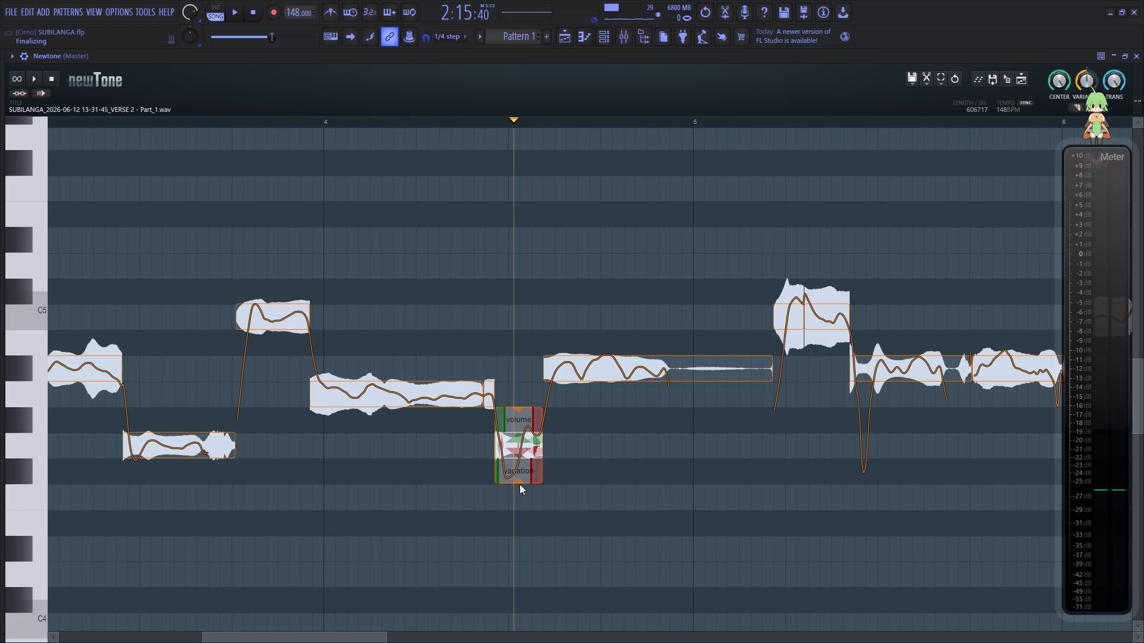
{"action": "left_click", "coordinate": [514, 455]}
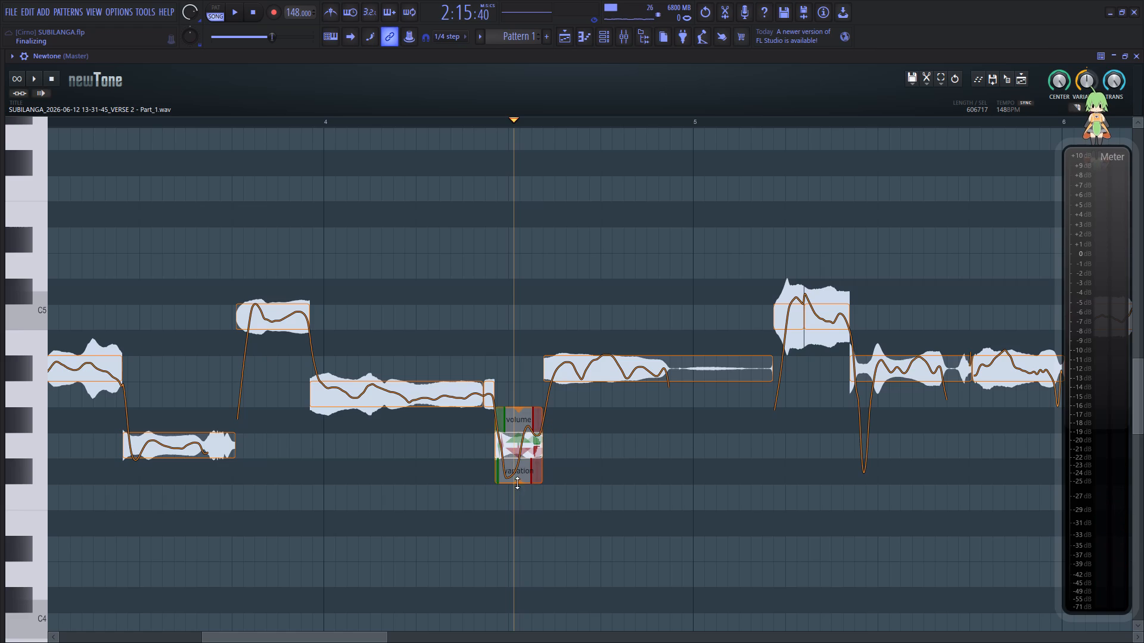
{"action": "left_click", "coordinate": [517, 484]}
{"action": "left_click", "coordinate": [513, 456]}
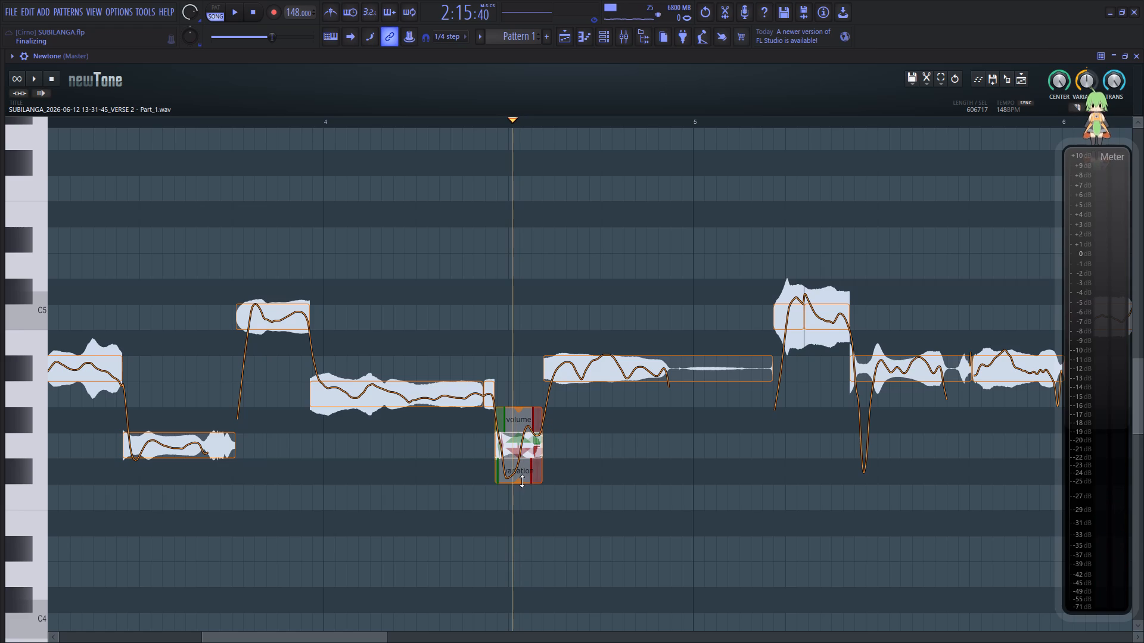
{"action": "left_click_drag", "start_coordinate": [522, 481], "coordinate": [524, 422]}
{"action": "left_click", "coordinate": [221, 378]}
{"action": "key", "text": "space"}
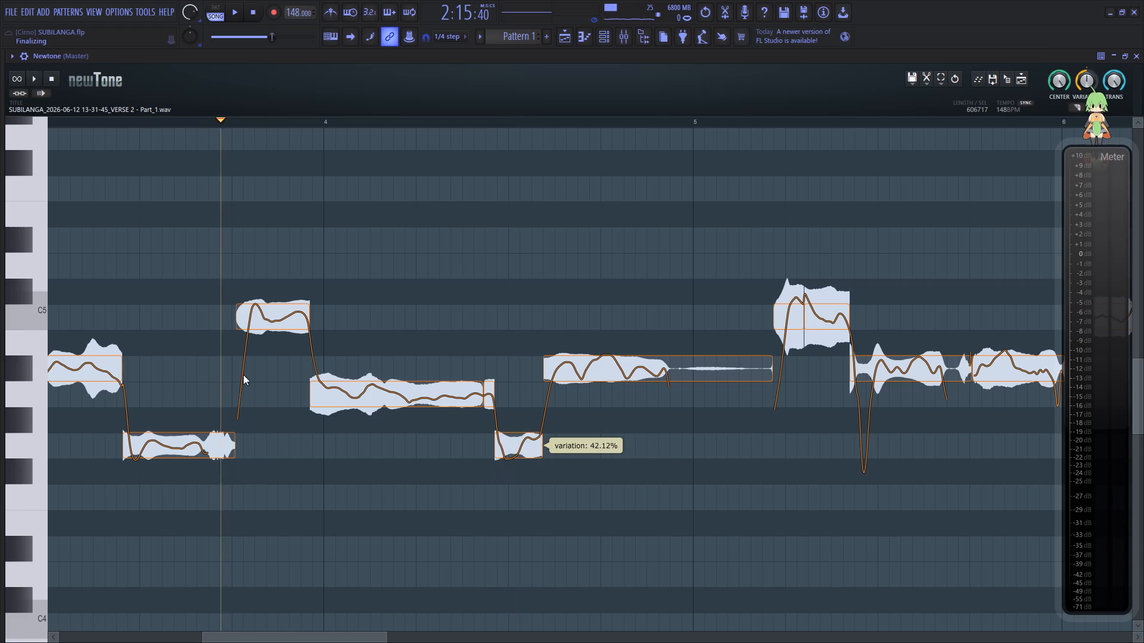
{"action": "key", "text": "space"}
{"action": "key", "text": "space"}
Slice the A4 note after bar 4 near its start, separating its opening part, and audition the result.
{"action": "left_click", "coordinate": [1074, 107]}
{"action": "key", "text": "space"}
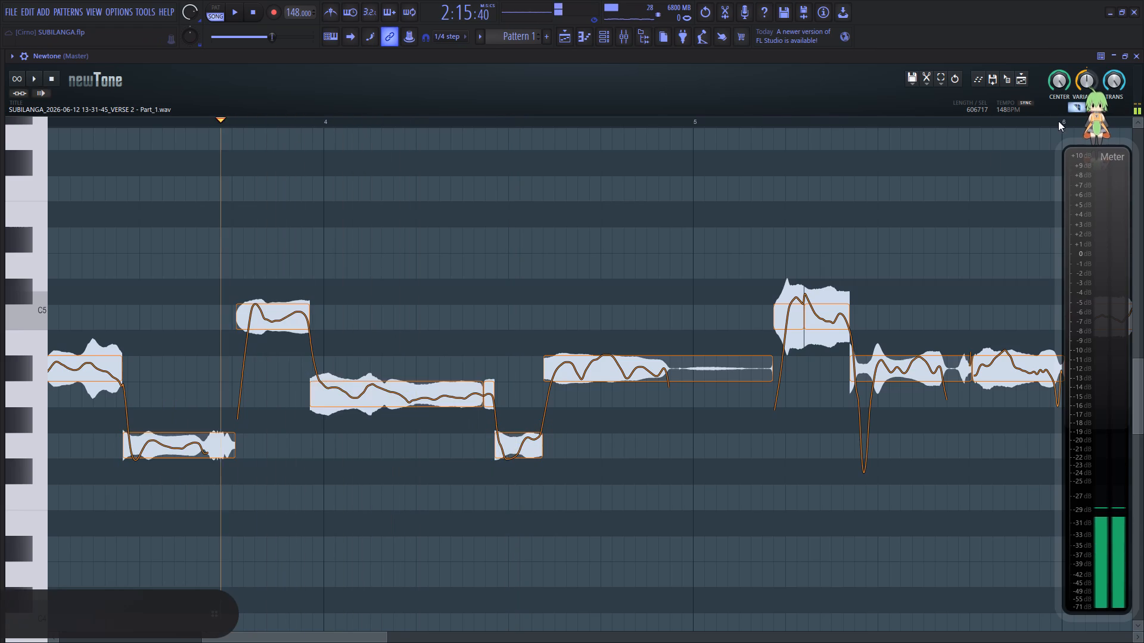
{"action": "key", "text": "space"}
{"action": "key", "text": "space"}
{"action": "left_click", "coordinate": [355, 386]}
{"action": "key", "text": "space"}
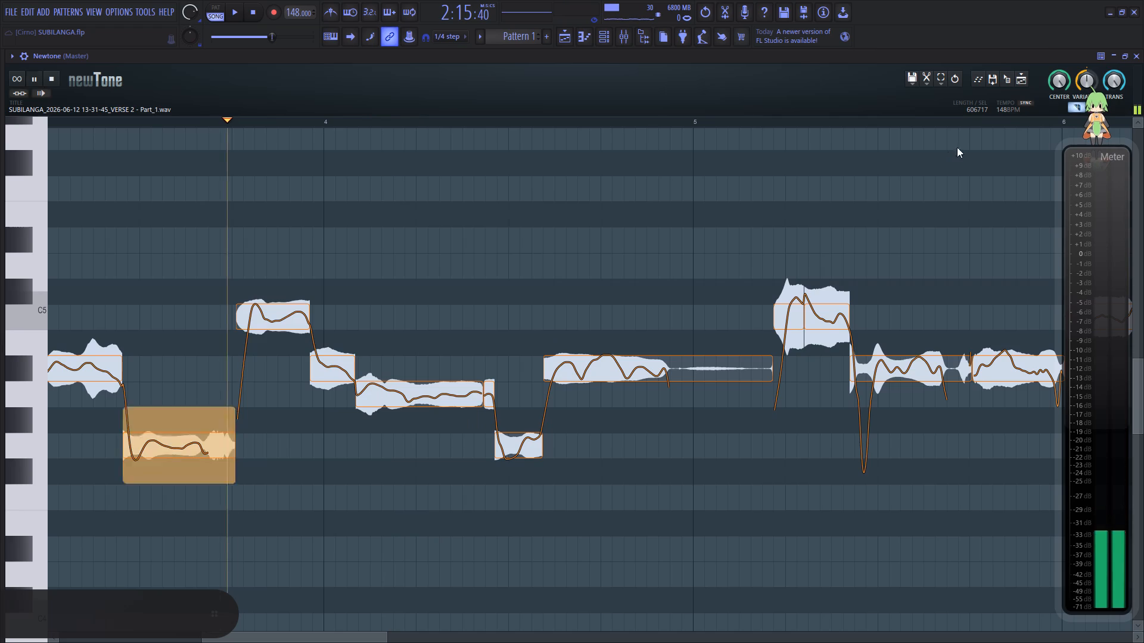
{"action": "left_click", "coordinate": [1073, 110]}
{"action": "key", "text": "space"}
{"action": "key", "text": "space"}
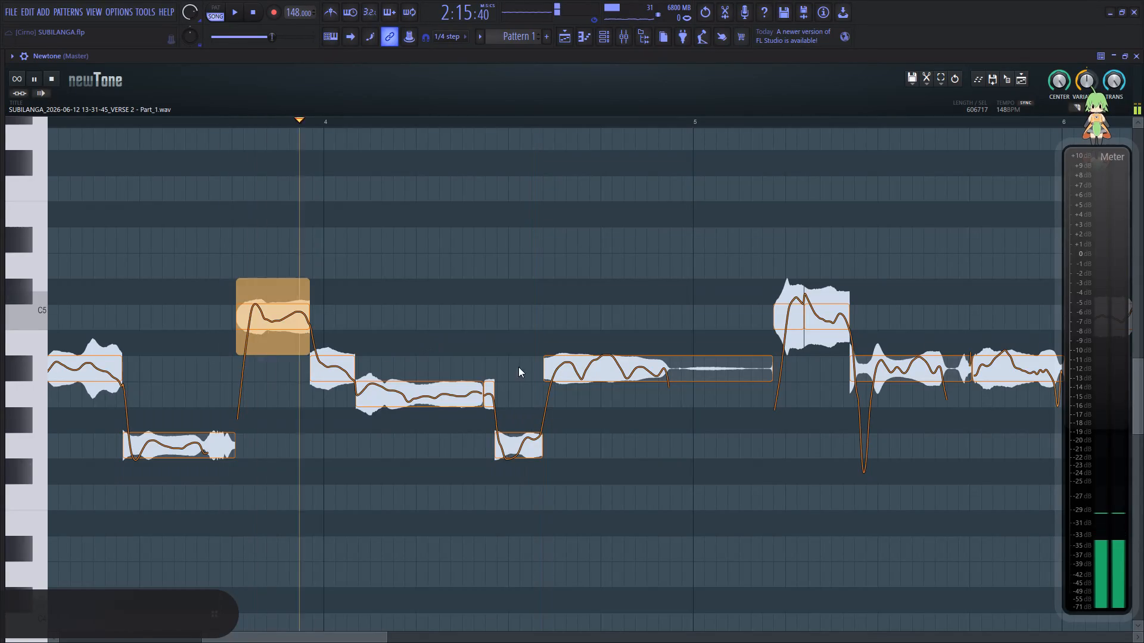
{"action": "key", "text": "space"}
{"action": "key", "text": "space"}
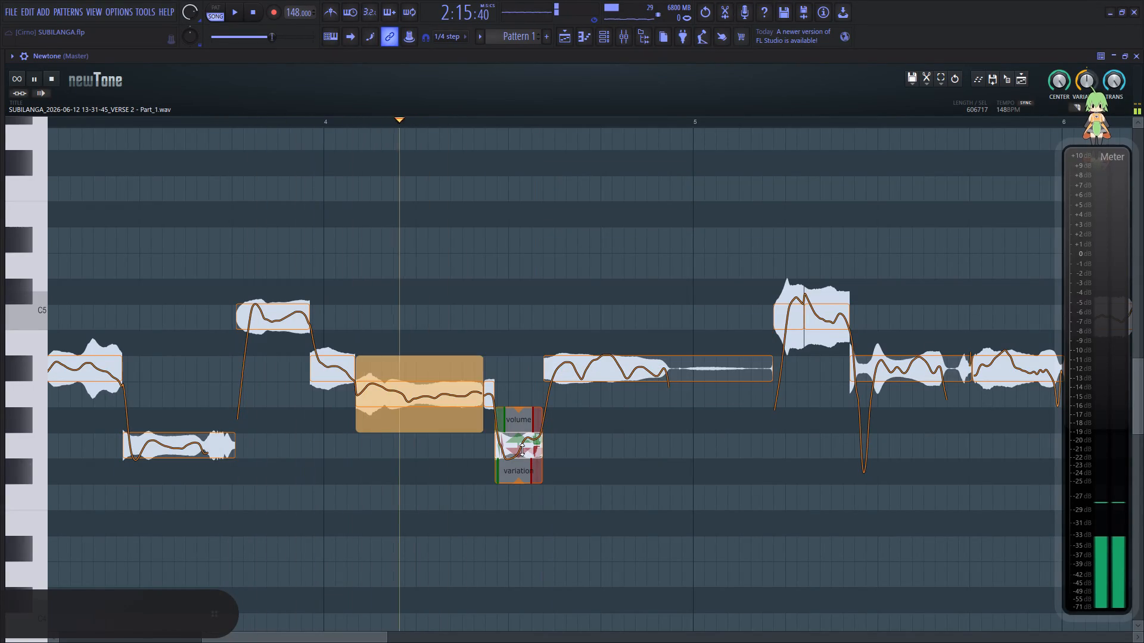
Raise the short G4 note between bars 4 and 5 two semitones to A4, cut its variation to about 4.5%, and audition it.
{"action": "left_click_drag", "start_coordinate": [522, 450], "coordinate": [518, 407]}
{"action": "key", "text": "space"}
{"action": "key", "text": "space"}
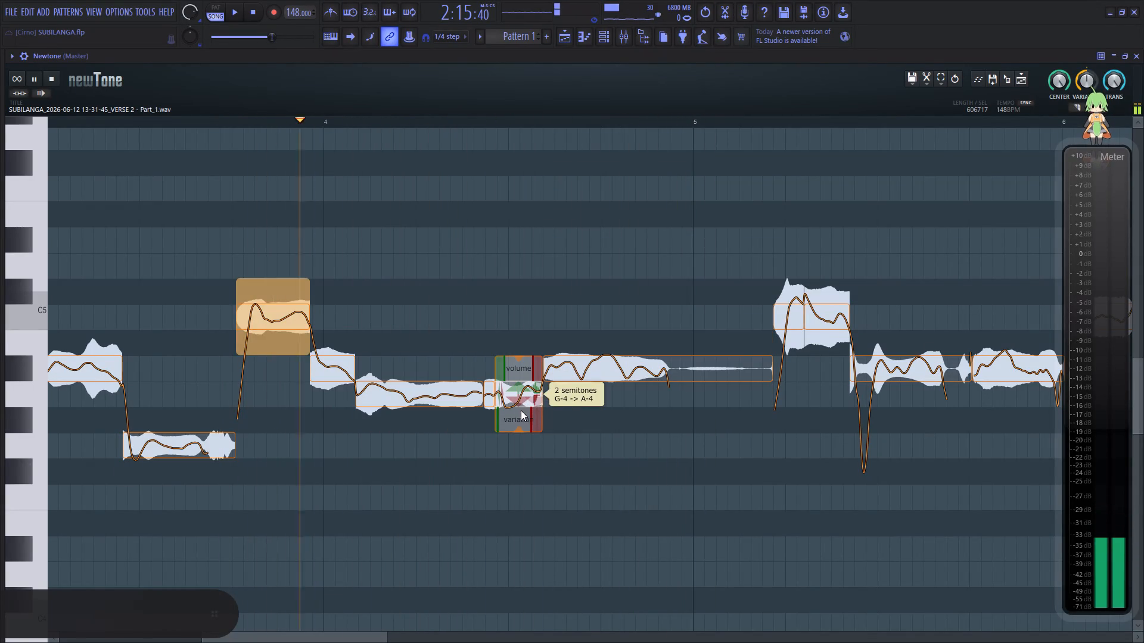
{"action": "left_click_drag", "start_coordinate": [518, 431], "coordinate": [533, 392]}
{"action": "key", "text": "space"}
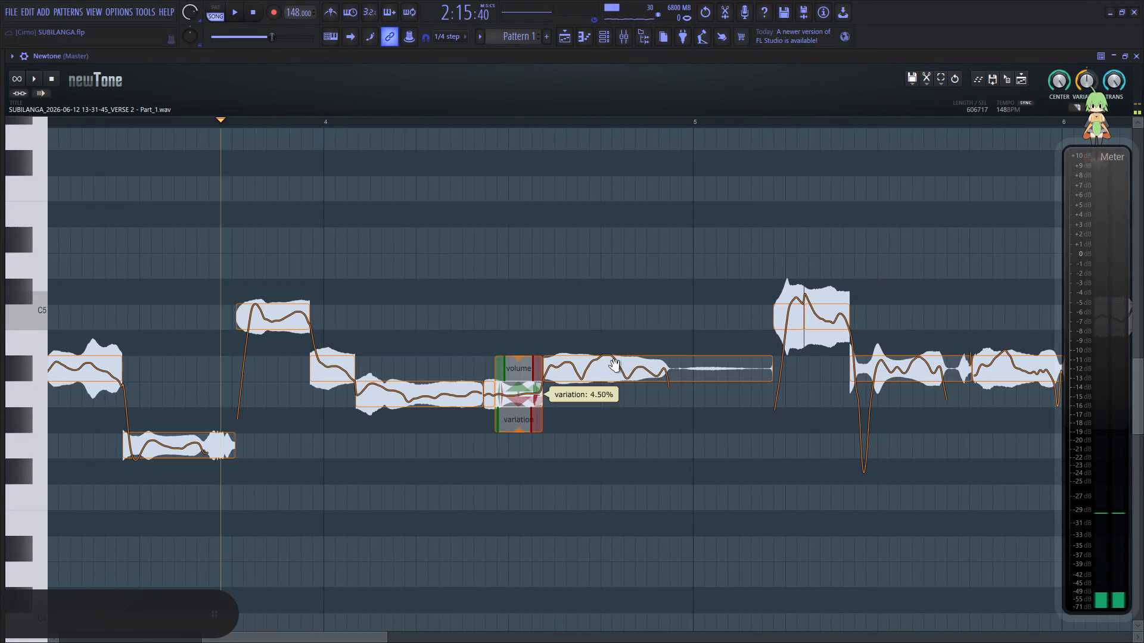
{"action": "key", "text": "space"}
Reduce the pitch variation of the long A#4 note before bar 5 to about 53% and audition the phrase.
{"action": "left_click", "coordinate": [651, 373]}
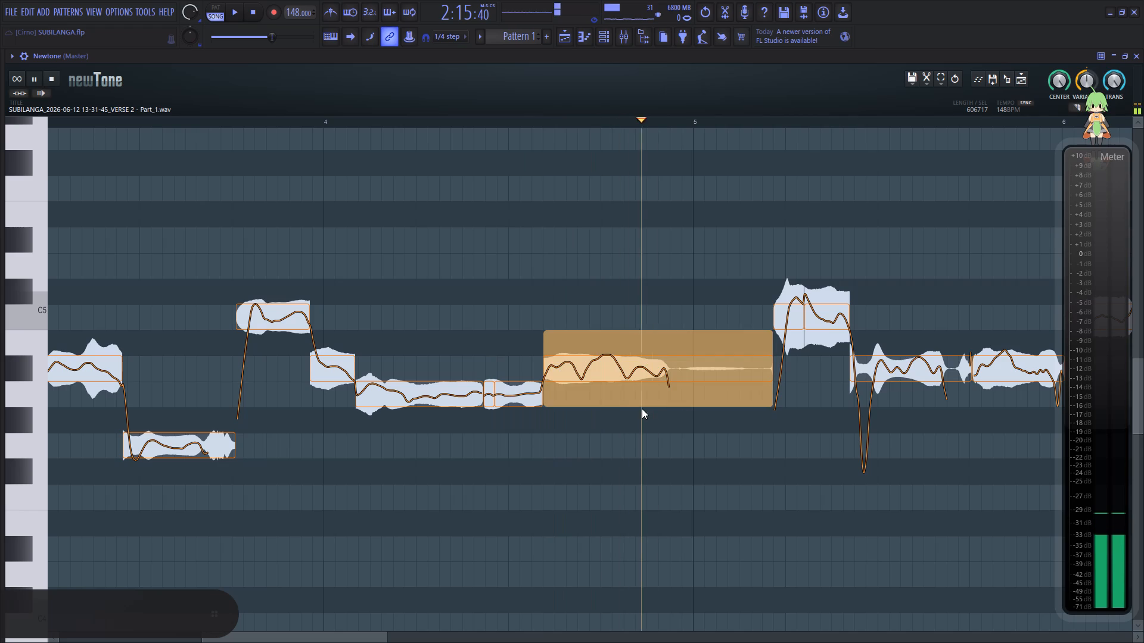
{"action": "key", "text": "space"}
{"action": "left_click", "coordinate": [643, 376]}
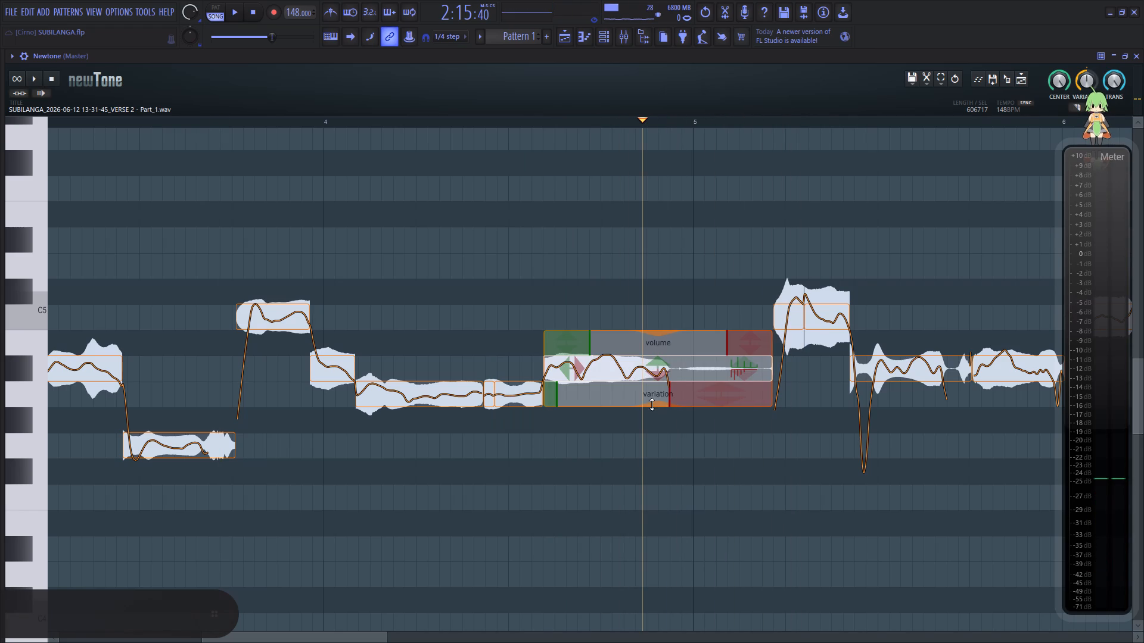
{"action": "left_click_drag", "start_coordinate": [652, 404], "coordinate": [667, 356]}
{"action": "left_click", "coordinate": [130, 401]}
{"action": "key", "text": "space"}
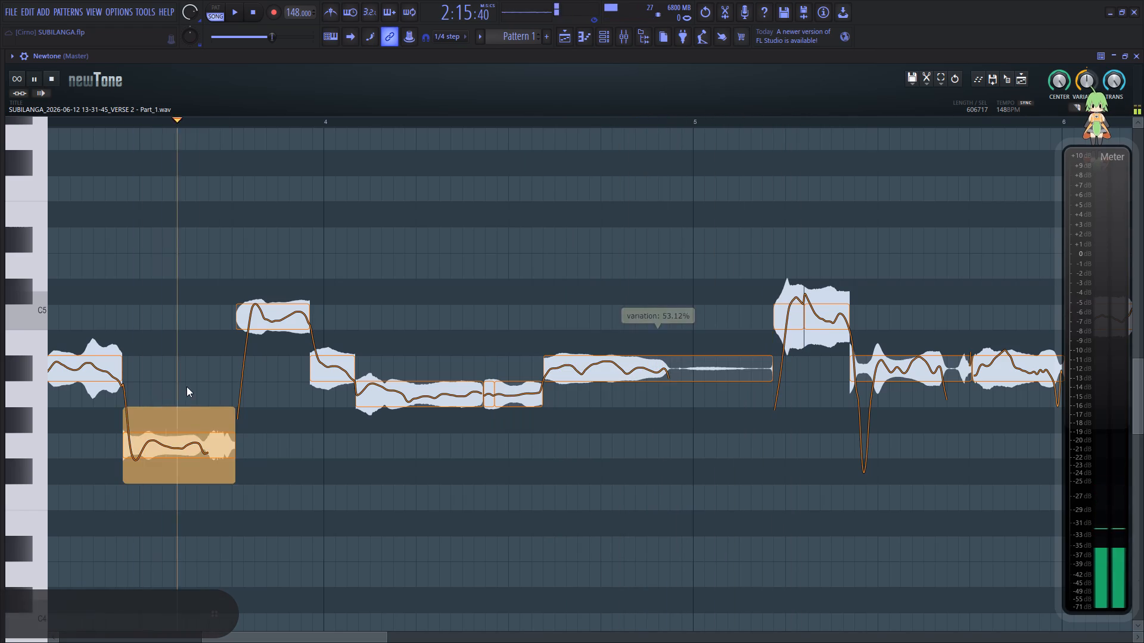
Reduce the pitch variation of the two adjoining C5 notes after bar 5, setting the second to about 64%.
{"action": "left_click_drag", "start_coordinate": [343, 642], "coordinate": [393, 639]}
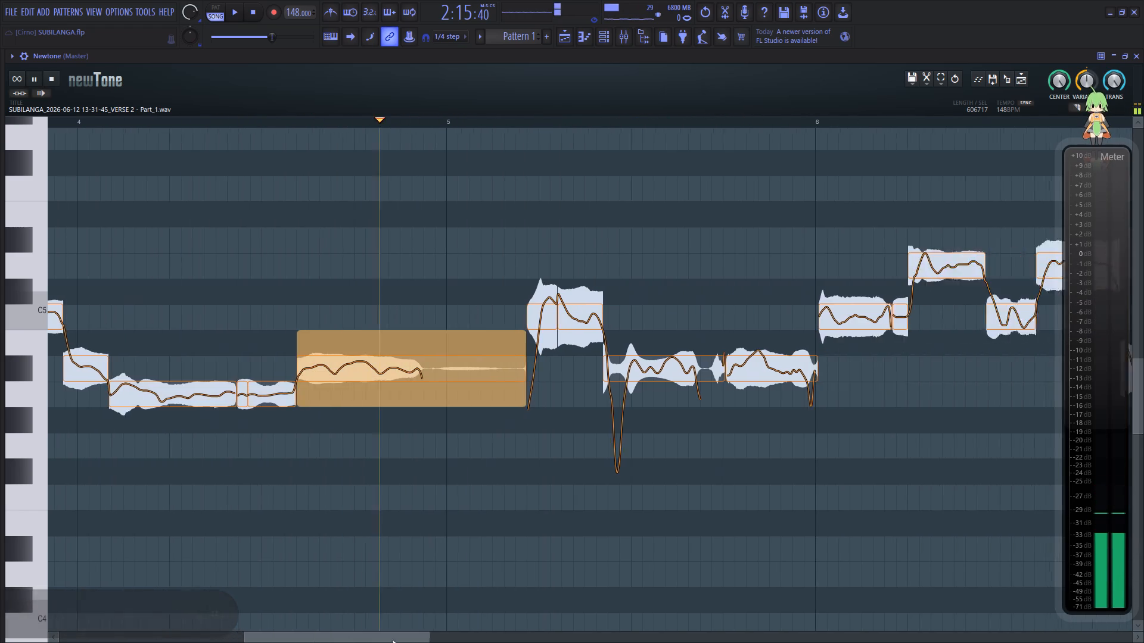
{"action": "left_click_drag", "start_coordinate": [393, 639], "coordinate": [439, 642]}
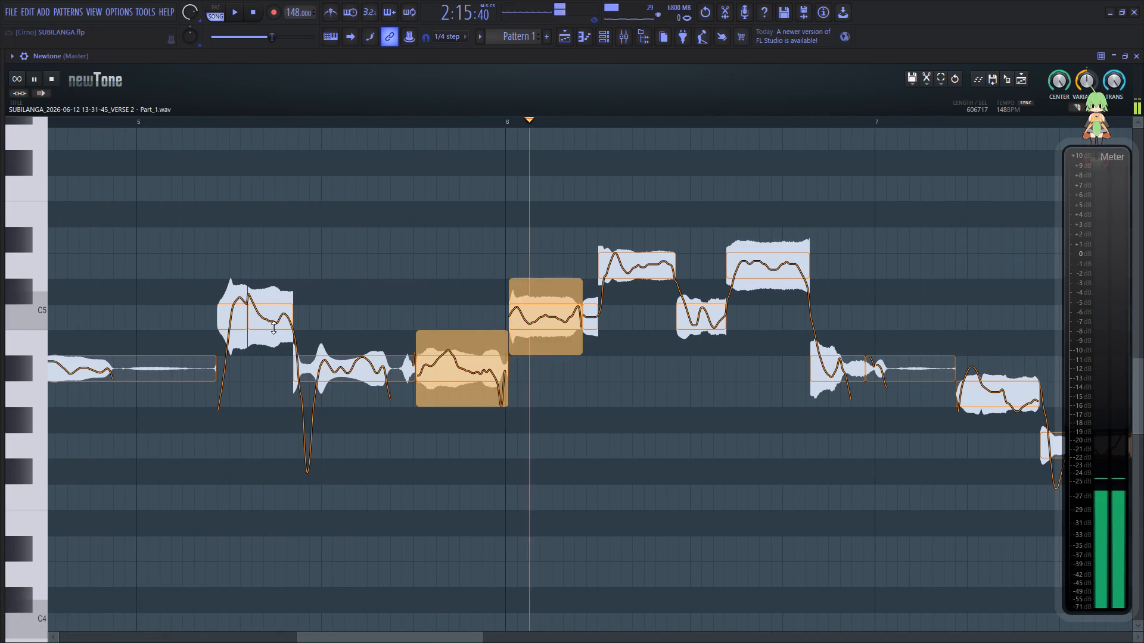
{"action": "key", "text": "space"}
{"action": "left_click_drag", "start_coordinate": [271, 354], "coordinate": [276, 317]}
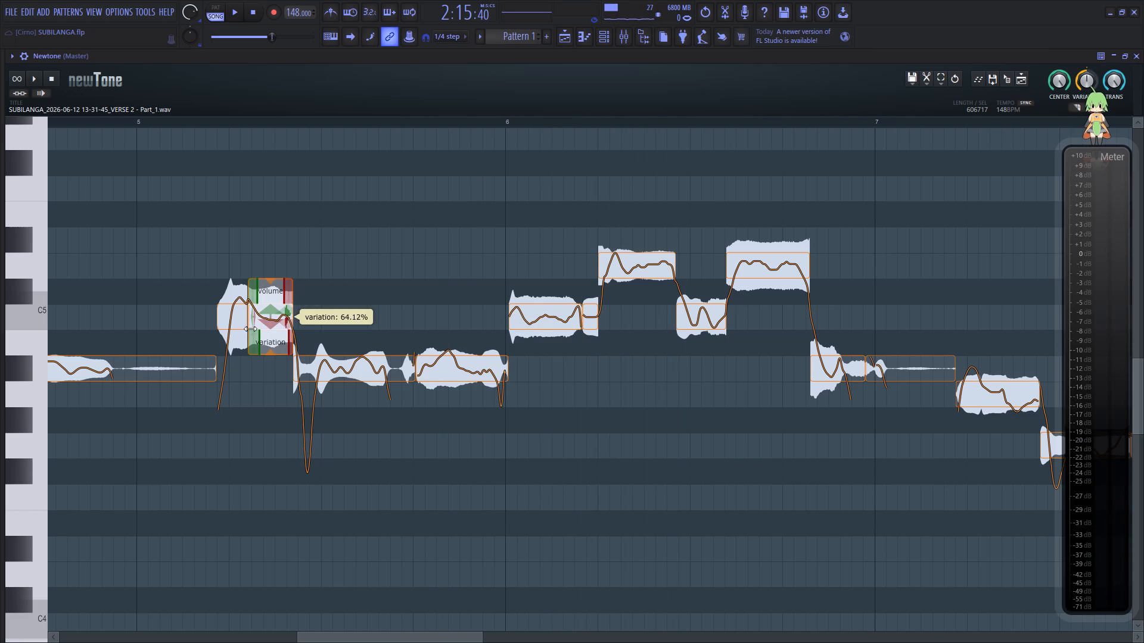
{"action": "left_click", "coordinate": [234, 336]}
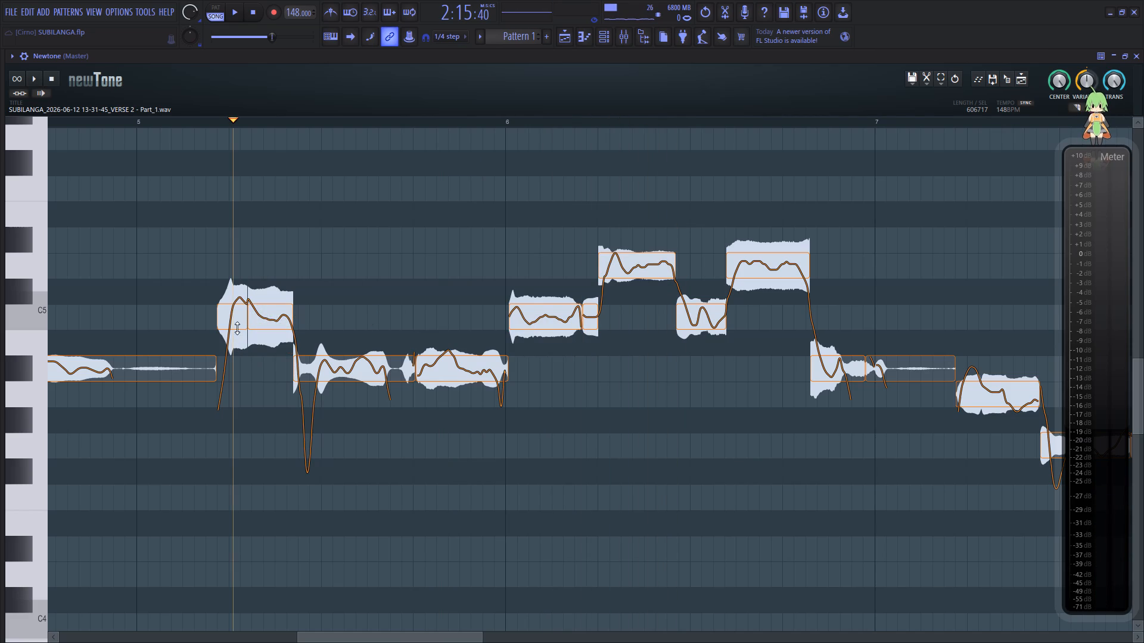
{"action": "left_click", "coordinate": [237, 328]}
{"action": "left_click_drag", "start_coordinate": [234, 354], "coordinate": [243, 313]}
{"action": "left_click", "coordinate": [169, 321]}
{"action": "key", "text": "space"}
{"action": "key", "text": "space"}
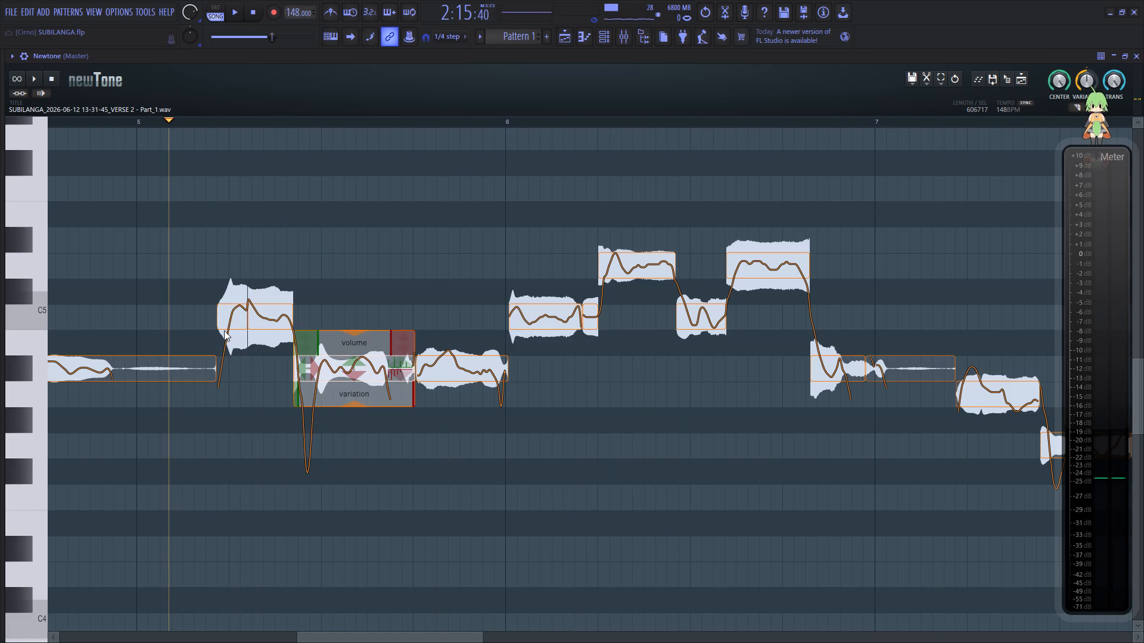
Raise the first short C5 note after bar 5 two semitones to D5 and audition it.
{"action": "left_click_drag", "start_coordinate": [236, 321], "coordinate": [238, 277]}
{"action": "left_click", "coordinate": [186, 307]}
{"action": "key", "text": "space"}
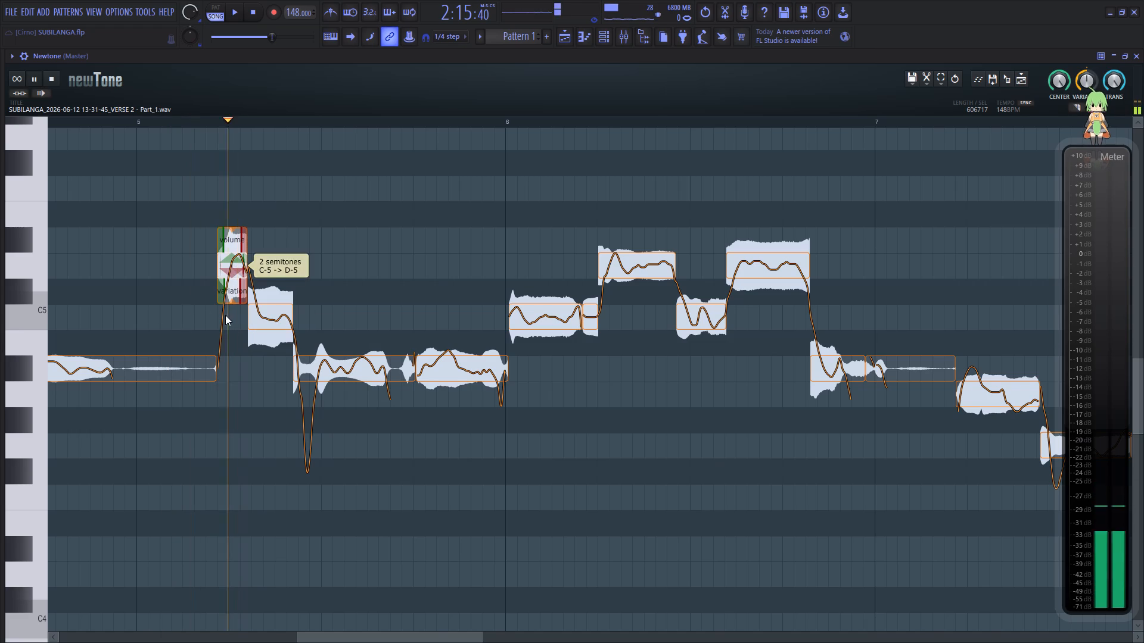
{"action": "key", "text": "space"}
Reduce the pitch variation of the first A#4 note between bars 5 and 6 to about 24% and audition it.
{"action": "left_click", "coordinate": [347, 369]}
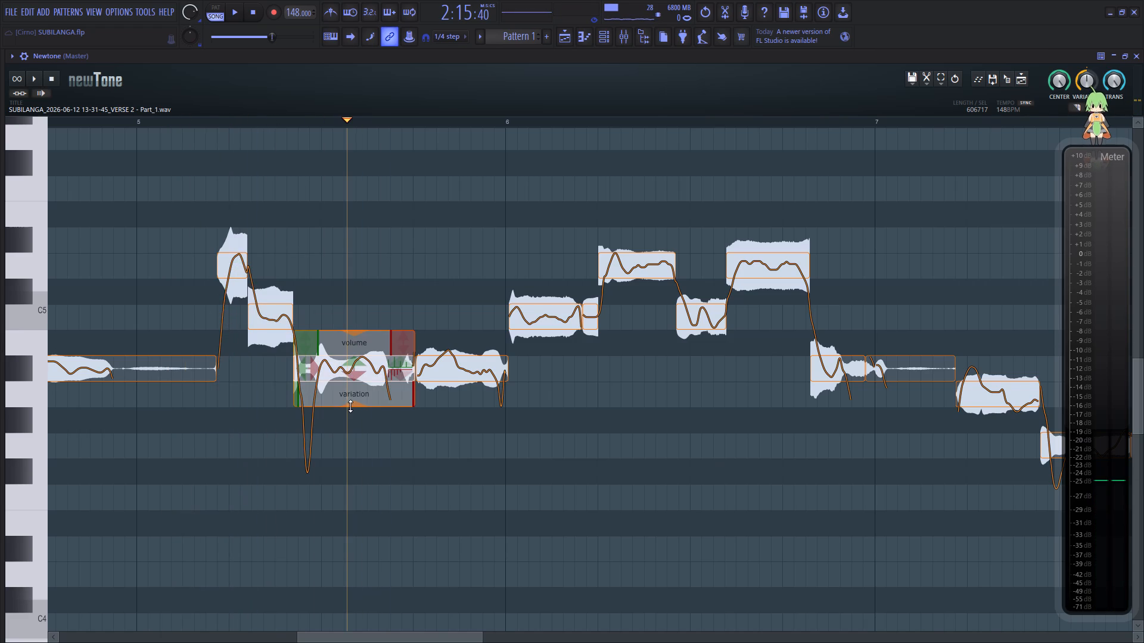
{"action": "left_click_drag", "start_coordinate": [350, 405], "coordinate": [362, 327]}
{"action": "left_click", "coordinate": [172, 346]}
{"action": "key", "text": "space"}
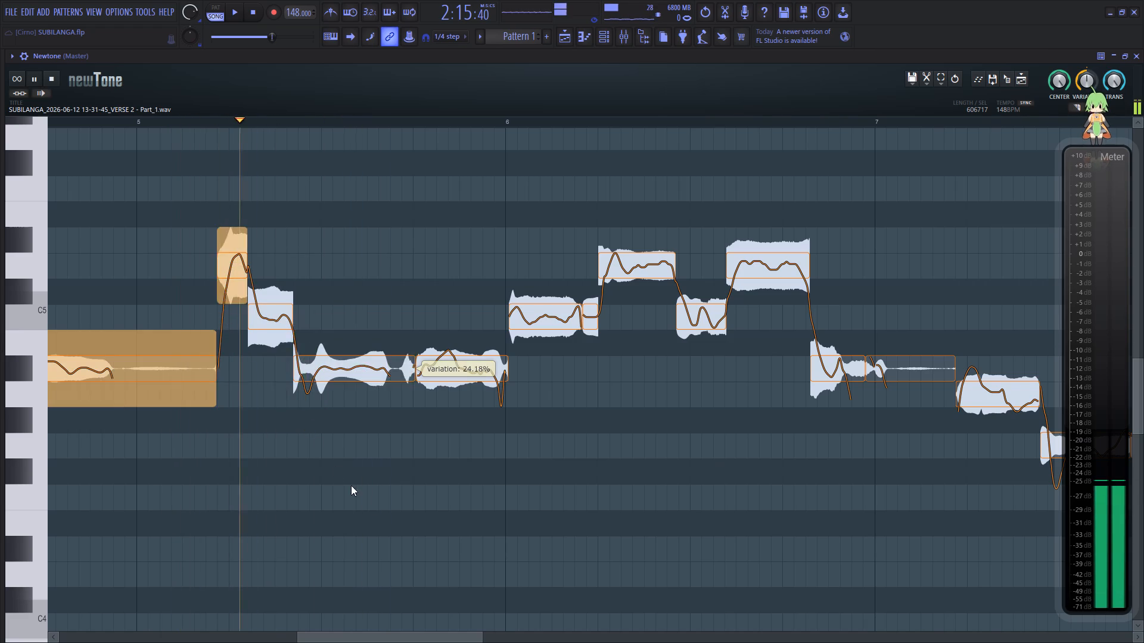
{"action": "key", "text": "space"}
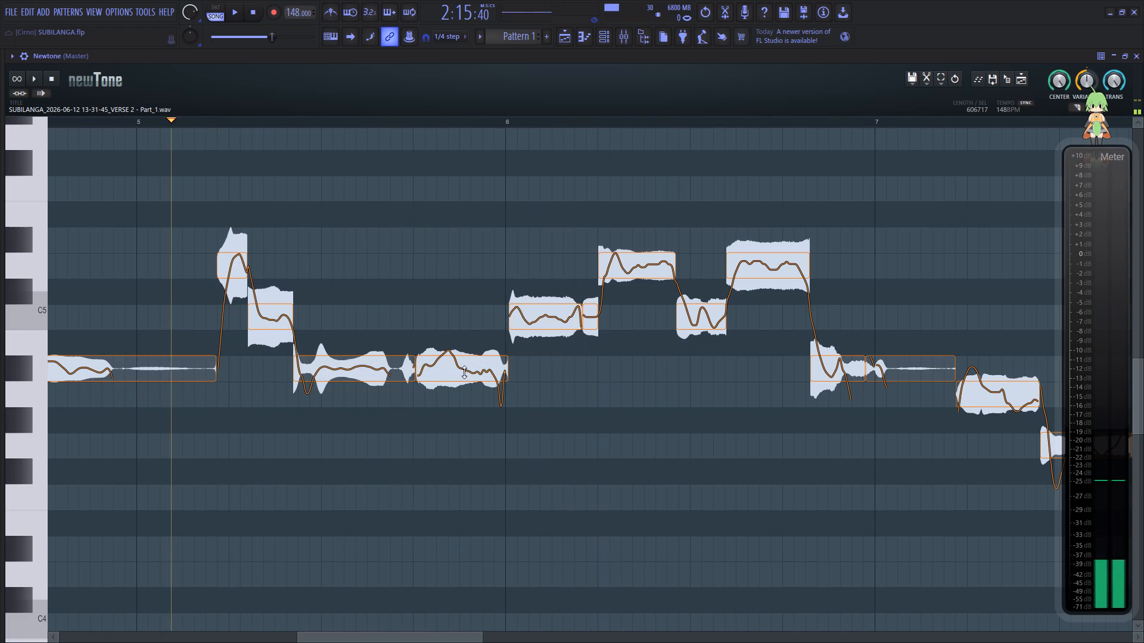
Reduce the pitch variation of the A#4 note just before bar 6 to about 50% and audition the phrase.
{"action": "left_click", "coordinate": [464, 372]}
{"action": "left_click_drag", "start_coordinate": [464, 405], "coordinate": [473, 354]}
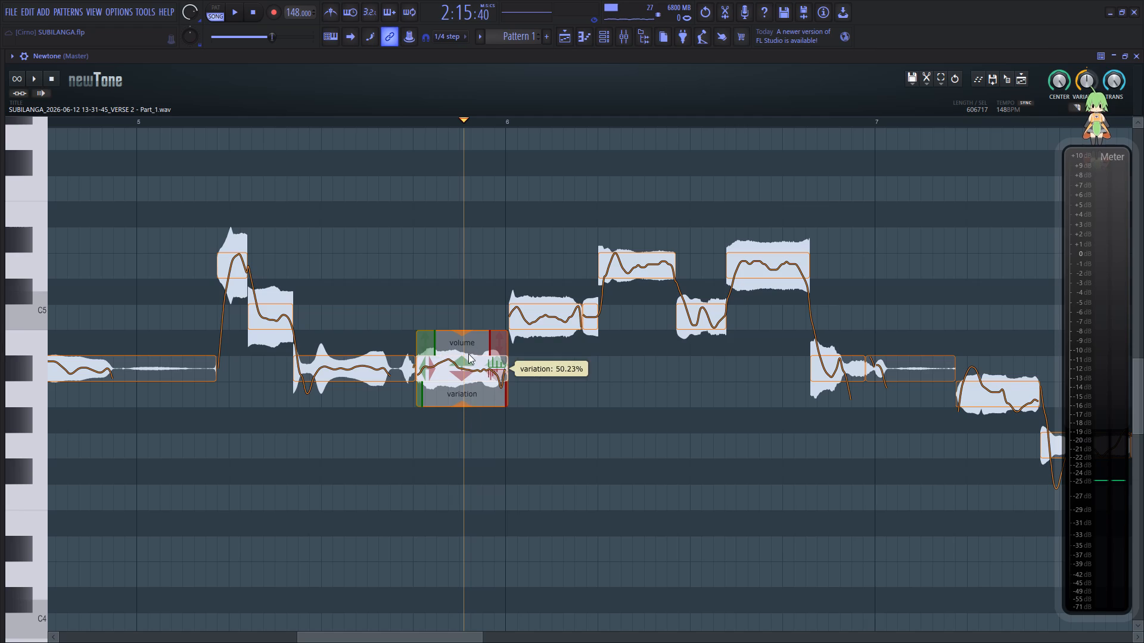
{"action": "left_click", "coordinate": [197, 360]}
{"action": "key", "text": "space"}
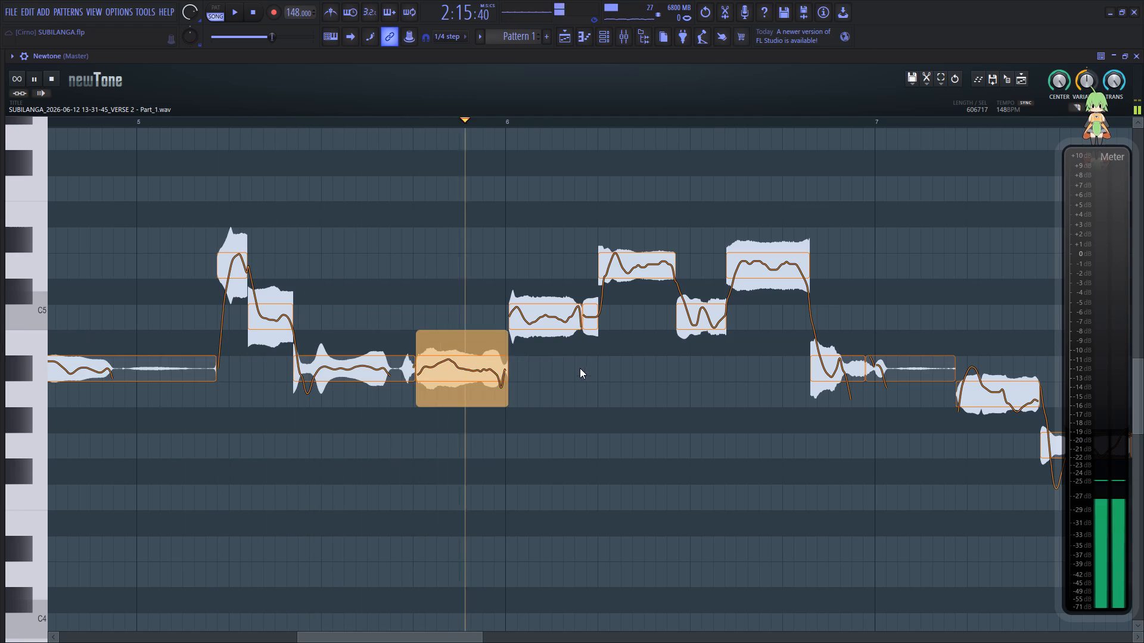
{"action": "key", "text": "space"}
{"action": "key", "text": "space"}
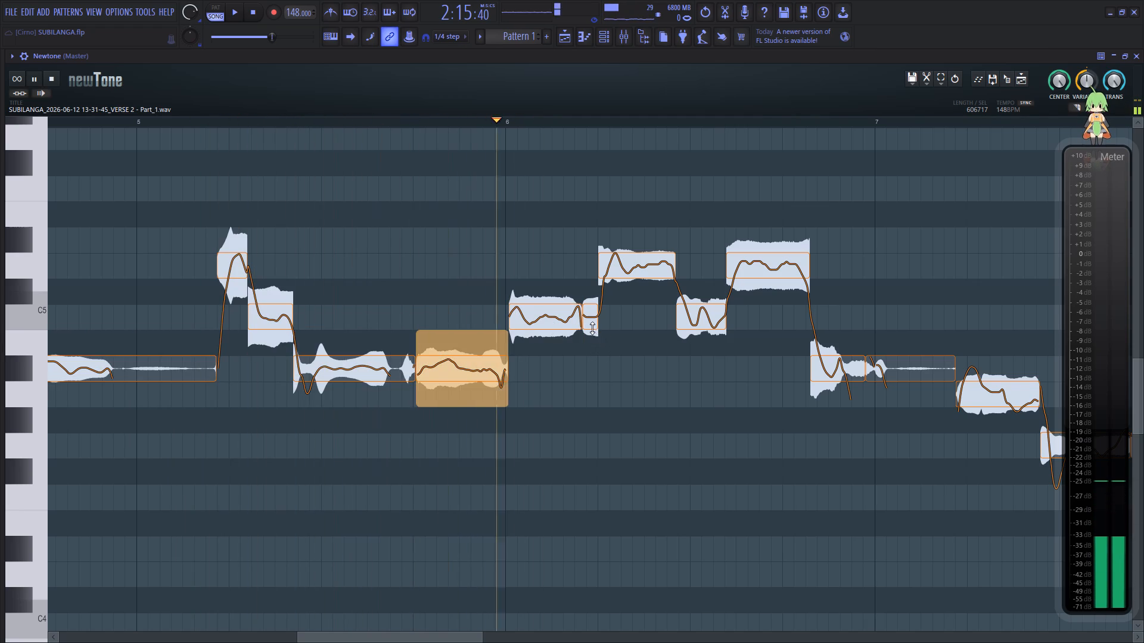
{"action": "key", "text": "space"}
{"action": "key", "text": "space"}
Raise the short C5 slice after bar 6 and the adjoining D5 note to D#5, and audition the phrase.
{"action": "left_click_drag", "start_coordinate": [592, 328], "coordinate": [589, 217]}
{"action": "key", "text": "space"}
{"action": "left_click_drag", "start_coordinate": [633, 273], "coordinate": [633, 241]}
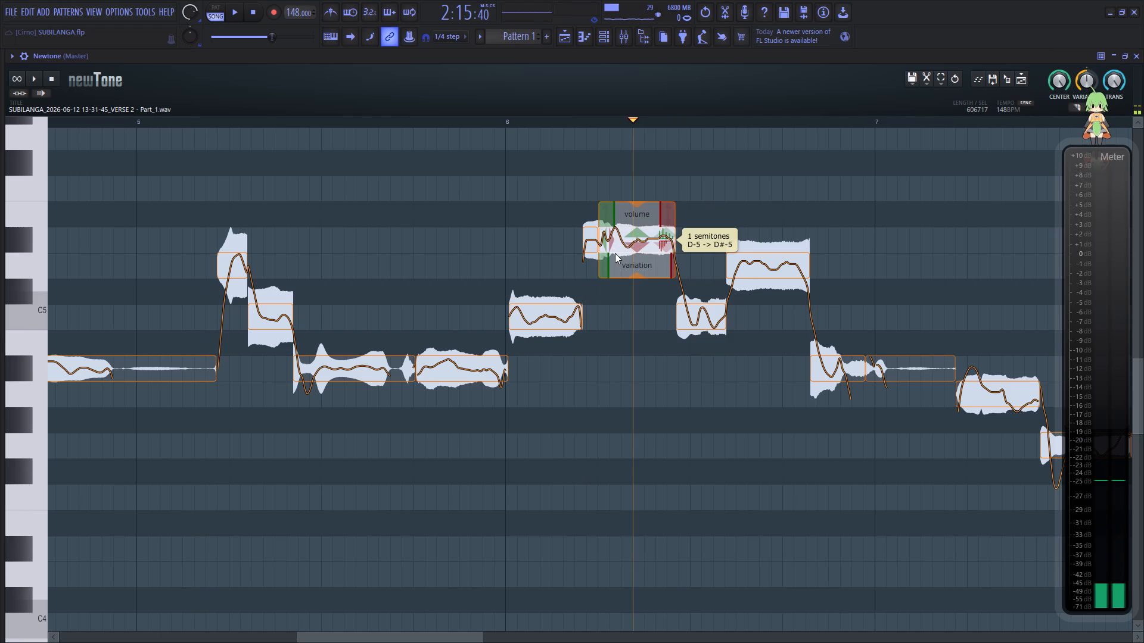
{"action": "left_click", "coordinate": [406, 296]}
{"action": "key", "text": "space"}
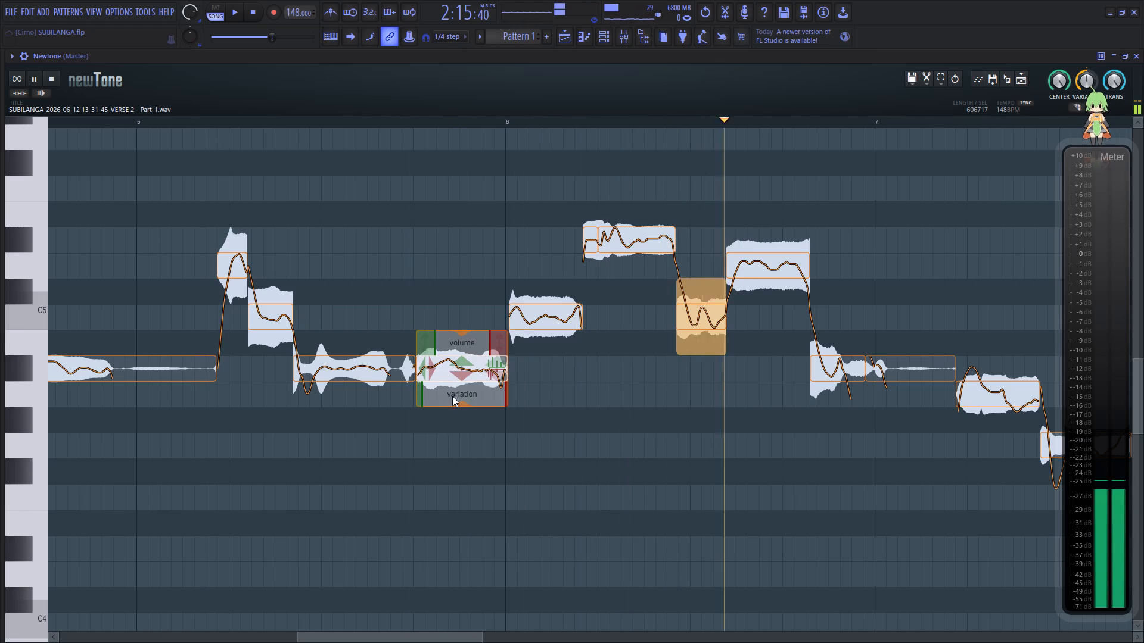
Nearly flatten the pitch variation of both A#4 notes before bar 6, setting the second to about 2%, and audition them.
{"action": "left_click_drag", "start_coordinate": [463, 405], "coordinate": [466, 355]}
{"action": "key", "text": "space"}
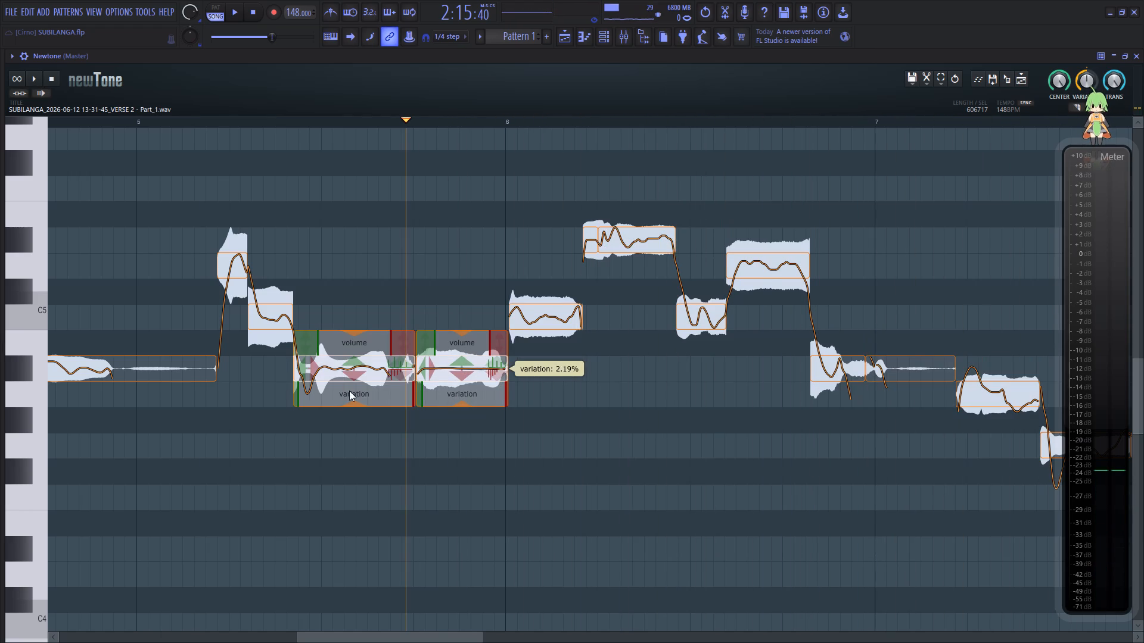
{"action": "left_click_drag", "start_coordinate": [353, 405], "coordinate": [362, 360]}
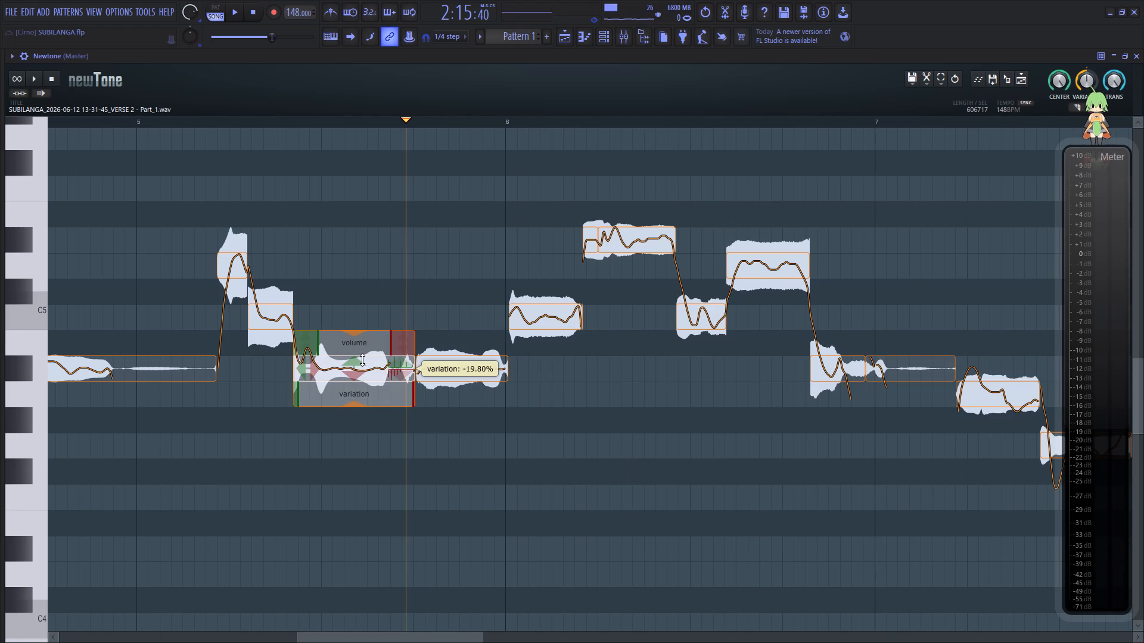
{"action": "left_click_drag", "start_coordinate": [356, 405], "coordinate": [352, 430]}
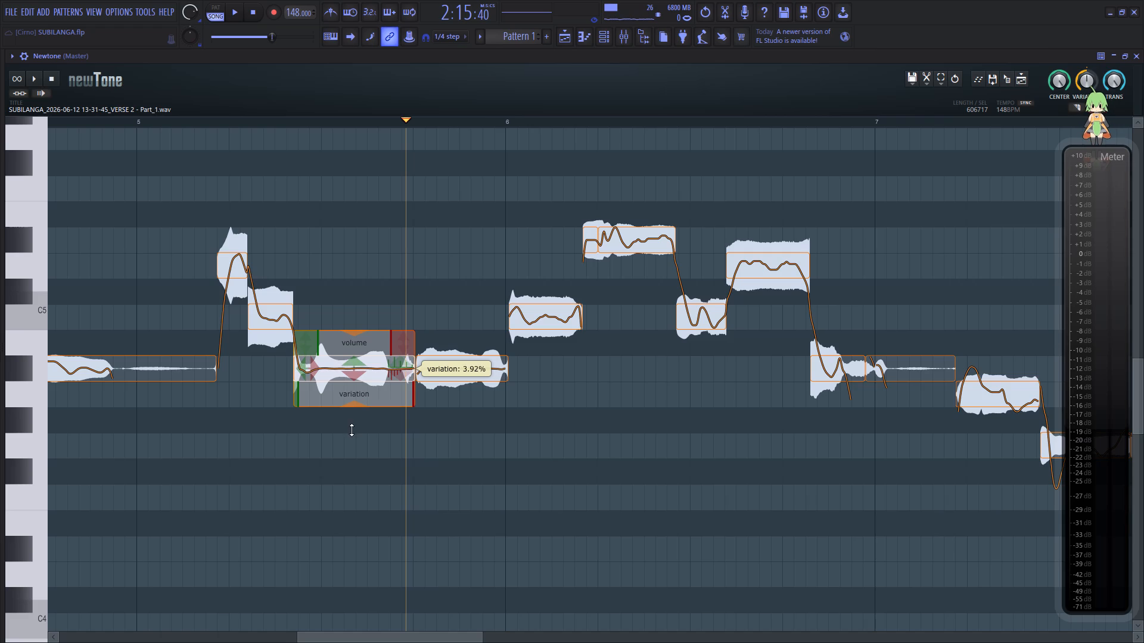
{"action": "left_click_drag", "start_coordinate": [352, 430], "coordinate": [351, 433]}
{"action": "left_click", "coordinate": [182, 351]}
{"action": "key", "text": "space"}
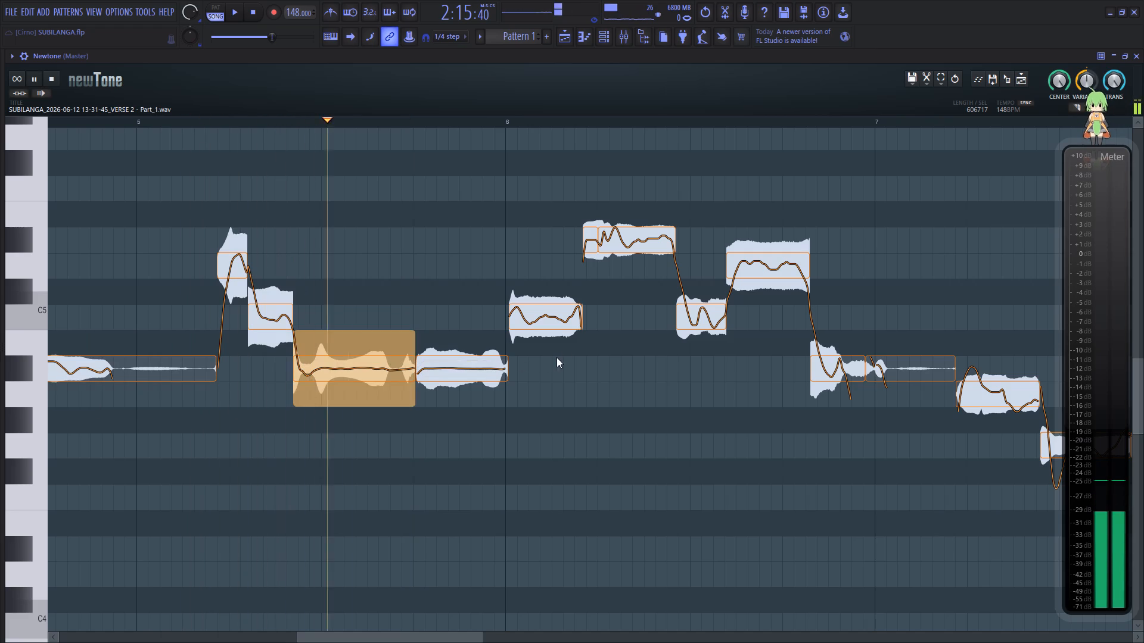
{"action": "key", "text": "space"}
Reduce the pitch variation of the C5 note right after bar 6 to about 77% and audition it.
{"action": "left_click", "coordinate": [549, 327]}
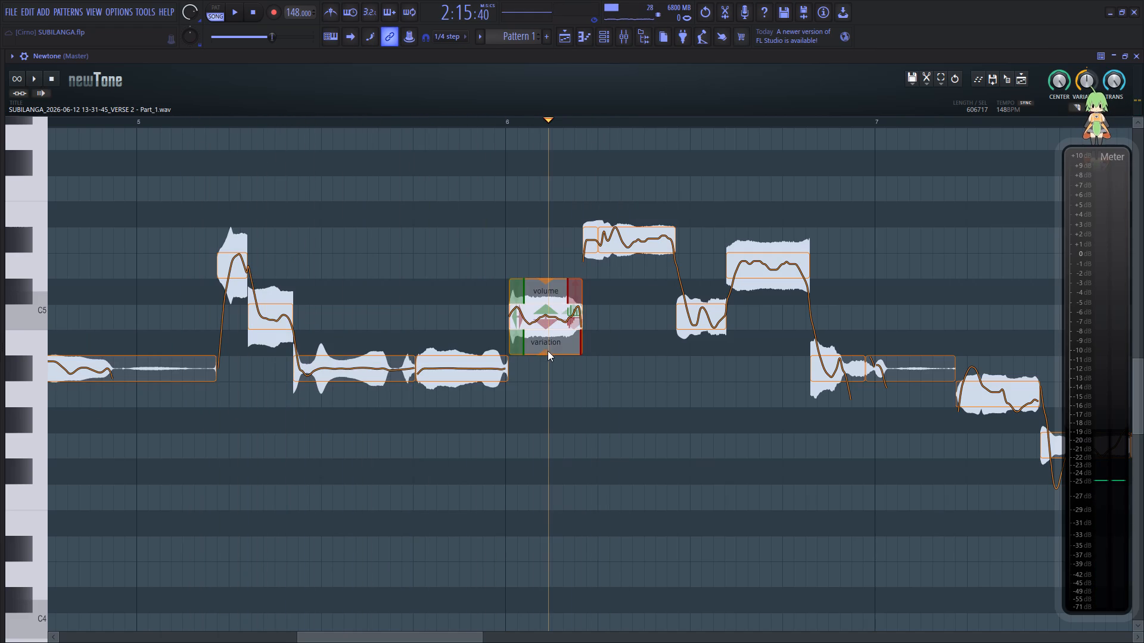
{"action": "left_click_drag", "start_coordinate": [545, 354], "coordinate": [555, 330]}
{"action": "left_click", "coordinate": [403, 320]}
{"action": "key", "text": "space"}
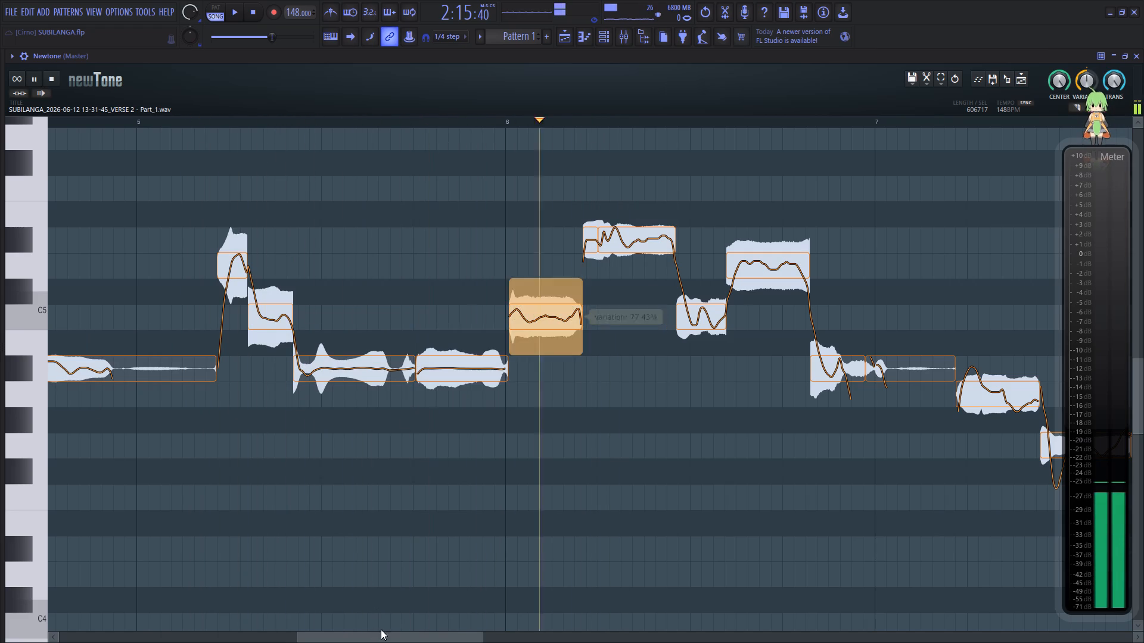
Reduce the pitch variation of the longer D#5 slice after bar 6 to below 61% and audition the phrase.
{"action": "left_click_drag", "start_coordinate": [386, 638], "coordinate": [424, 638]}
{"action": "key", "text": "space"}
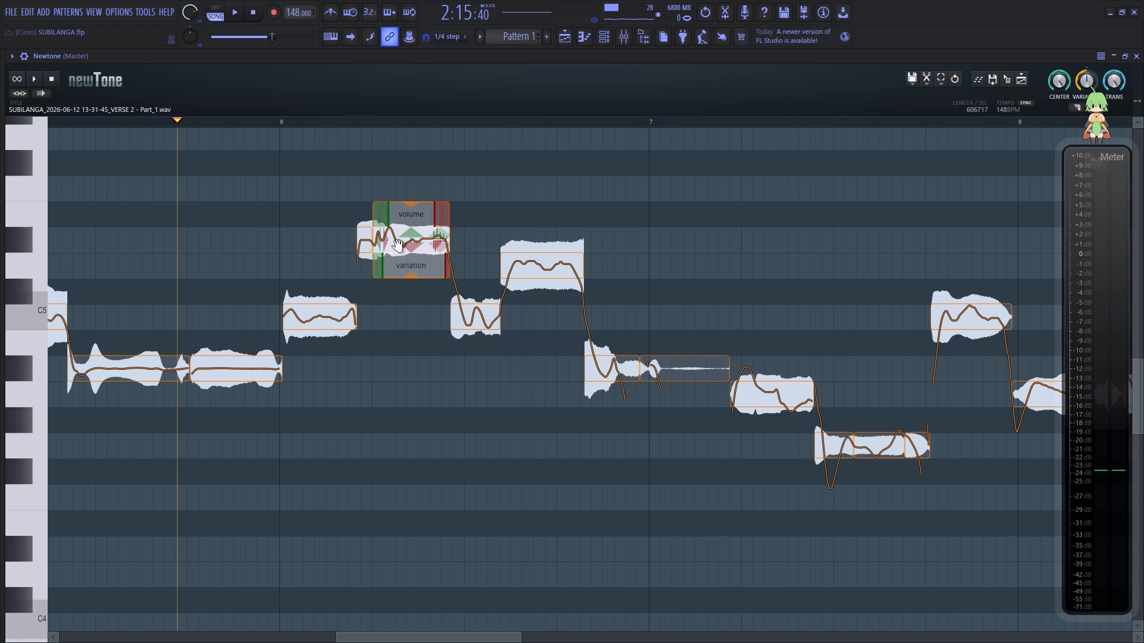
{"action": "left_click", "coordinate": [412, 247]}
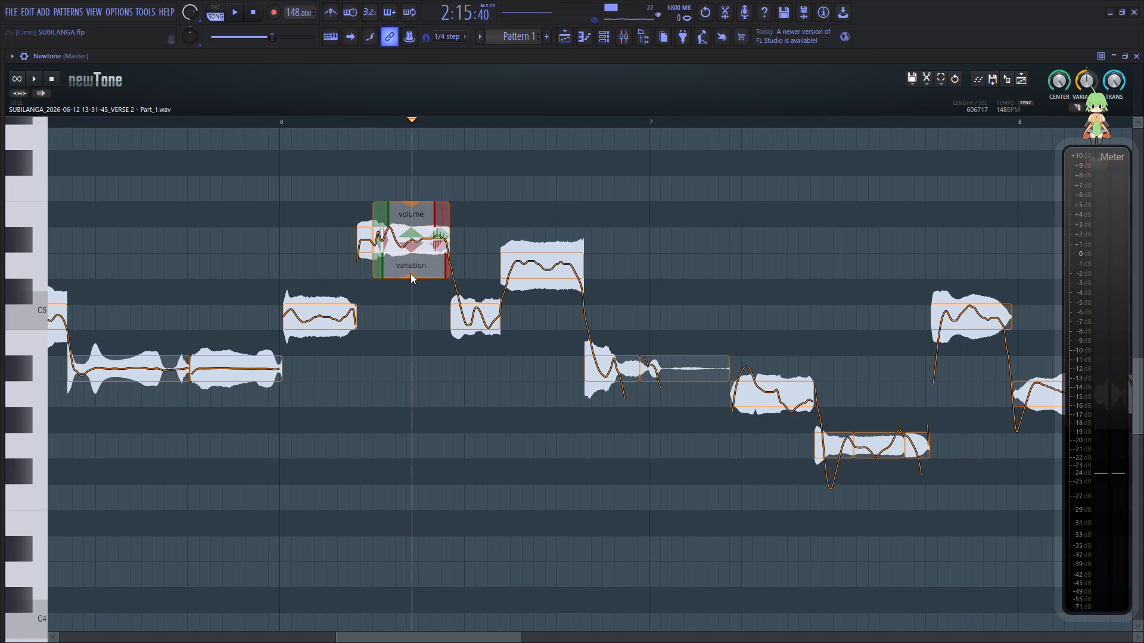
{"action": "left_click_drag", "start_coordinate": [412, 277], "coordinate": [413, 238]}
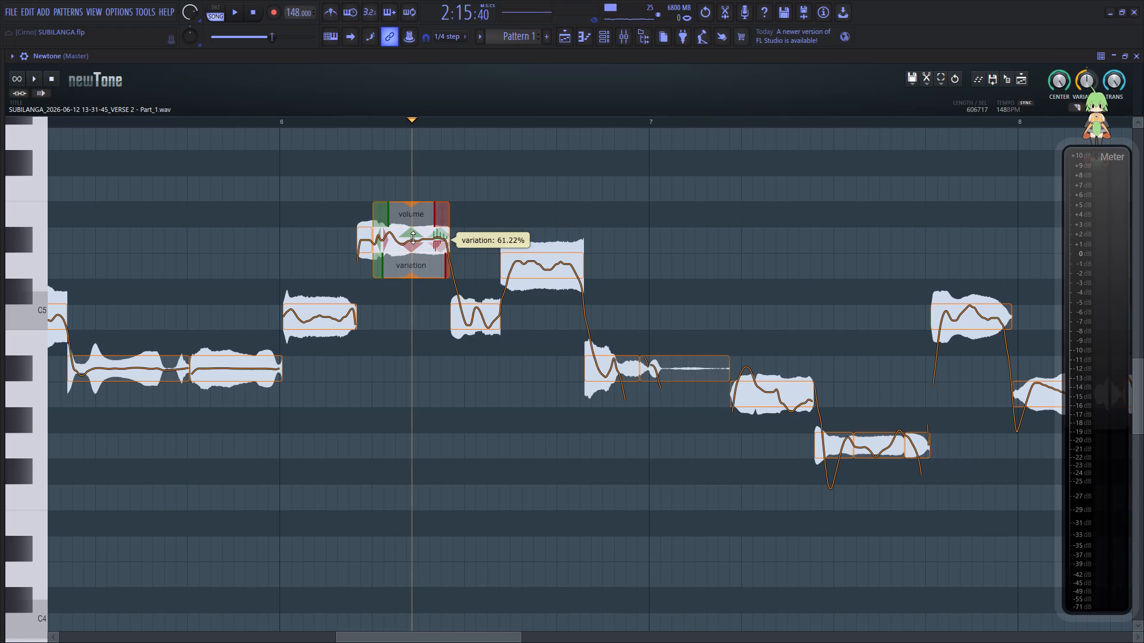
{"action": "left_click_drag", "start_coordinate": [413, 238], "coordinate": [415, 232]}
{"action": "left_click", "coordinate": [293, 252]}
{"action": "key", "text": "space"}
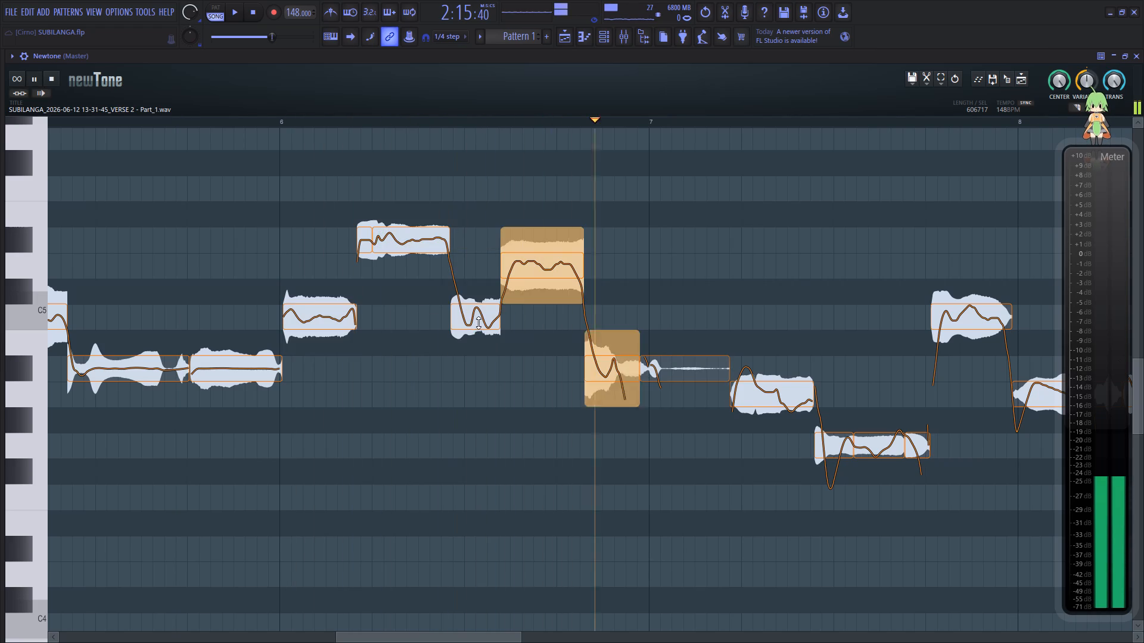
{"action": "key", "text": "space"}
Reduce the pitch variation of the C5 note following the D#5 slices to about 46% and audition the phrase.
{"action": "left_click", "coordinate": [478, 323]}
{"action": "left_click_drag", "start_coordinate": [476, 354], "coordinate": [486, 298]}
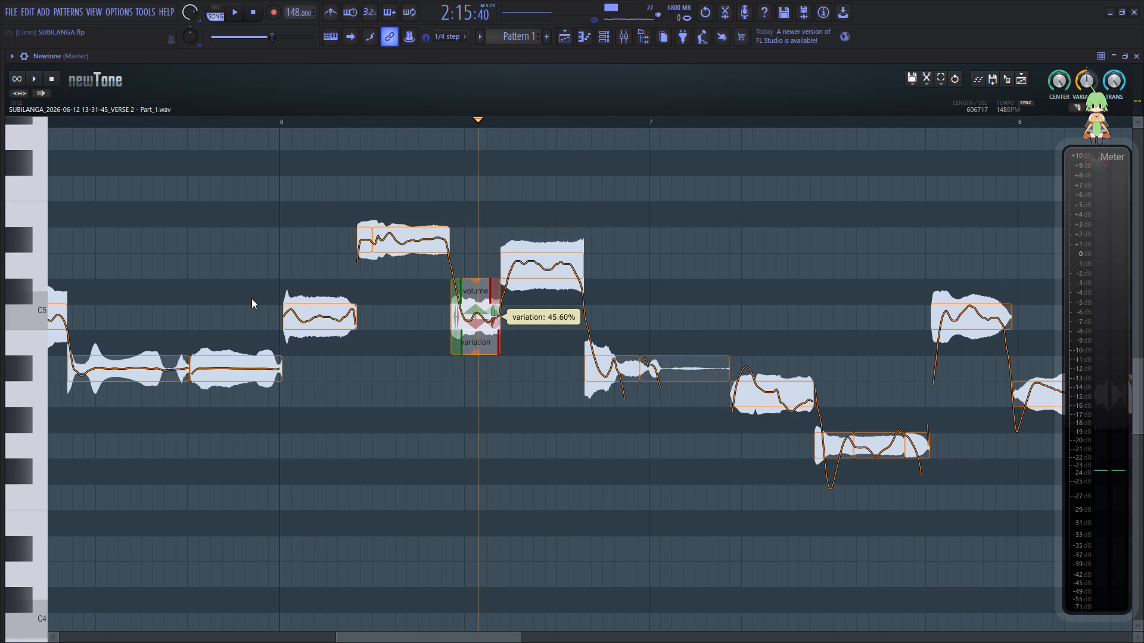
{"action": "left_click", "coordinate": [251, 298]}
{"action": "key", "text": "space"}
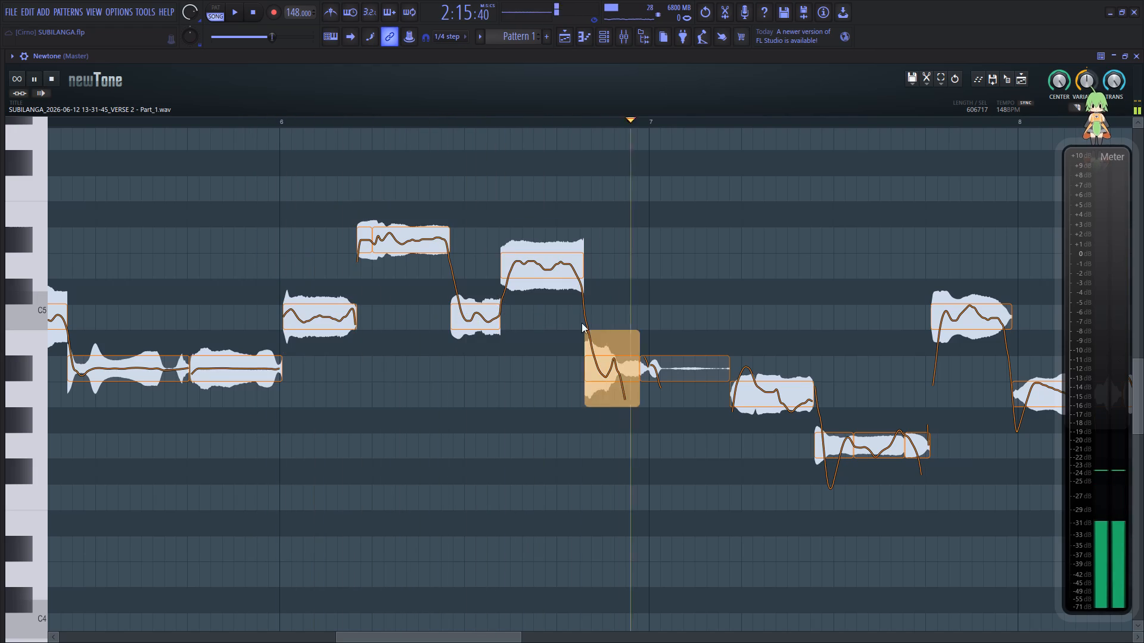
{"action": "key", "text": "space"}
Reduce the pitch variation of the A#4 note just before bar 7 to about 54% and start an audition.
{"action": "left_click_drag", "start_coordinate": [615, 405], "coordinate": [618, 357]}
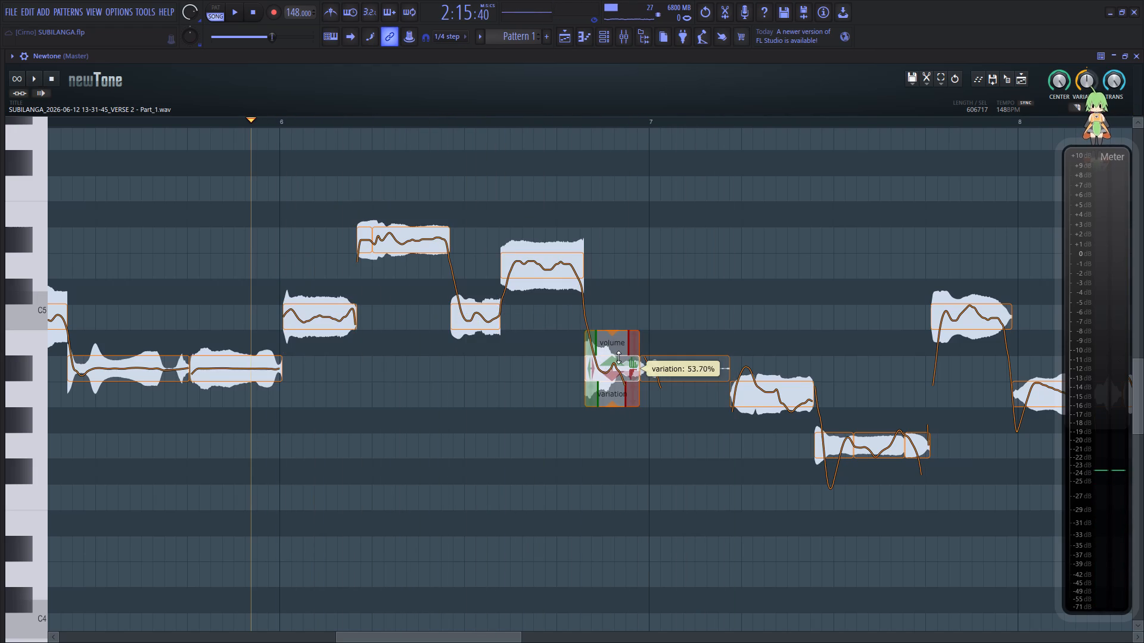
{"action": "key", "text": "space"}
Reduce the pitch variation of the A4 note after bar 7 and audition the passage leading into it.
{"action": "left_click_drag", "start_coordinate": [772, 430], "coordinate": [789, 388]}
{"action": "left_click_drag", "start_coordinate": [462, 642], "coordinate": [502, 641]}
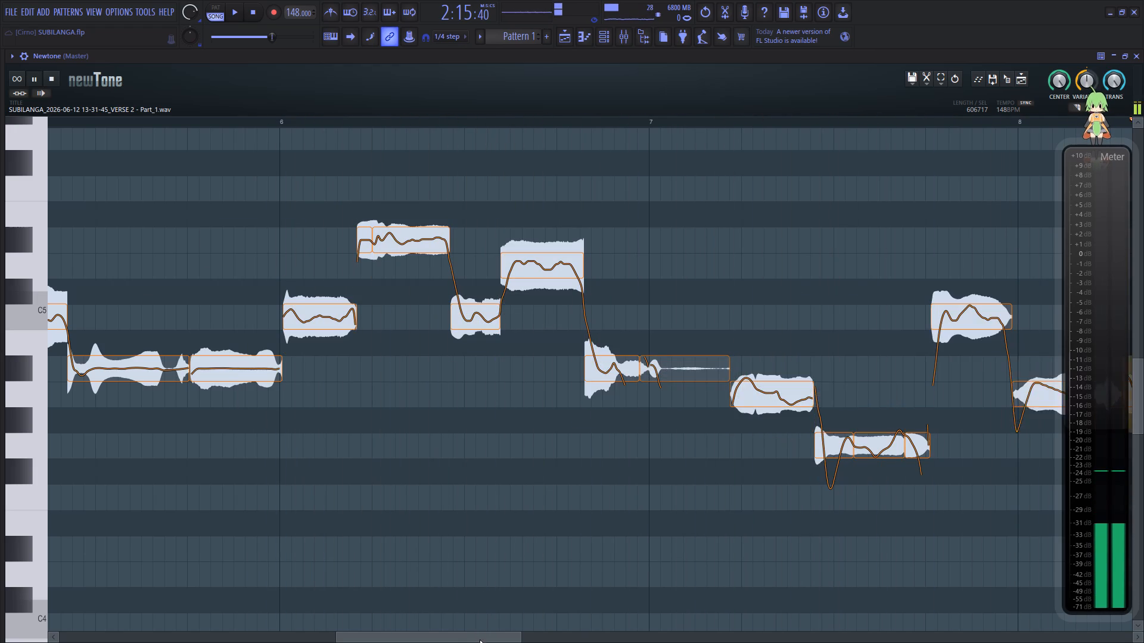
{"action": "left_click_drag", "start_coordinate": [484, 641], "coordinate": [561, 641]}
{"action": "key", "text": "space"}
{"action": "left_click", "coordinate": [107, 481]}
{"action": "key", "text": "space"}
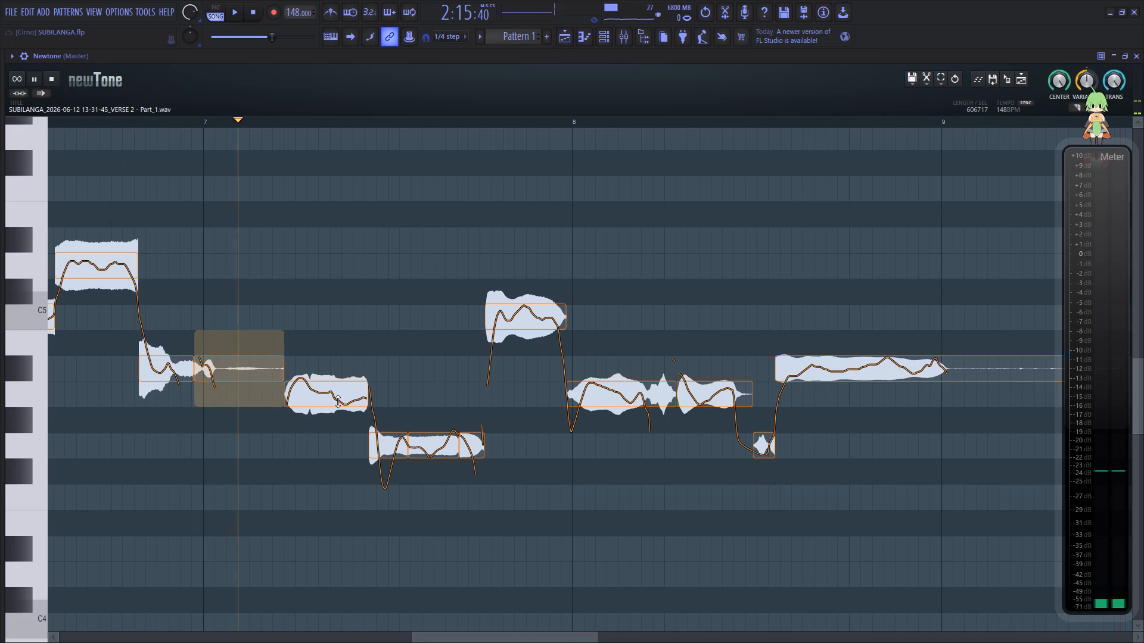
{"action": "key", "text": "space"}
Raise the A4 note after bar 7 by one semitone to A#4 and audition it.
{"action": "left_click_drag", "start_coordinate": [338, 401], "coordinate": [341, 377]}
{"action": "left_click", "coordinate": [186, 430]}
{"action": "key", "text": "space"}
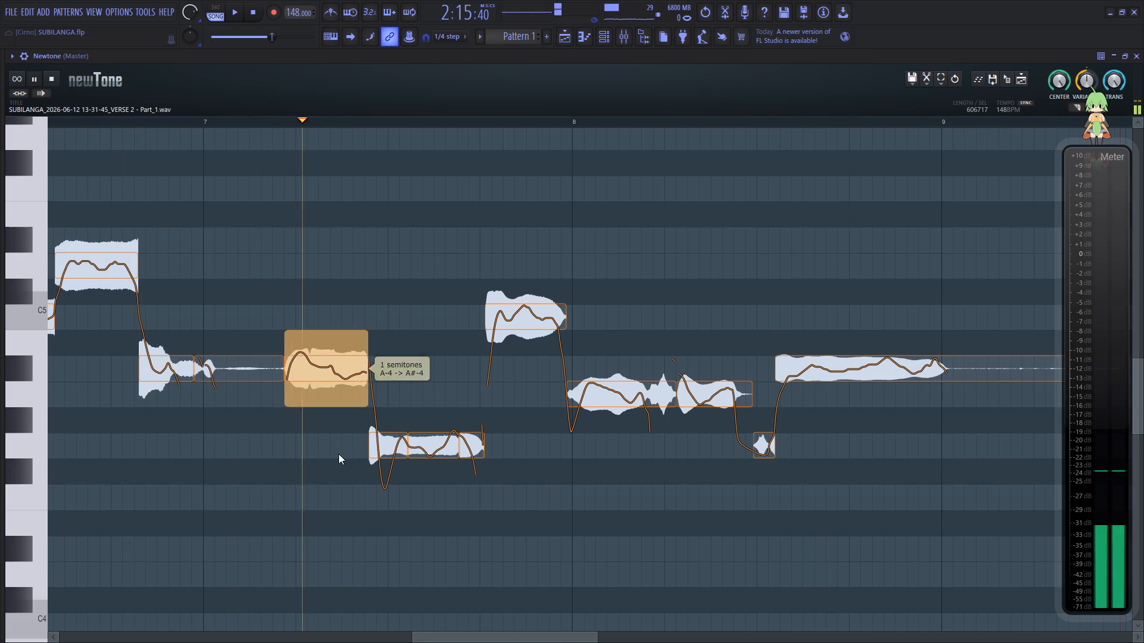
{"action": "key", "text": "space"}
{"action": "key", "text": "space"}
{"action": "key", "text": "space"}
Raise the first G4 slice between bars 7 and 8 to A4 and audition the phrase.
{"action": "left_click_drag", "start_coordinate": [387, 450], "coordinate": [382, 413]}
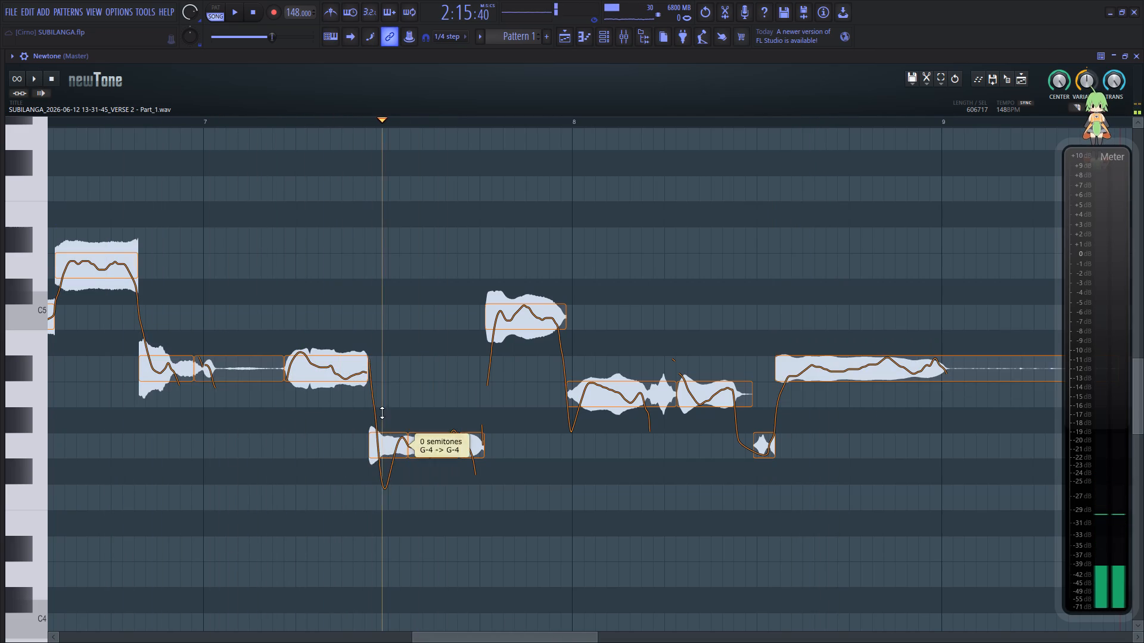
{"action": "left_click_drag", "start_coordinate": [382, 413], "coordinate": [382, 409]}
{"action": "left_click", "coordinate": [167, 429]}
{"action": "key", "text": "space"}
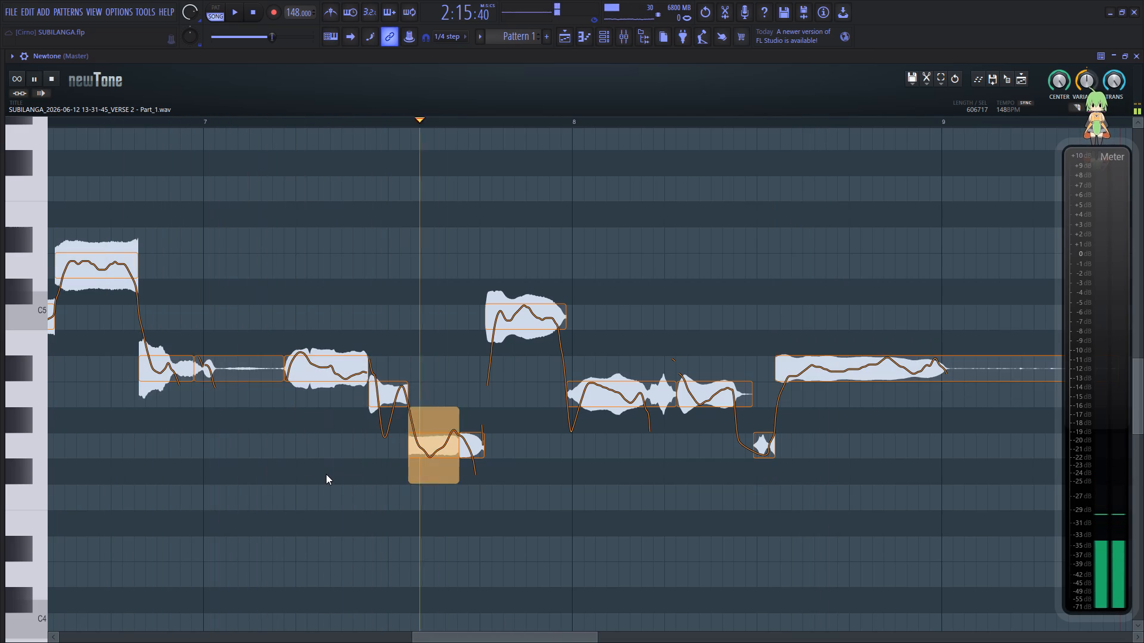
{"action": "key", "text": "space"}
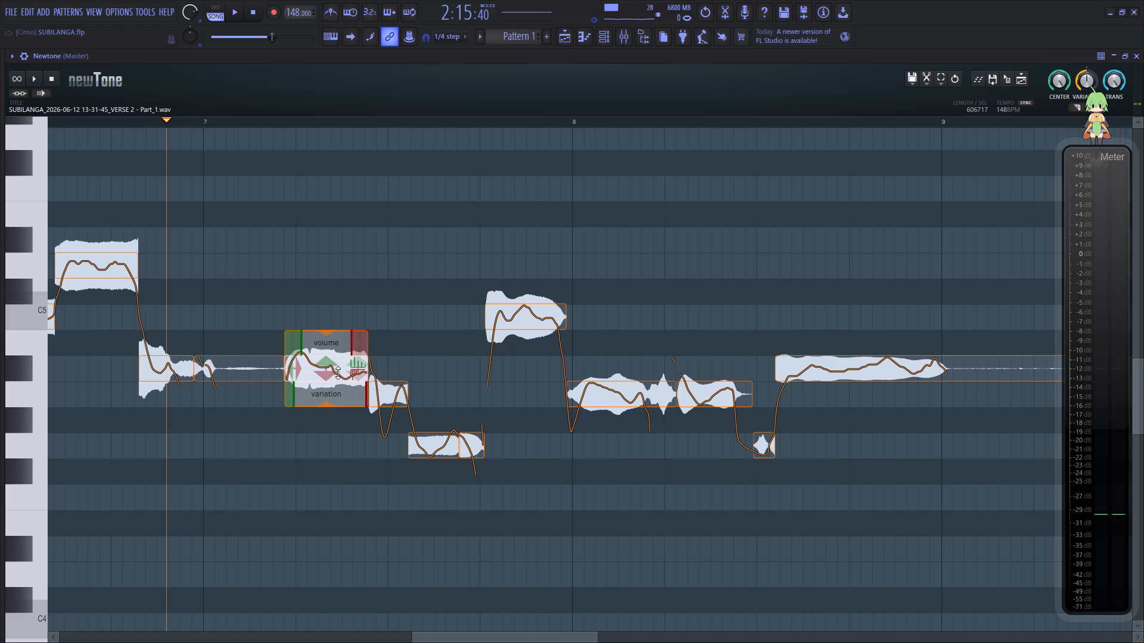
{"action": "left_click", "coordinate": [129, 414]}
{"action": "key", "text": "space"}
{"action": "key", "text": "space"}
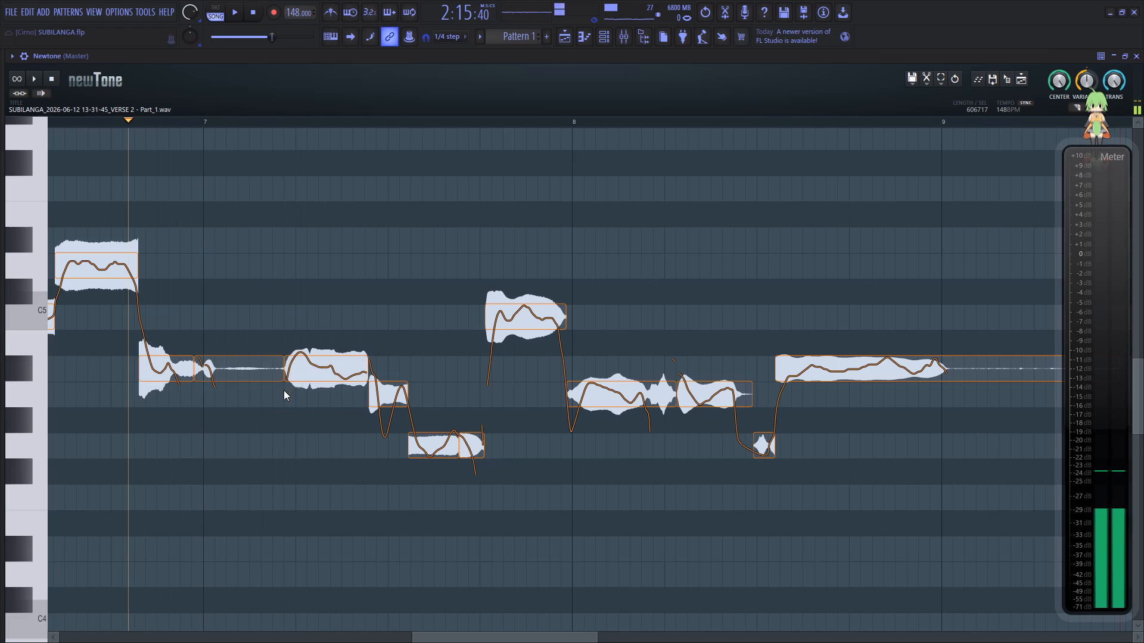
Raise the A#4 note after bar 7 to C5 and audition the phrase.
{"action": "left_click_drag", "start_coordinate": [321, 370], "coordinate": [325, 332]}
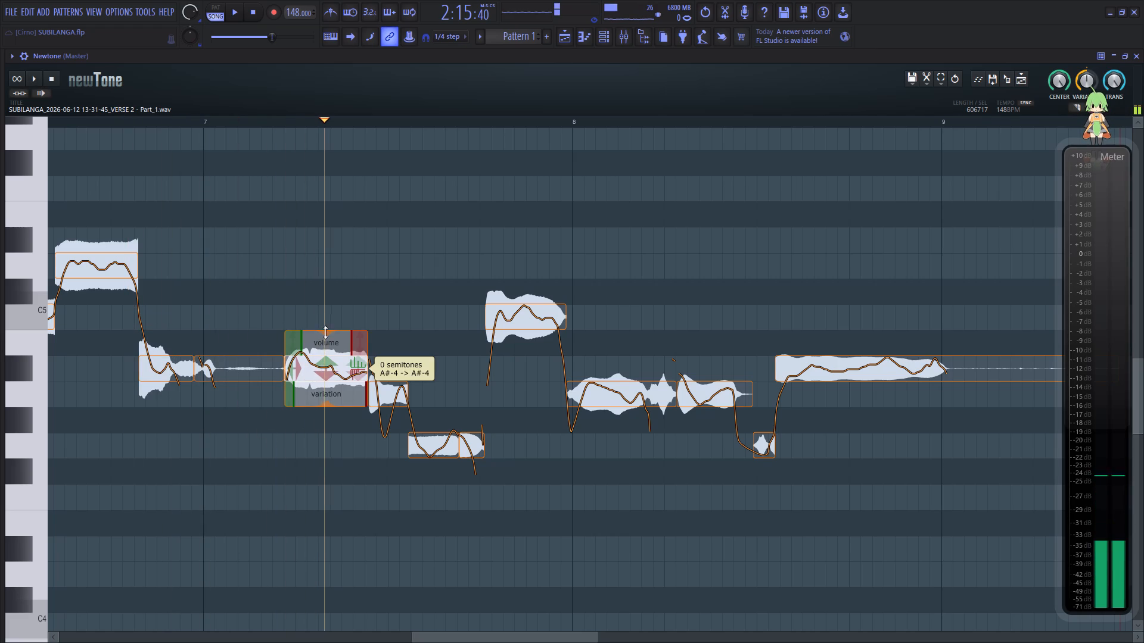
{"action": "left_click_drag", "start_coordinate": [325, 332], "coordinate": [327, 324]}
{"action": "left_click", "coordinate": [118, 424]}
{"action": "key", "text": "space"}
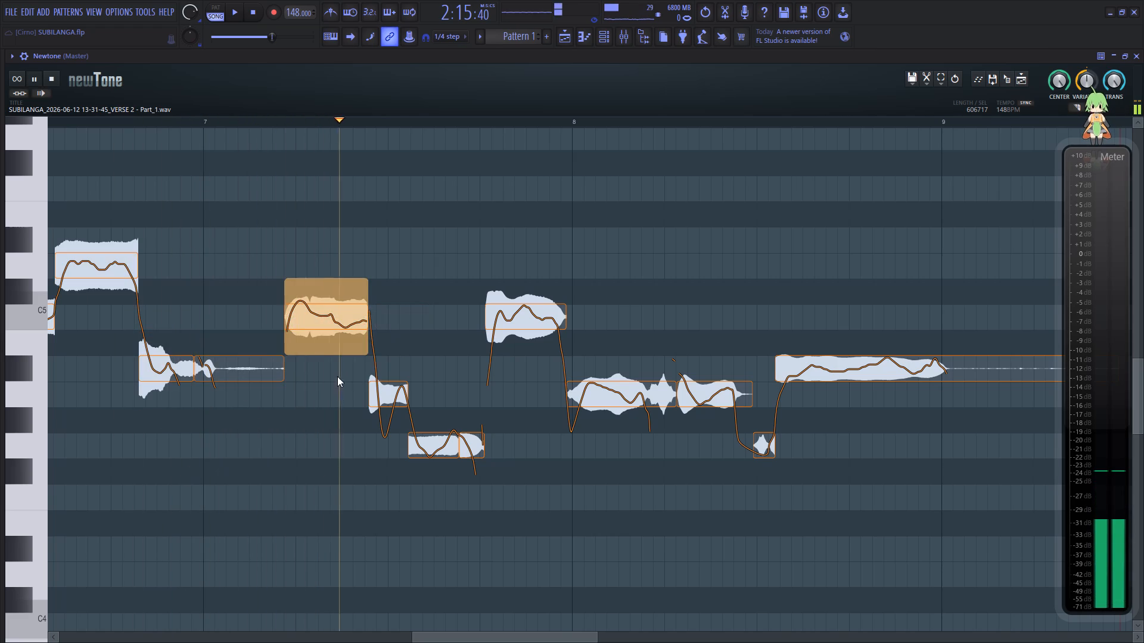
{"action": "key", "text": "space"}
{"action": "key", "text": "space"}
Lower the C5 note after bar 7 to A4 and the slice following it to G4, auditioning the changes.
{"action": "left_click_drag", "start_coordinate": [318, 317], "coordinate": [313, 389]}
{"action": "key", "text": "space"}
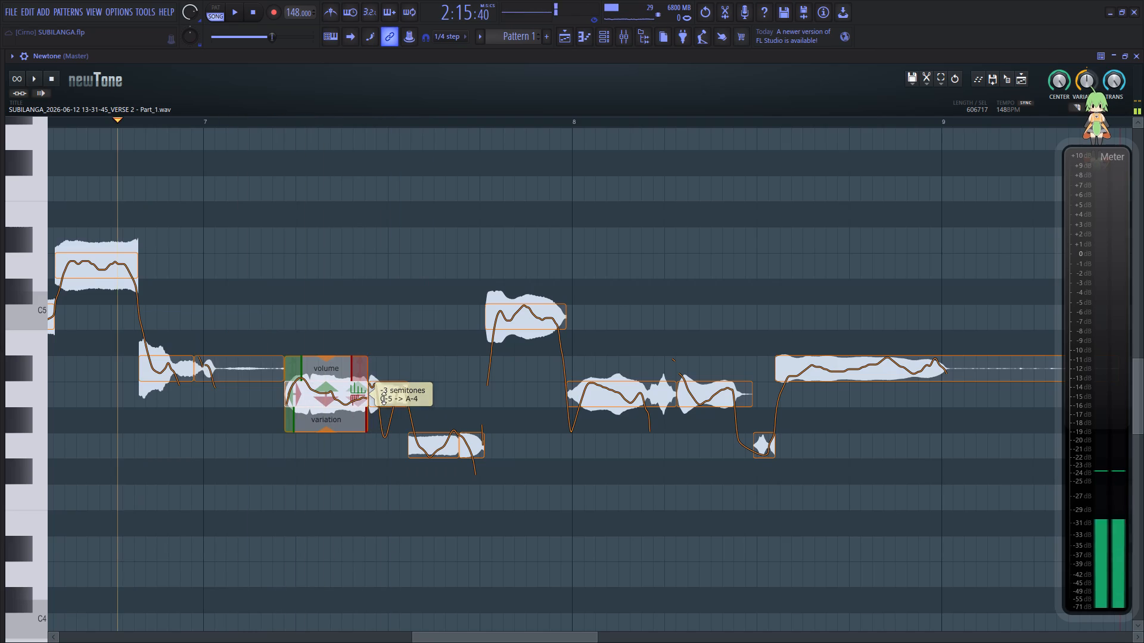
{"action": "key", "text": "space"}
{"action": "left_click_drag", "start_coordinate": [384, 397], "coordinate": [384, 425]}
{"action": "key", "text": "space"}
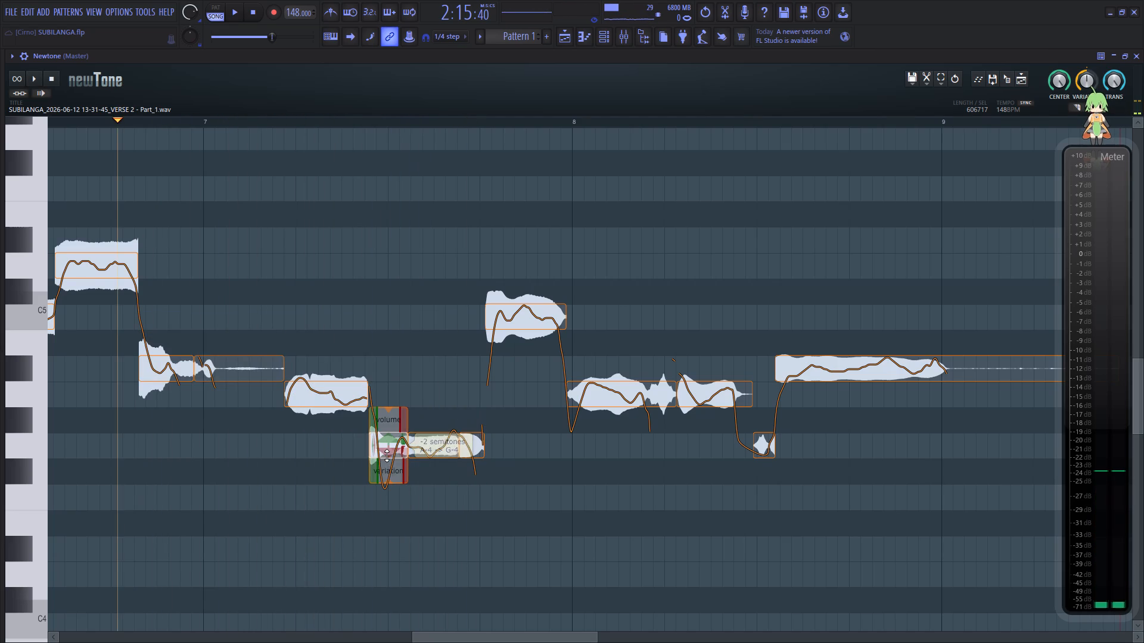
Reduce the pitch variation of the first G4 slice between bars 7 and 8 to below 58%.
{"action": "left_click", "coordinate": [387, 455]}
{"action": "left_click_drag", "start_coordinate": [387, 483], "coordinate": [400, 435]}
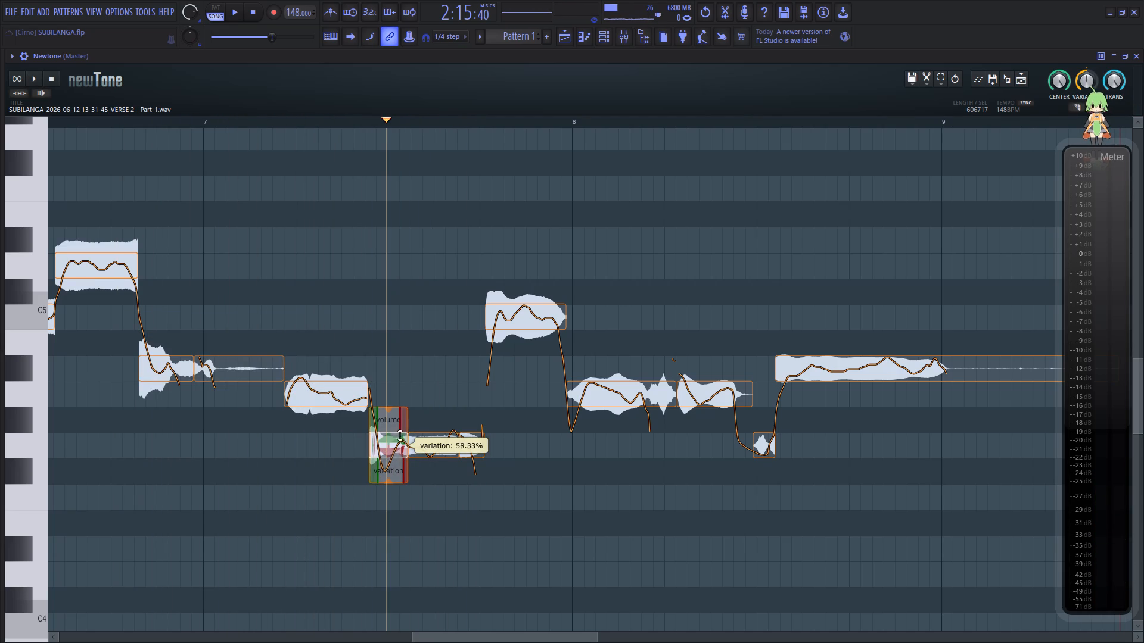
{"action": "left_click_drag", "start_coordinate": [400, 435], "coordinate": [402, 428]}
{"action": "left_click", "coordinate": [184, 461]}
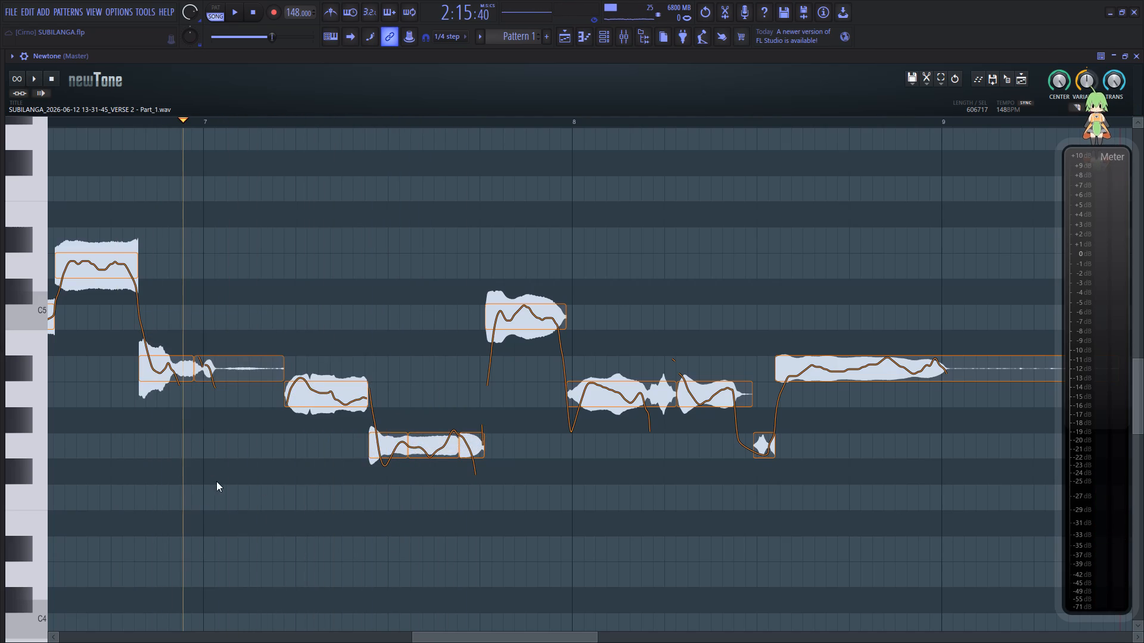
Raise the A4 note after bar 7 by one semitone to A#4 and audition the phrase.
{"action": "left_click_drag", "start_coordinate": [332, 396], "coordinate": [334, 381]}
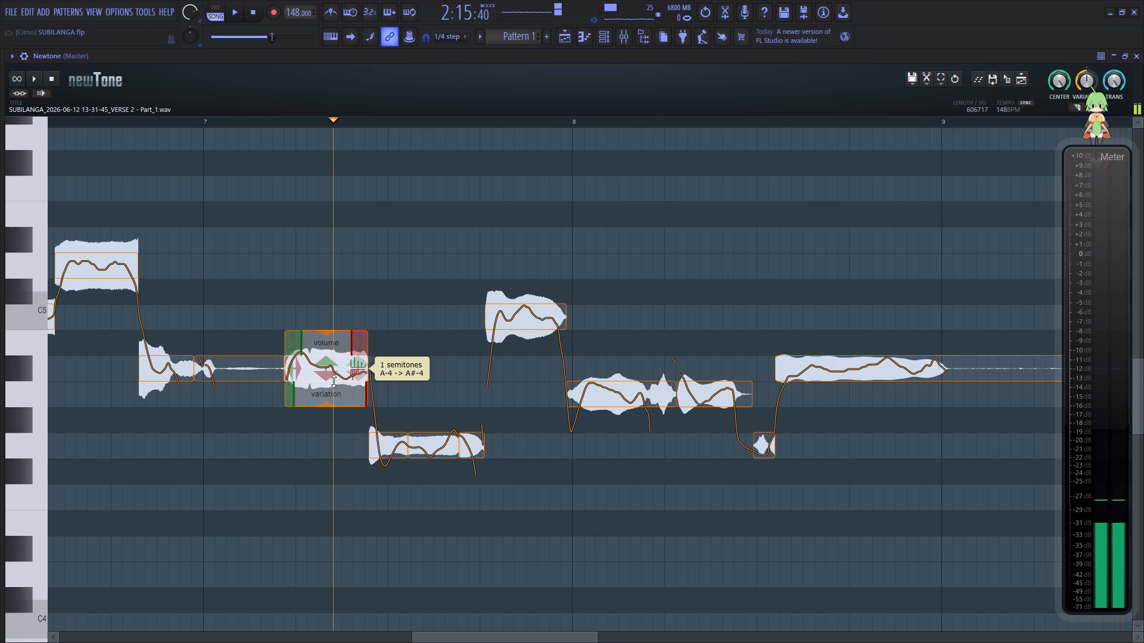
{"action": "left_click_drag", "start_coordinate": [334, 381], "coordinate": [312, 378]}
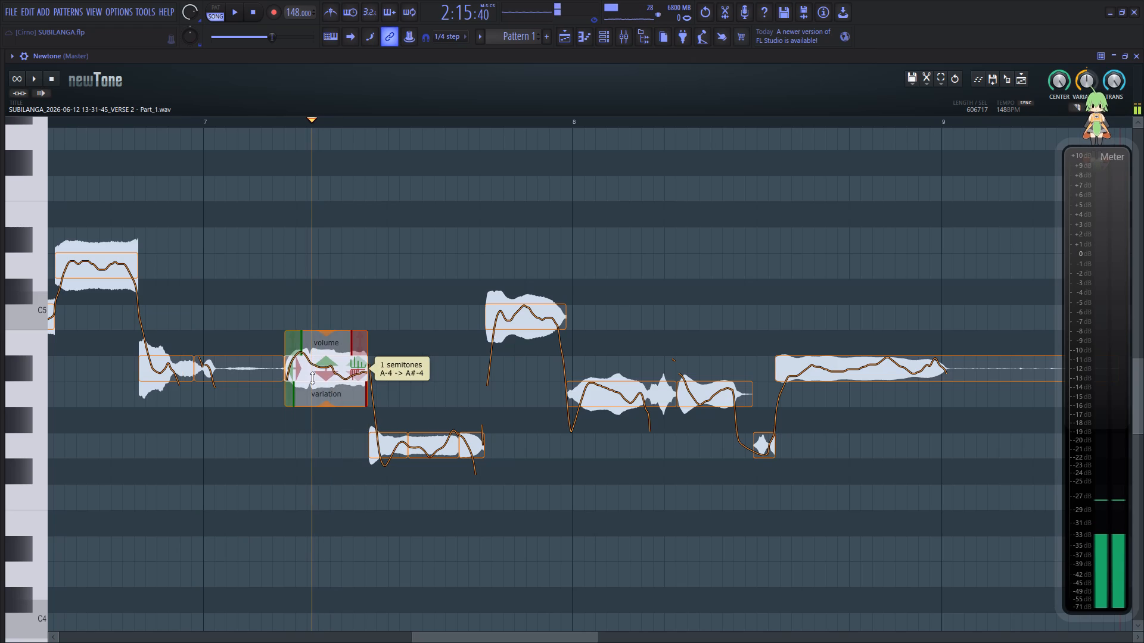
{"action": "left_click_drag", "start_coordinate": [312, 378], "coordinate": [309, 372]}
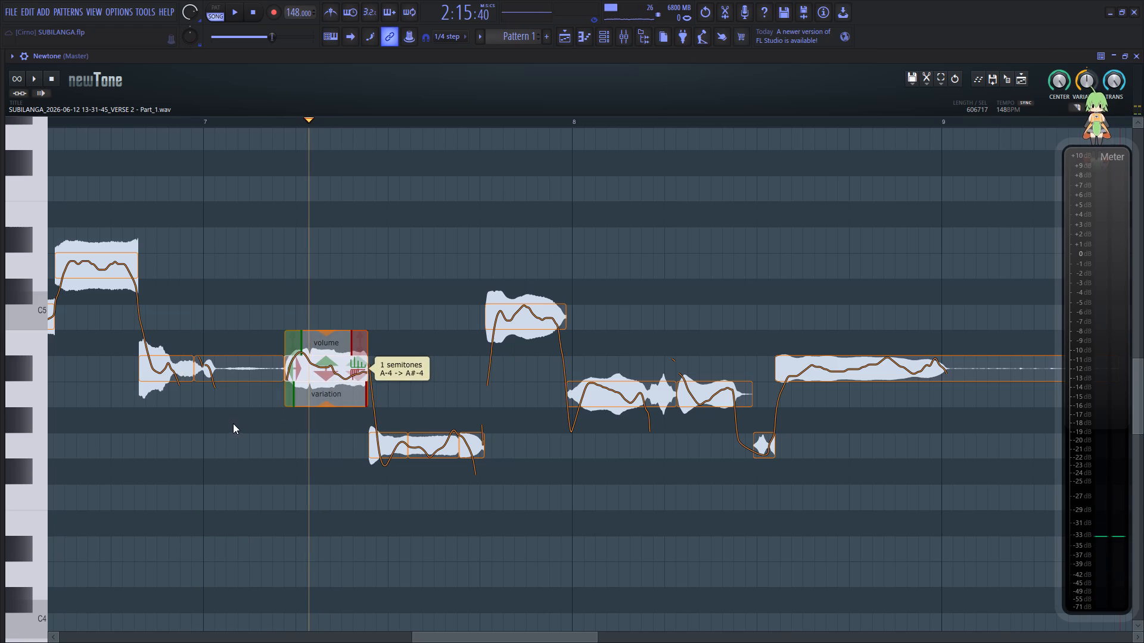
{"action": "left_click", "coordinate": [231, 424]}
{"action": "key", "text": "space"}
{"action": "key", "text": "space"}
{"action": "key", "text": "space"}
{"action": "key", "text": "space"}
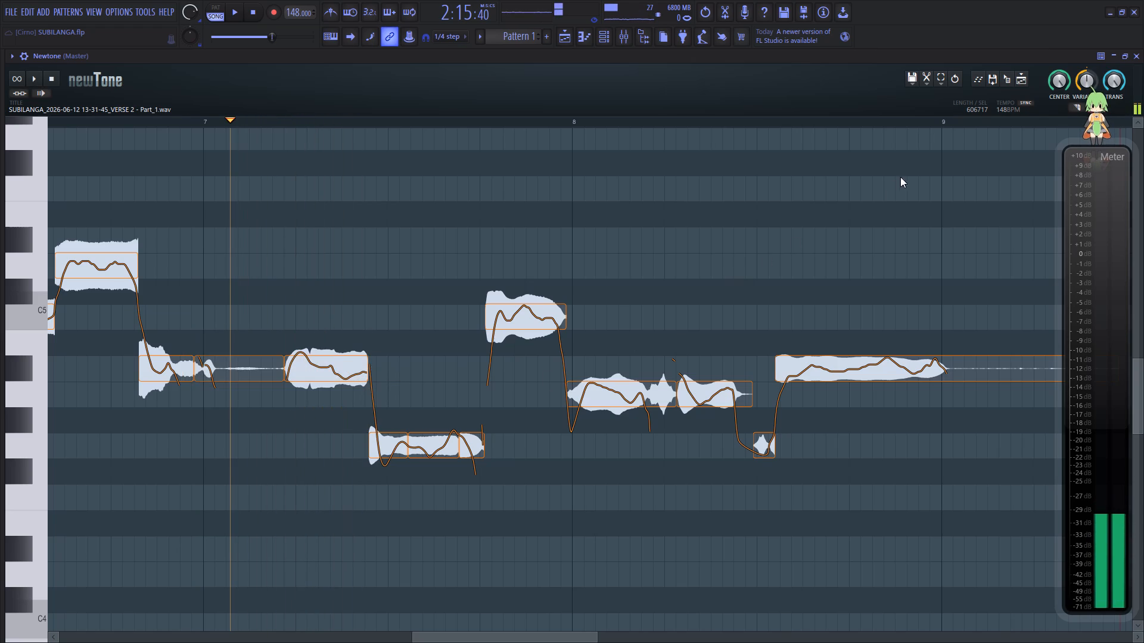
Audition the A#4 note after bar 7 and slice it in two slightly past its middle.
{"action": "key", "text": "c"}
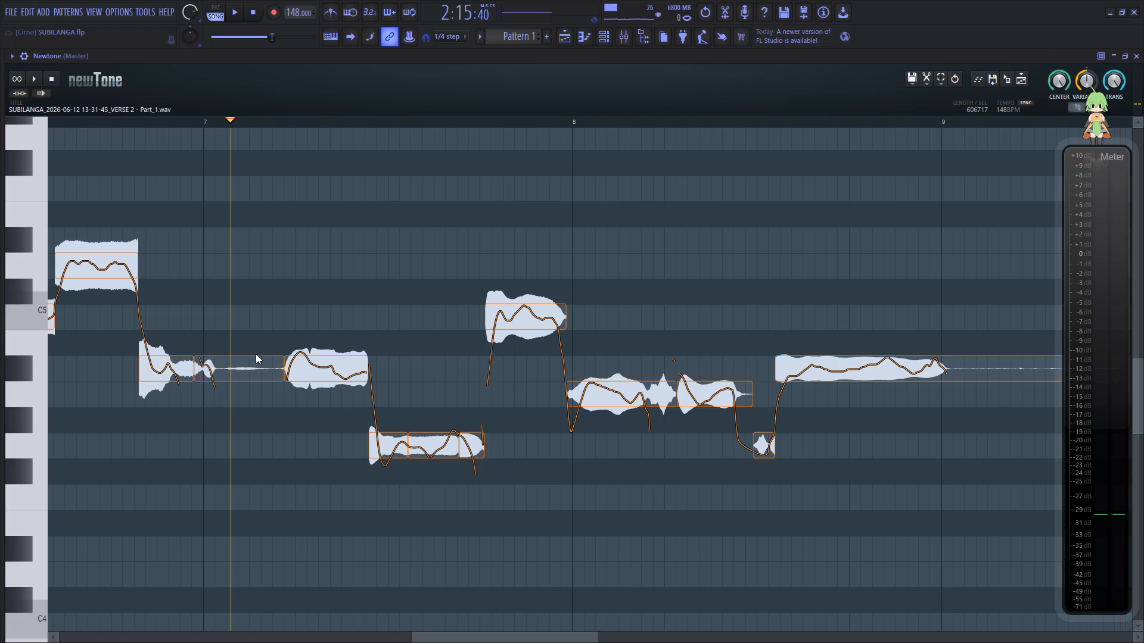
{"action": "key", "text": "space"}
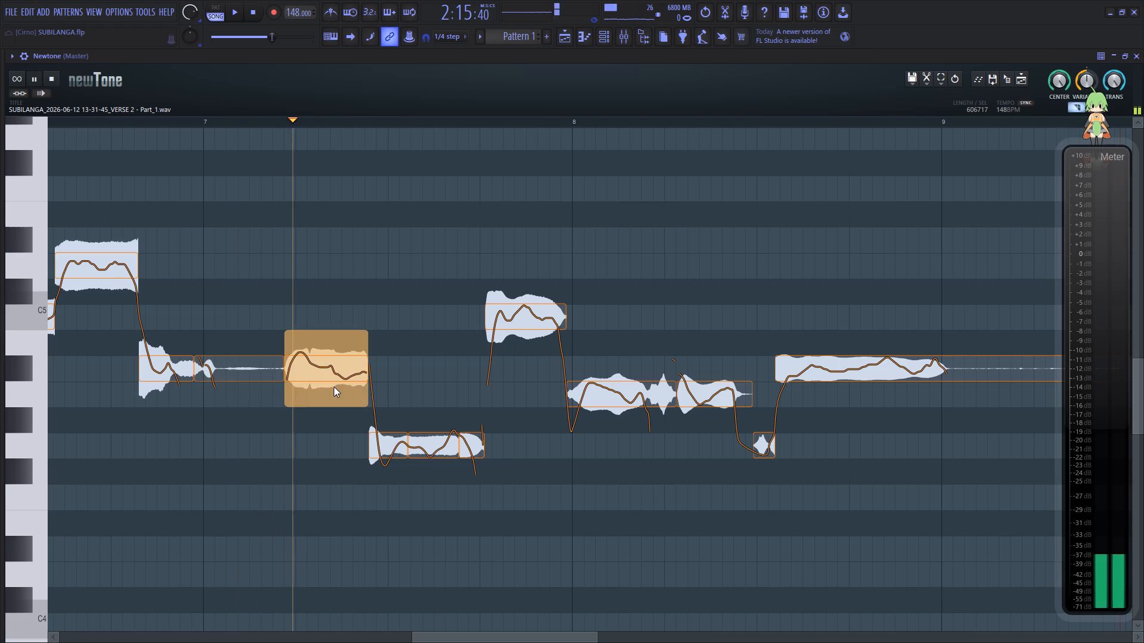
{"action": "key", "text": "space"}
{"action": "key", "text": "space"}
{"action": "key", "text": "space"}
{"action": "left_click", "coordinate": [331, 377]}
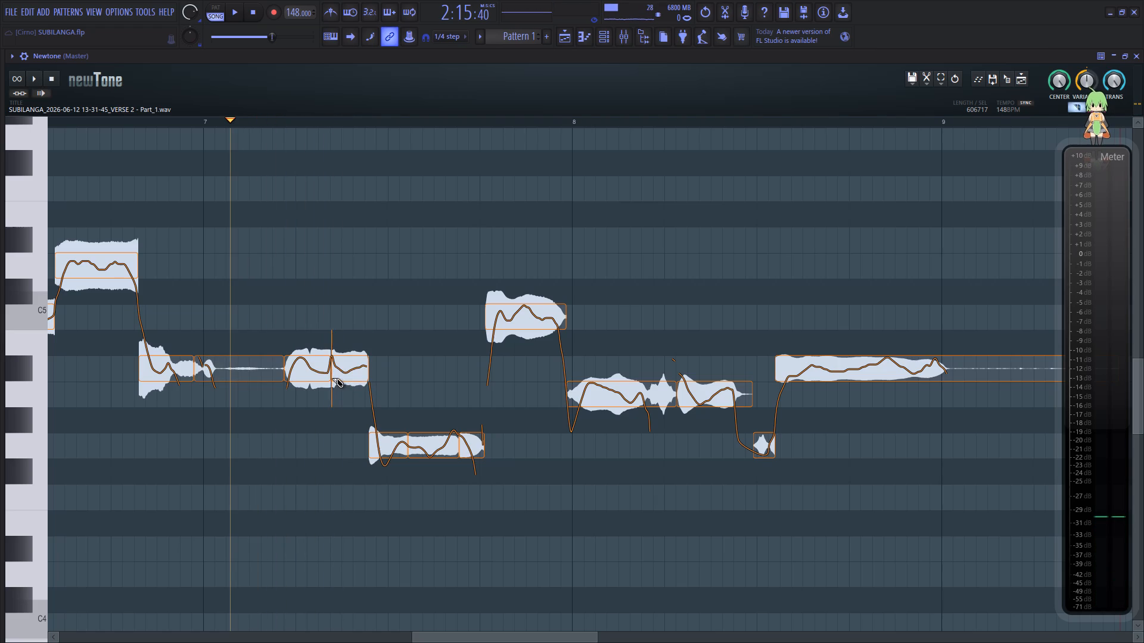
{"action": "key", "text": "c"}
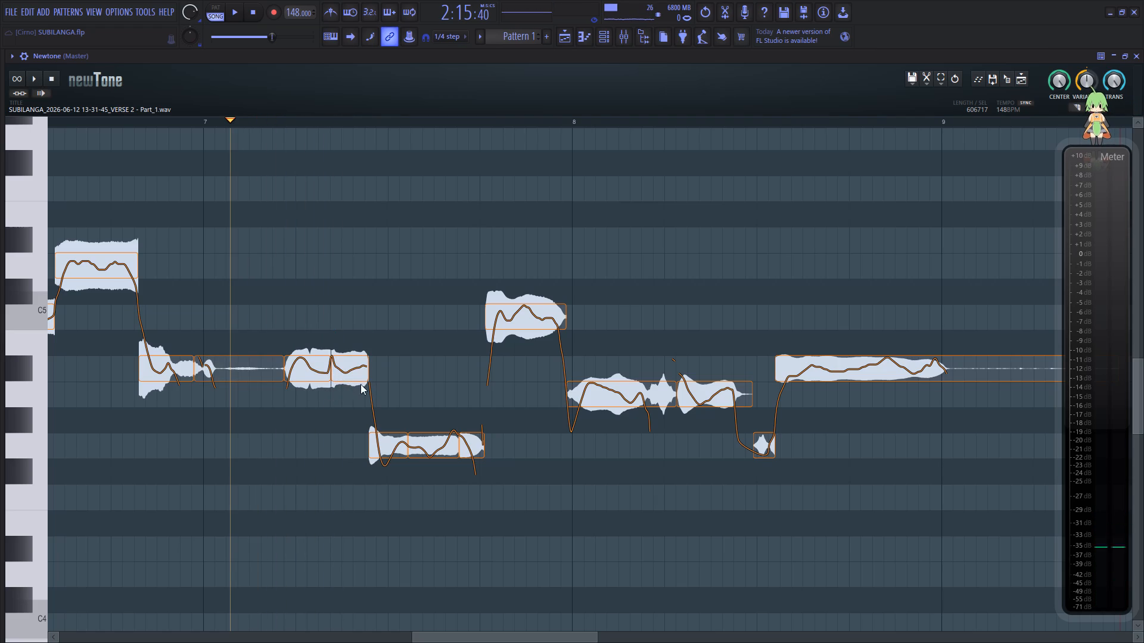
Lower the second part of the sliced A#4 note by one semitone to A4 and audition it.
{"action": "left_click_drag", "start_coordinate": [354, 360], "coordinate": [351, 386]}
{"action": "left_click", "coordinate": [203, 408]}
{"action": "key", "text": "space"}
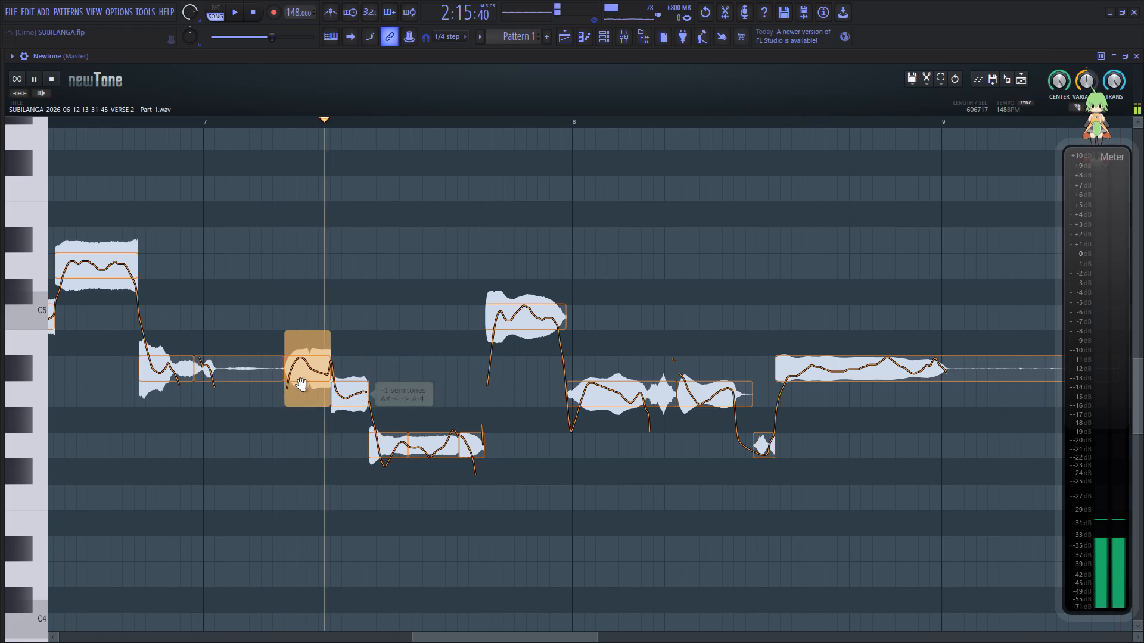
Reduce the pitch variation of the A#4 slice after bar 7 and set its ramp out to about 14%.
{"action": "key", "text": "space"}
{"action": "left_click", "coordinate": [314, 377]}
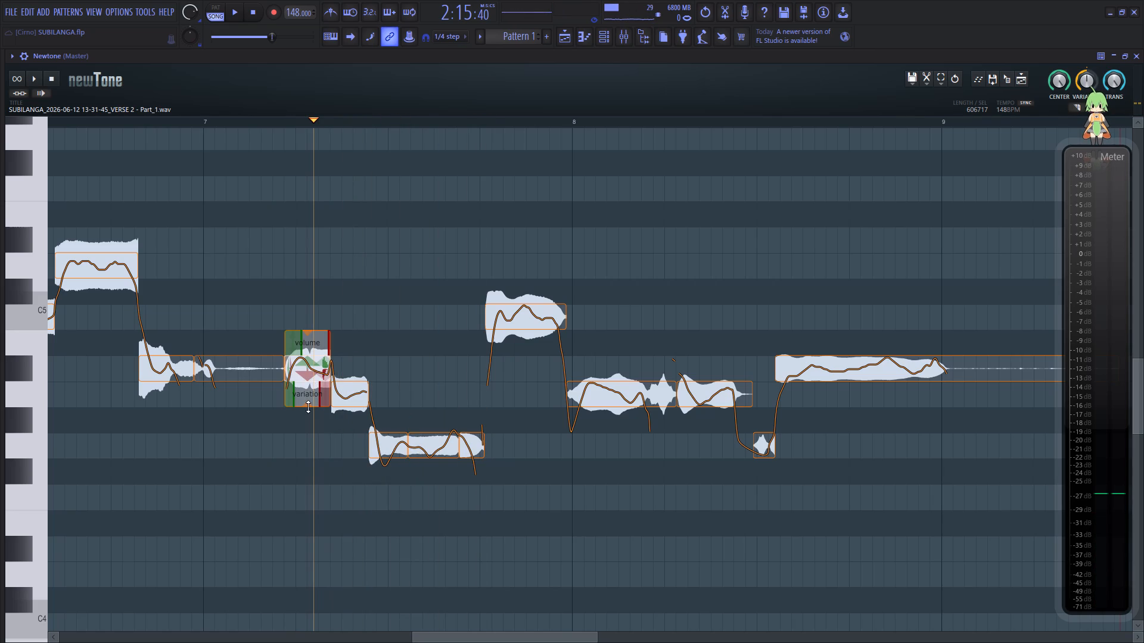
{"action": "left_click_drag", "start_coordinate": [308, 407], "coordinate": [309, 382]}
{"action": "left_click", "coordinate": [323, 391]}
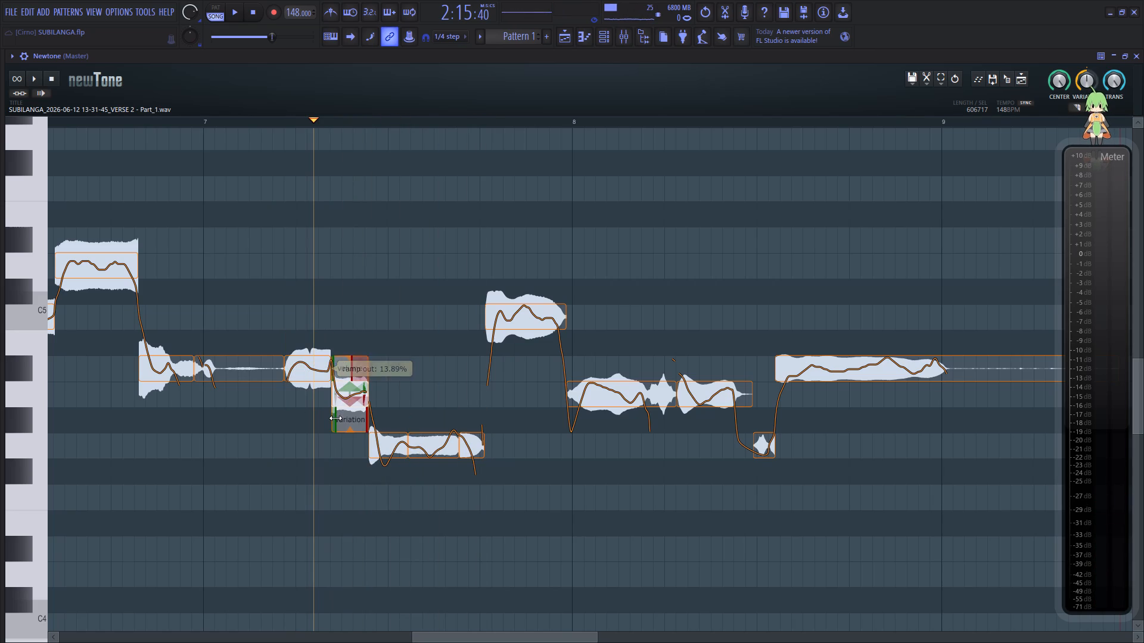
Set the ramp in of the A4 slice following the A#4 slice to about -60% and audition the phrase.
{"action": "left_click_drag", "start_coordinate": [333, 419], "coordinate": [332, 435]}
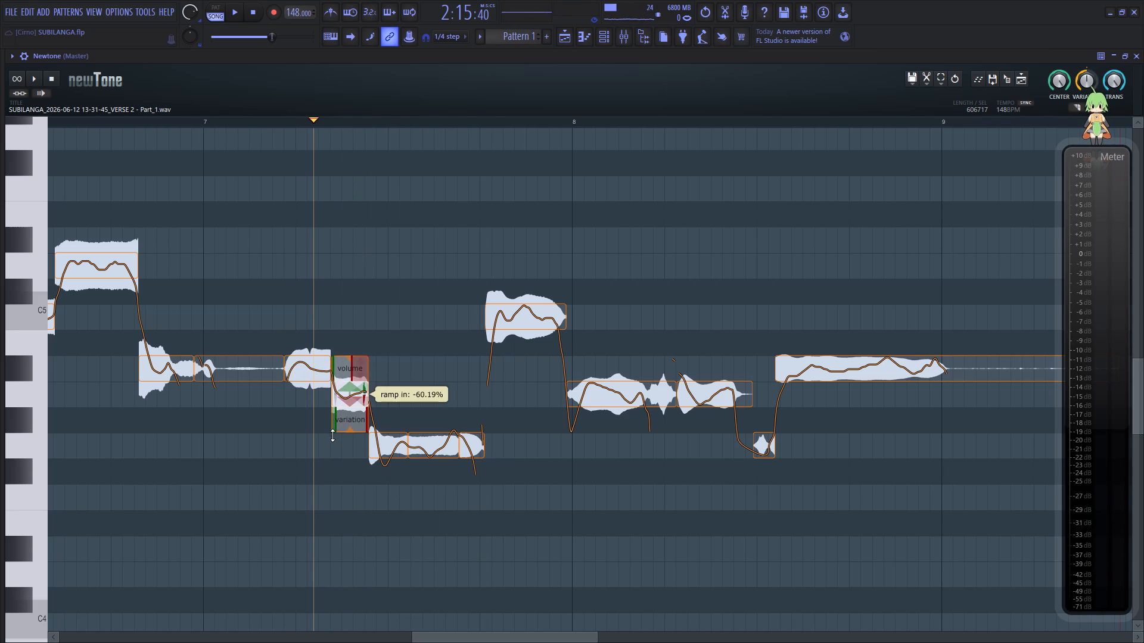
{"action": "left_click_drag", "start_coordinate": [332, 435], "coordinate": [332, 436]}
{"action": "left_click", "coordinate": [188, 431]}
{"action": "key", "text": "space"}
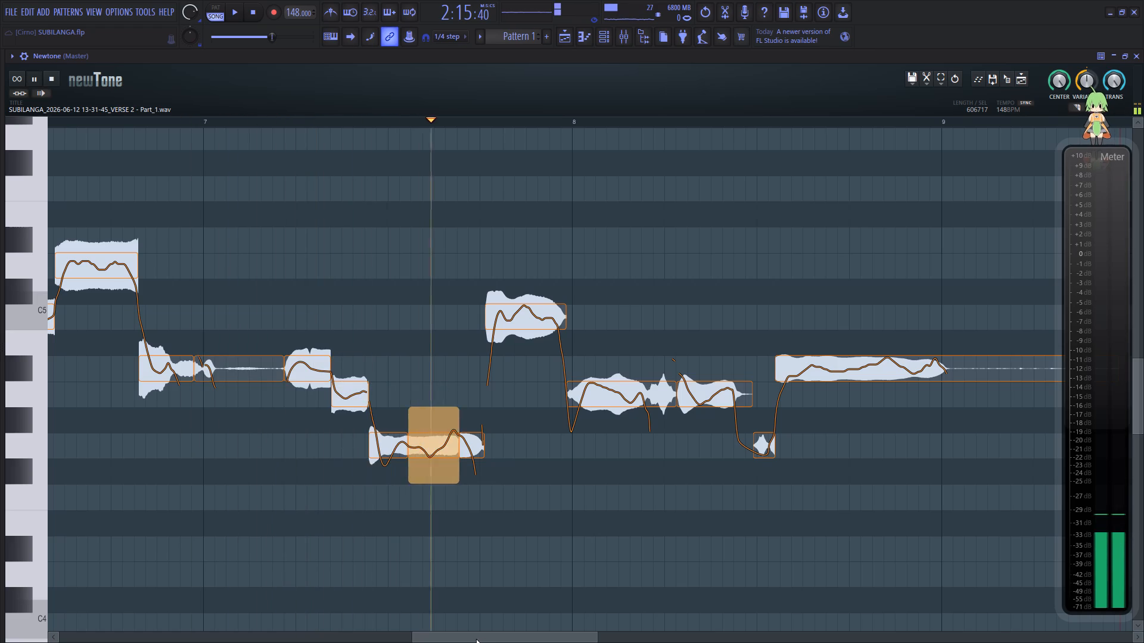
{"action": "left_click_drag", "start_coordinate": [476, 639], "coordinate": [491, 633]}
{"action": "key", "text": "space"}
{"action": "key", "text": "space"}
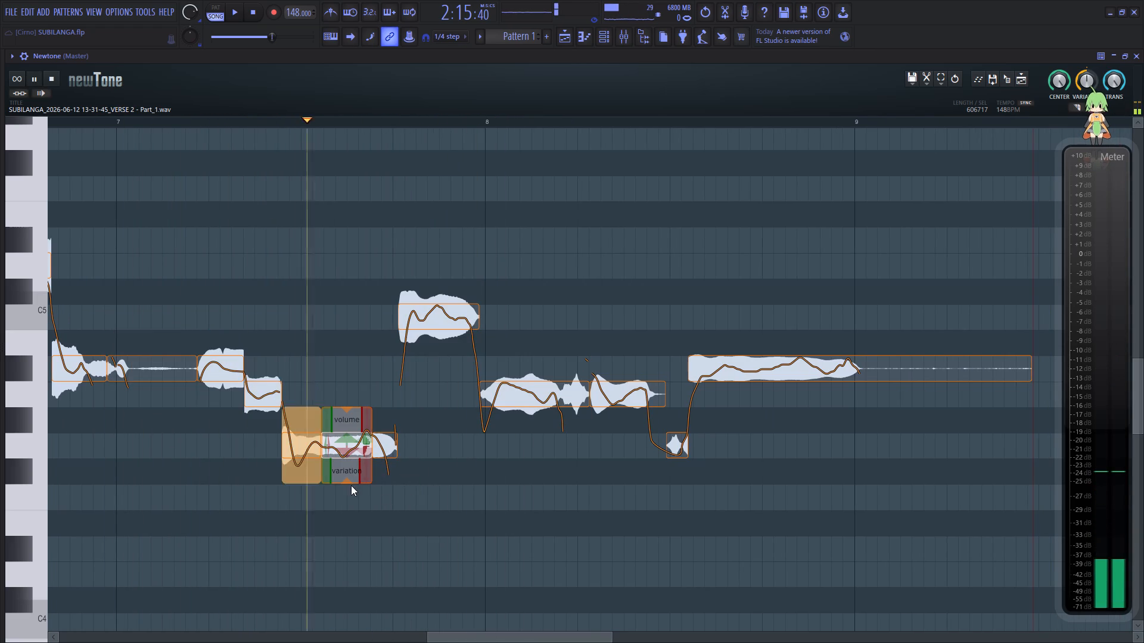
Reduce the pitch variation of the second G4 slice between bars 7 and 8 to about 55% and audition it.
{"action": "left_click_drag", "start_coordinate": [348, 482], "coordinate": [357, 436]}
{"action": "key", "text": "space"}
{"action": "key", "text": "space"}
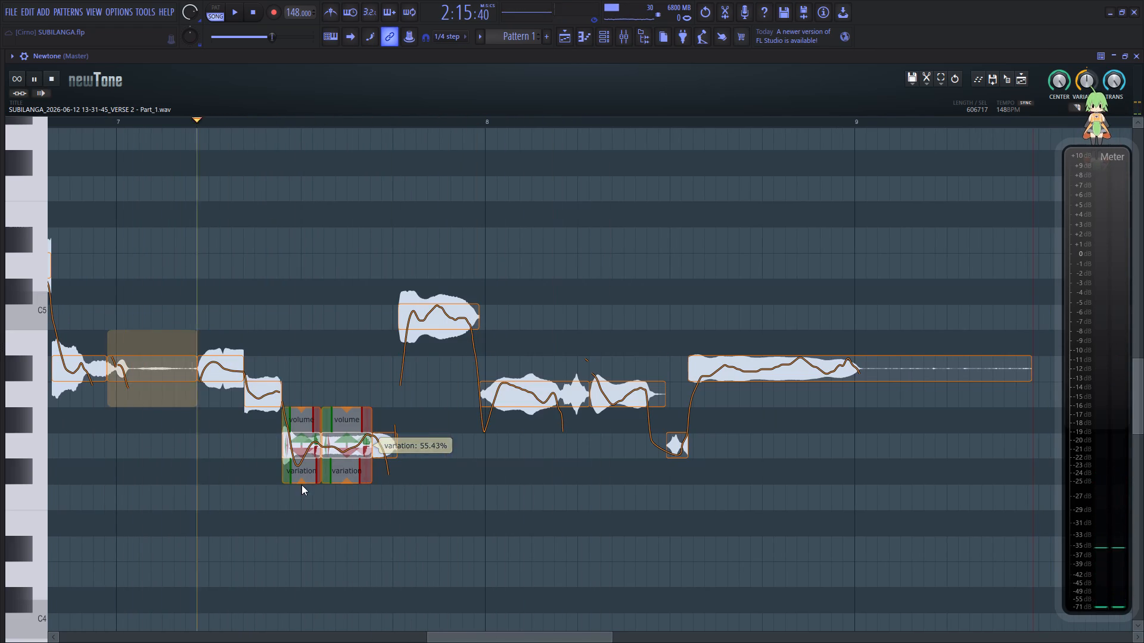
Reduce the pitch variation of the first G4 slice between bars 7 and 8 to about 7% and audition it.
{"action": "left_click_drag", "start_coordinate": [301, 483], "coordinate": [309, 442]}
{"action": "key", "text": "space"}
{"action": "key", "text": "space"}
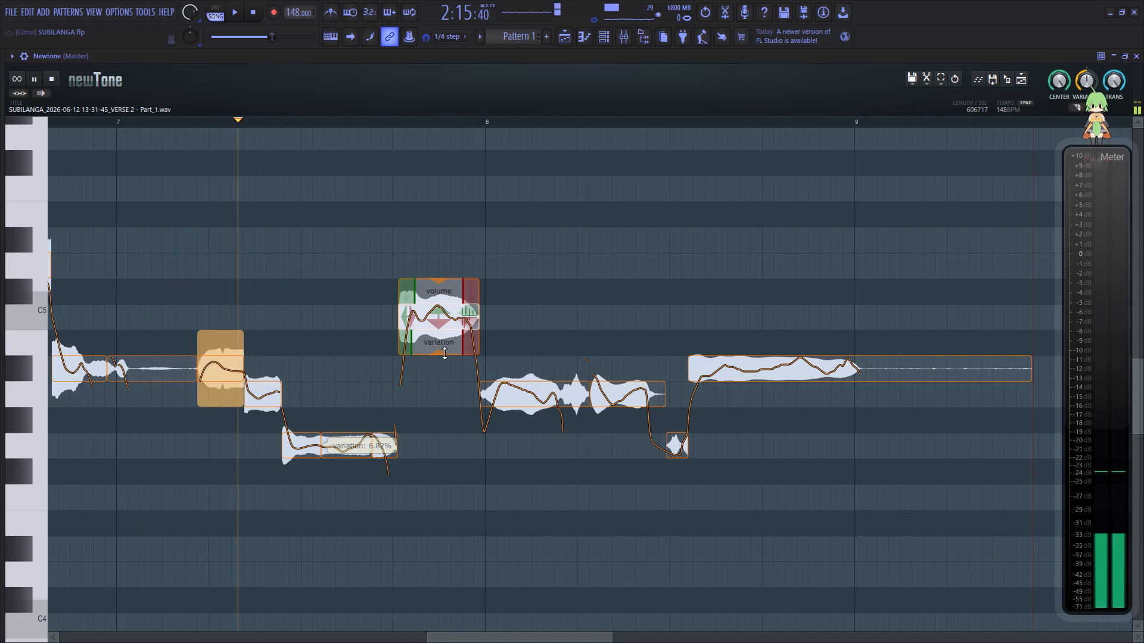
Reduce the pitch variation of the C5 note just before bar 8 and audition the phrase.
{"action": "left_click_drag", "start_coordinate": [442, 354], "coordinate": [457, 313]}
{"action": "key", "text": "space"}
{"action": "key", "text": "space"}
Raise the A4 note starting at bar 8 one semitone to A#4, reduce its pitch variation and audition it.
{"action": "left_click_drag", "start_coordinate": [524, 391], "coordinate": [529, 361]}
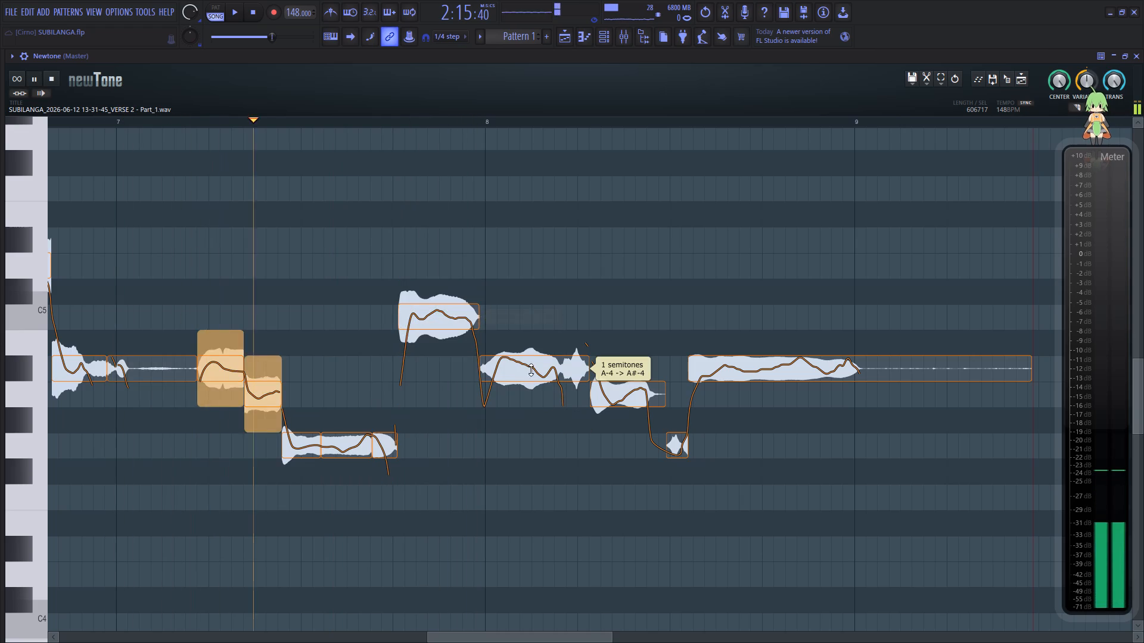
{"action": "left_click_drag", "start_coordinate": [535, 406], "coordinate": [541, 381]}
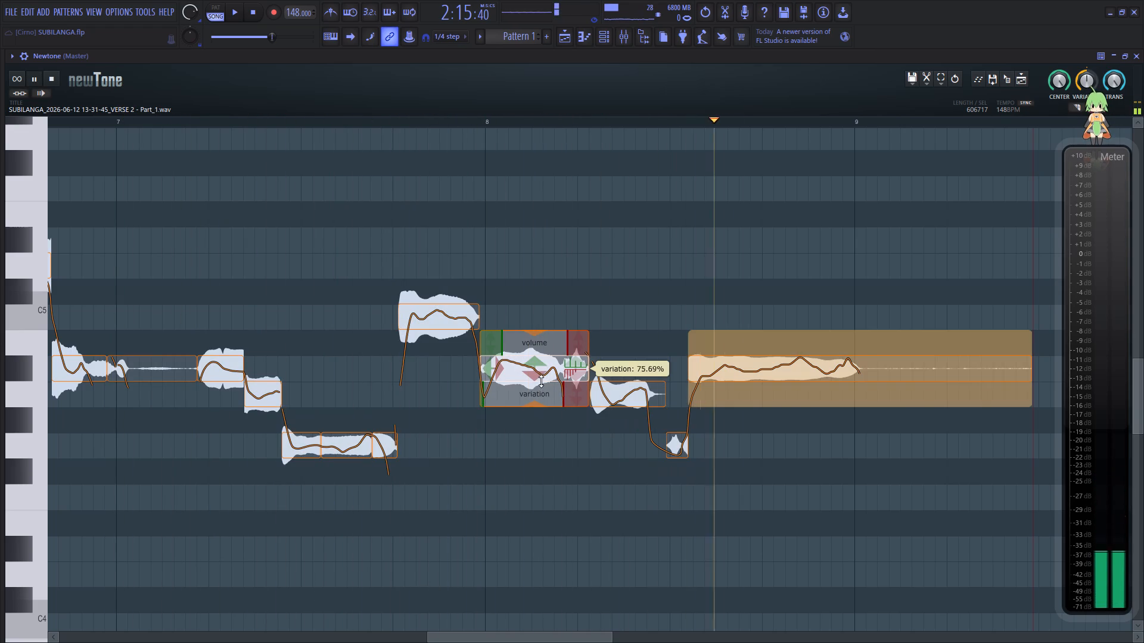
{"action": "left_click_drag", "start_coordinate": [541, 381], "coordinate": [550, 359]}
{"action": "key", "text": "space"}
{"action": "key", "text": "space"}
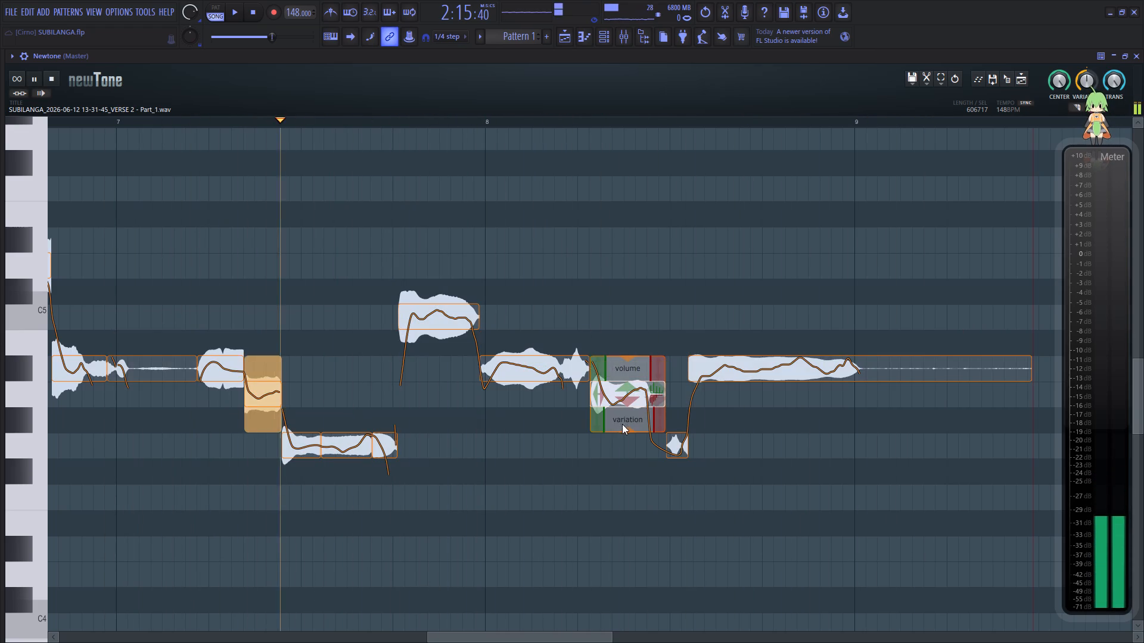
Reduce the pitch variation of the following A4 note, and that of the long final A#4 note to about 59%.
{"action": "left_click_drag", "start_coordinate": [631, 431], "coordinate": [638, 397]}
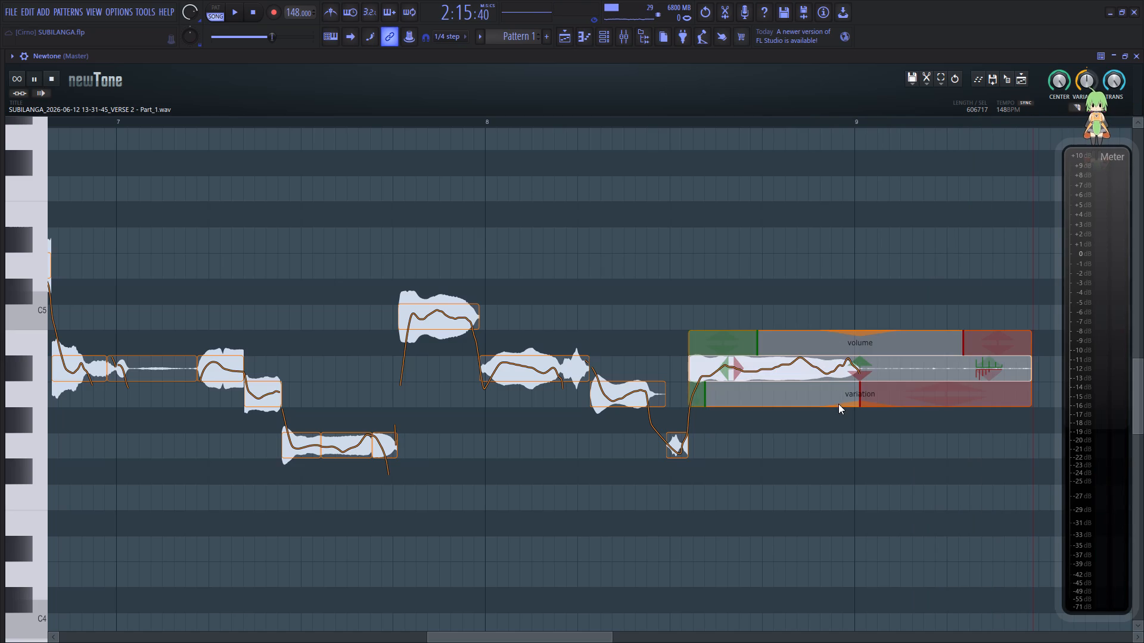
{"action": "left_click_drag", "start_coordinate": [840, 405], "coordinate": [845, 364]}
{"action": "key", "text": "space"}
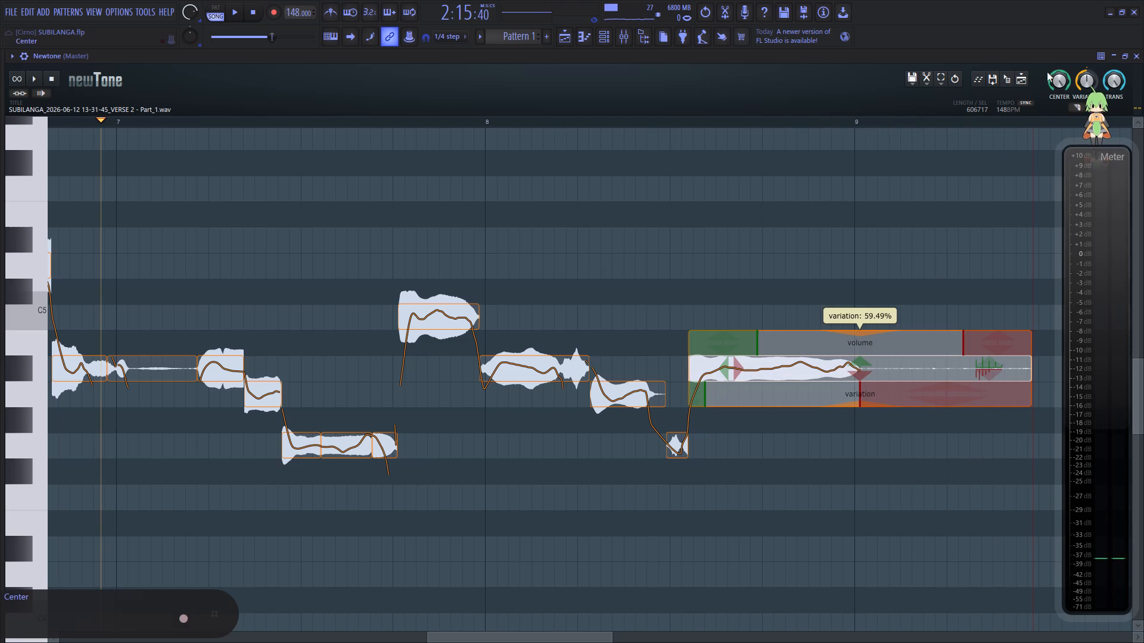
Send the corrected vocal from Newtone to the playlist's empty VERSE 4 track near bar 84, and close Newtone.
{"action": "left_click_drag", "start_coordinate": [1004, 77], "coordinate": [381, 261]}
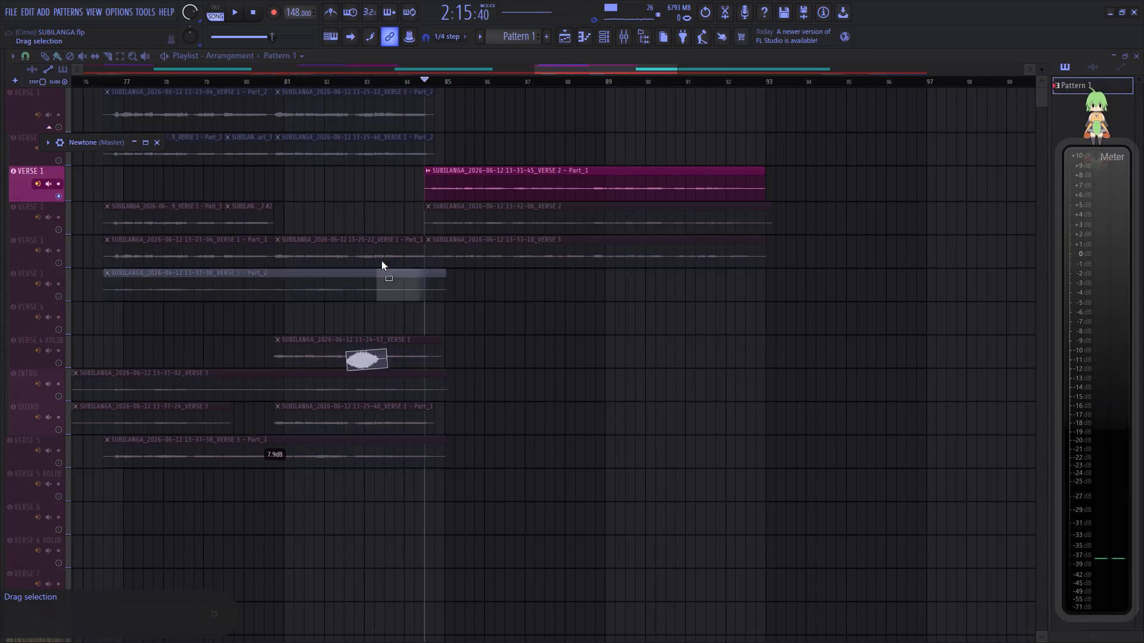
{"action": "left_click_drag", "start_coordinate": [381, 261], "coordinate": [427, 308]}
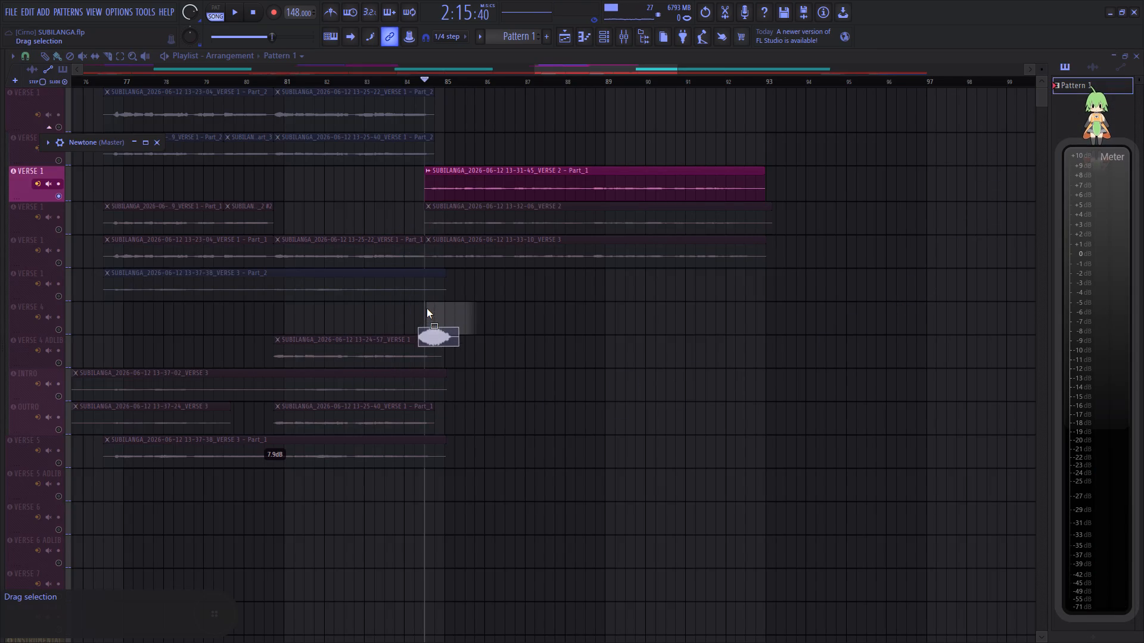
{"action": "left_click_drag", "start_coordinate": [427, 308], "coordinate": [426, 311]}
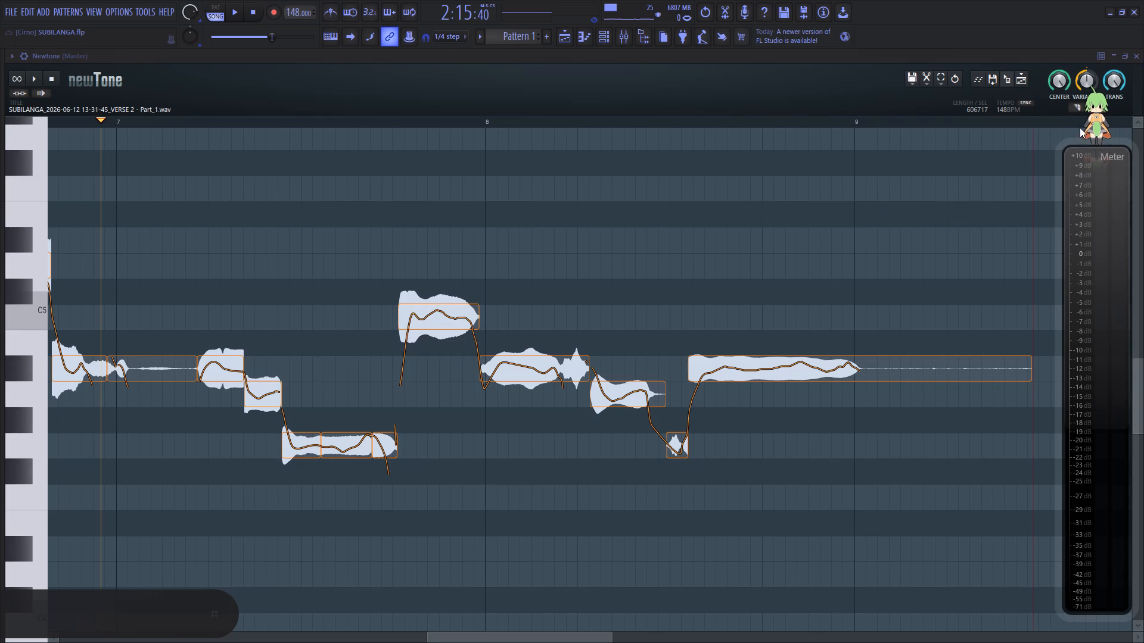
{"action": "left_click_drag", "start_coordinate": [1139, 56], "coordinate": [1133, 62]}
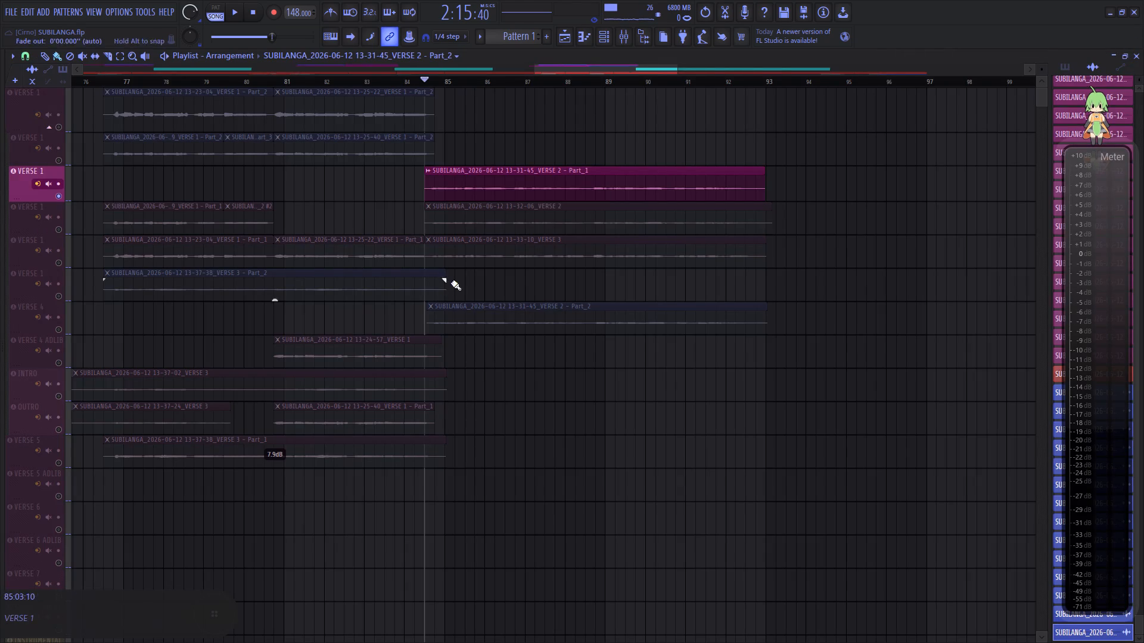
Move the uncorrected "13-31-45_VERSE 2 - Part_1" clip from its VERSE 1 track down to the VERSE 5 ADLIB track.
{"action": "left_click", "coordinate": [82, 63]}
{"action": "left_click", "coordinate": [565, 196]}
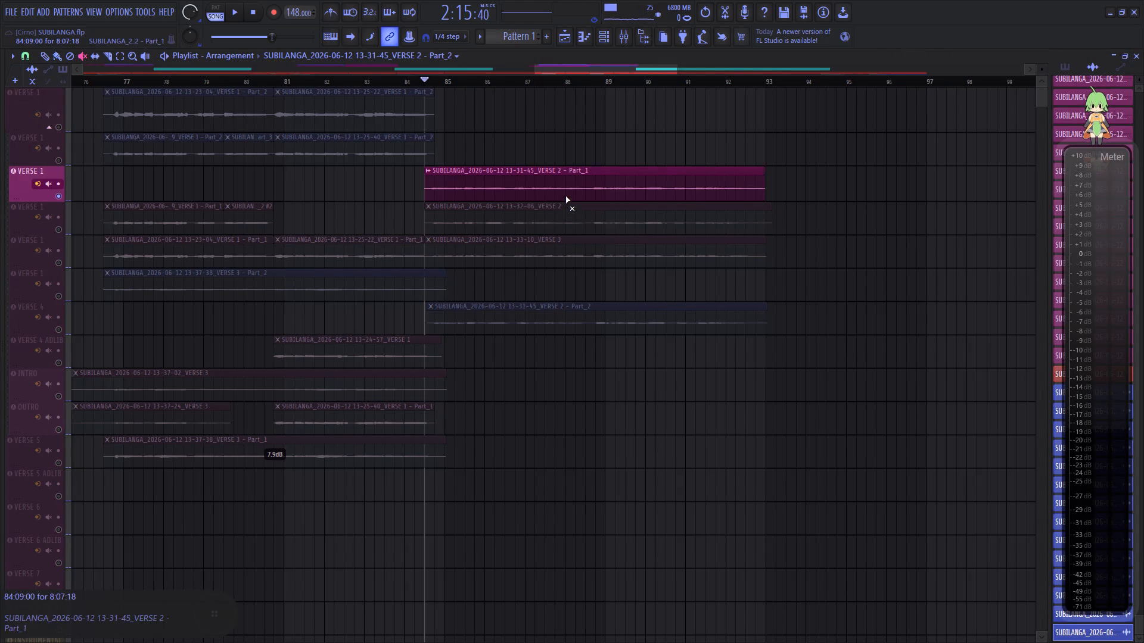
{"action": "left_click", "coordinate": [52, 57]}
{"action": "left_click_drag", "start_coordinate": [552, 190], "coordinate": [549, 277]}
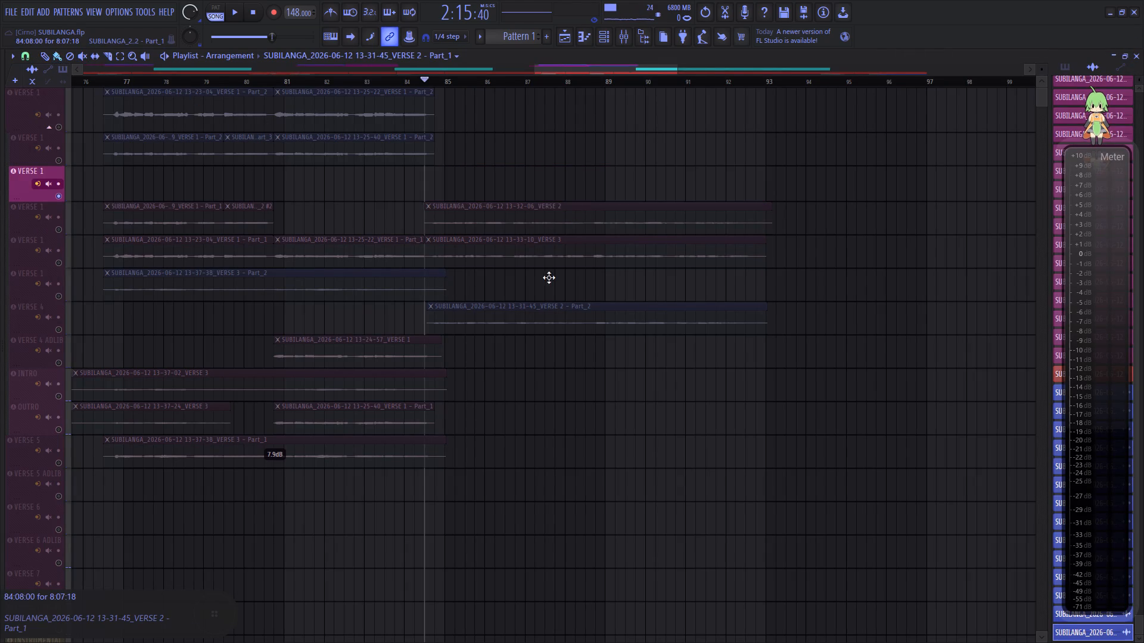
{"action": "left_click_drag", "start_coordinate": [549, 277], "coordinate": [552, 499]}
Move the corrected "13-31-45_VERSE 2 - Part_2" clip onto the vacated VERSE 1 track, starting at 84:09:00.
{"action": "scroll", "coordinate": [436, 75], "scroll_direction": "up", "scroll_amount": 7}
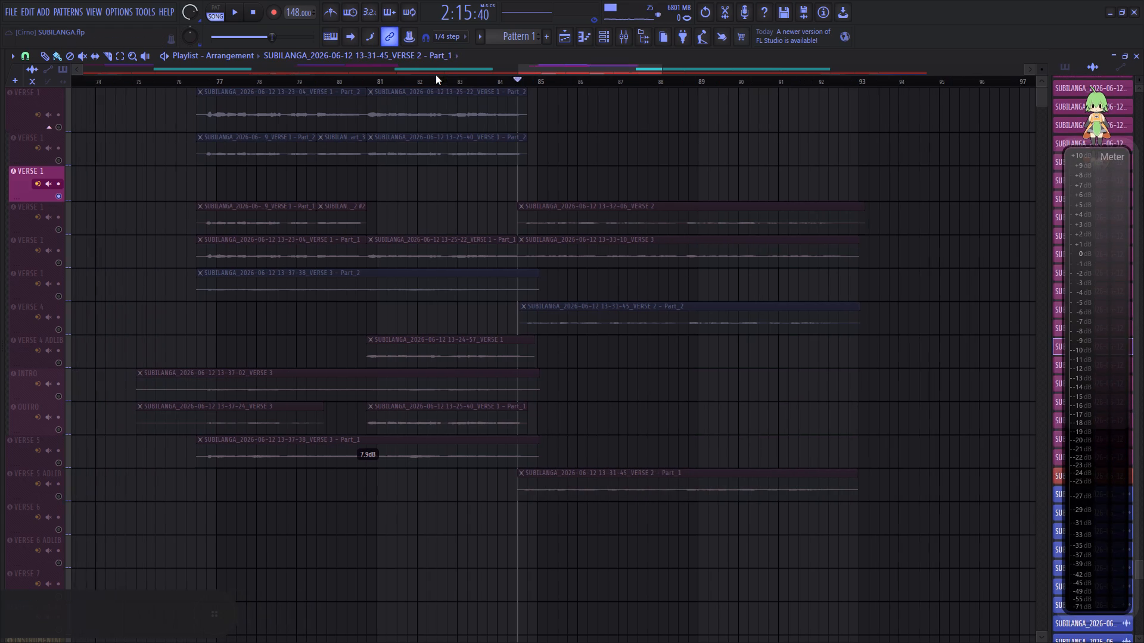
{"action": "scroll", "coordinate": [559, 86], "scroll_direction": "up", "scroll_amount": 10}
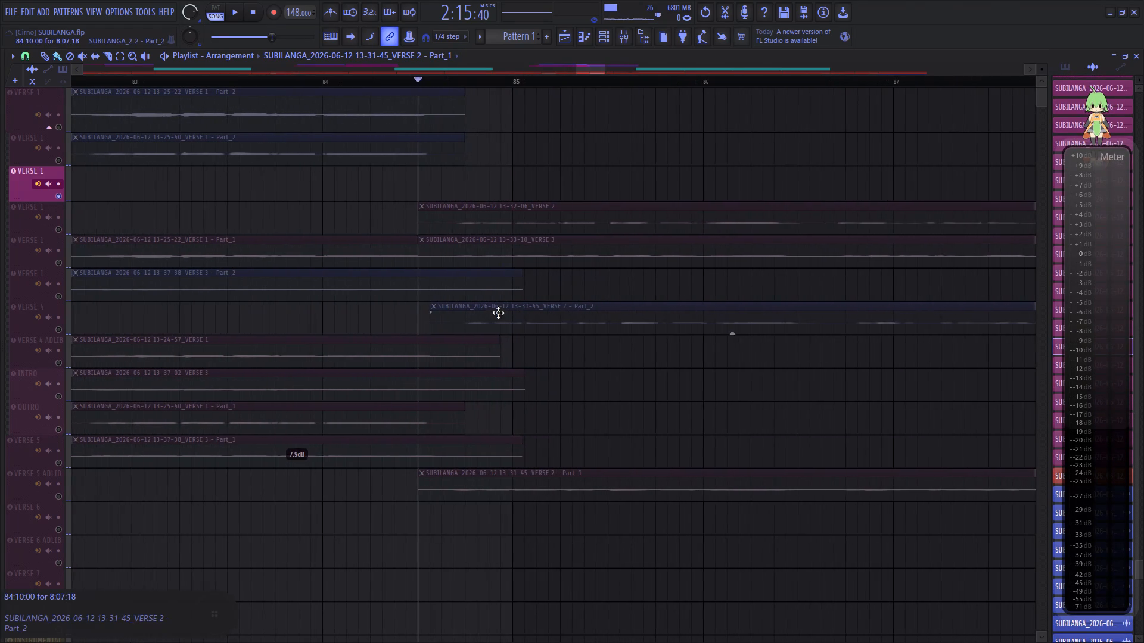
{"action": "left_click_drag", "start_coordinate": [498, 317], "coordinate": [483, 173]}
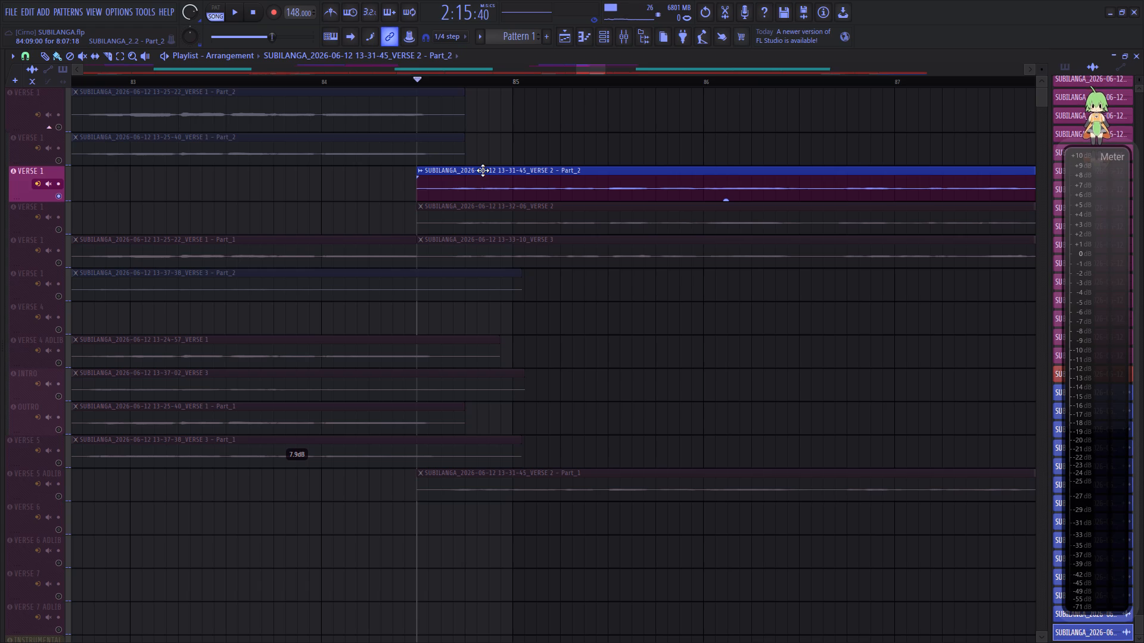
Play back the corrected "13-31-45_VERSE 2 - Part_2" vocal with the arrangement to check the tuning.
{"action": "key", "text": "space"}
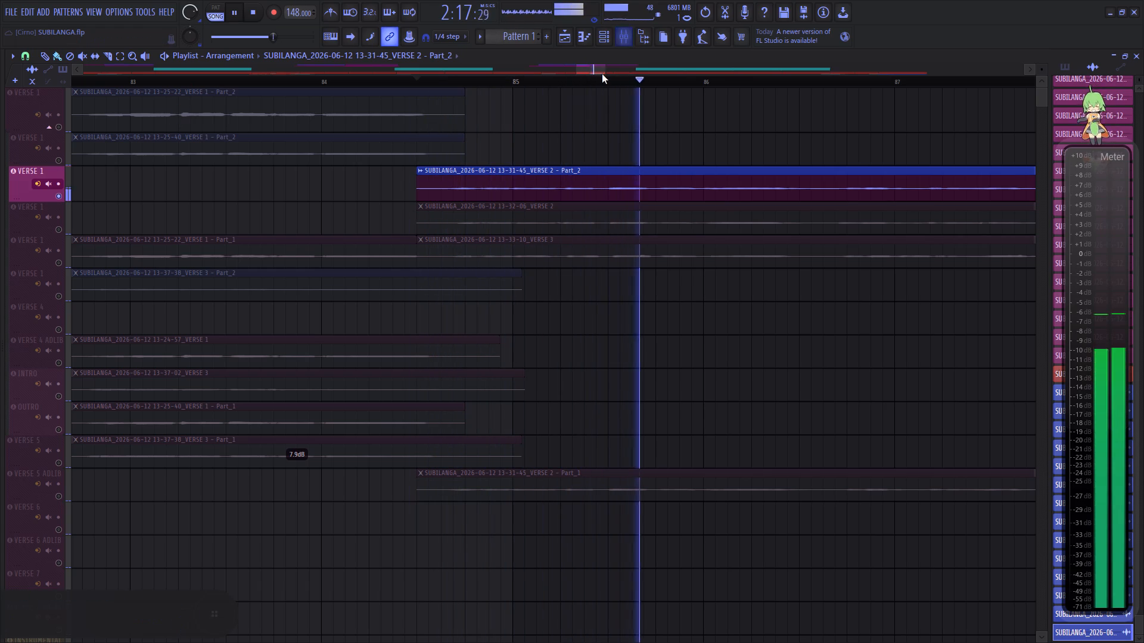
{"action": "scroll", "coordinate": [600, 89], "scroll_direction": "down", "scroll_amount": 12}
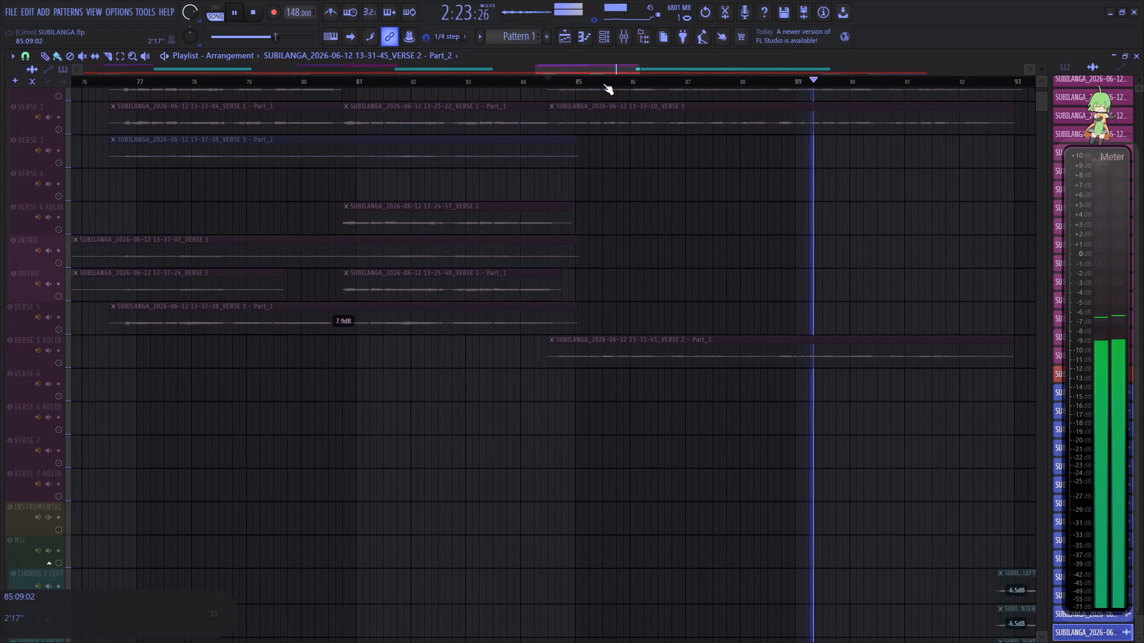
{"action": "scroll", "coordinate": [651, 227], "scroll_direction": "up", "scroll_amount": 4}
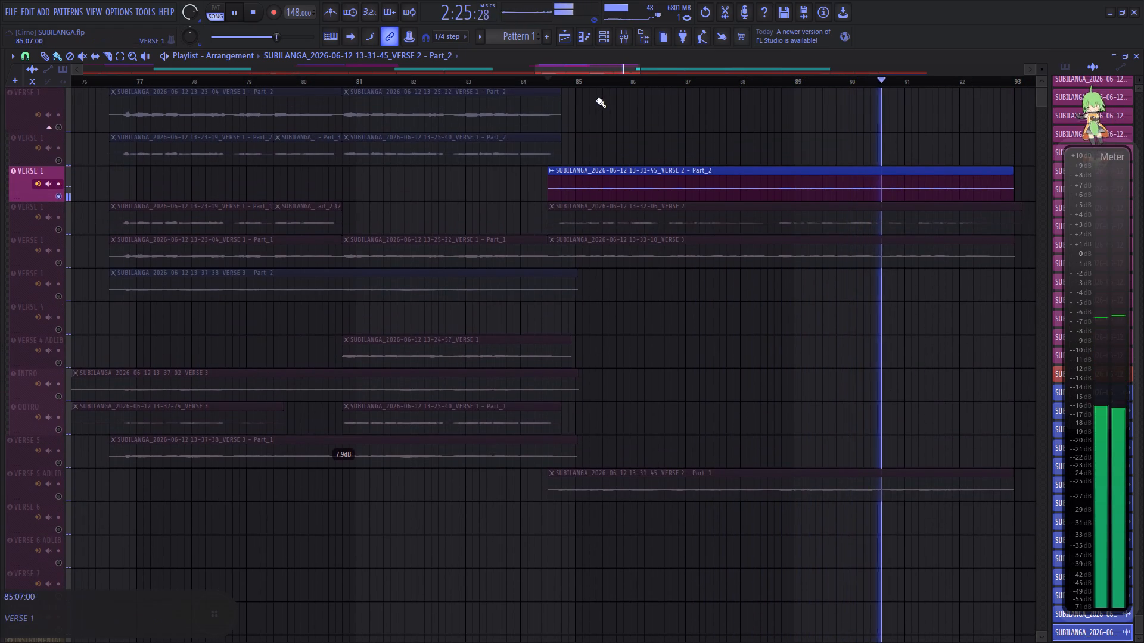
{"action": "left_click_drag", "start_coordinate": [616, 73], "coordinate": [639, 73]}
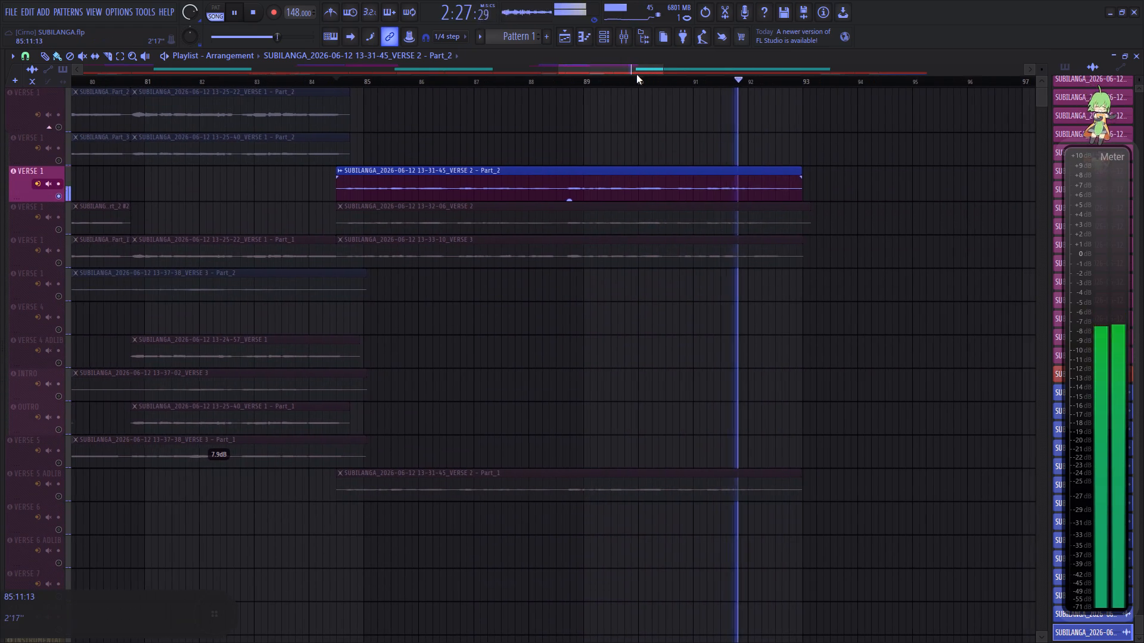
{"action": "key", "text": "space"}
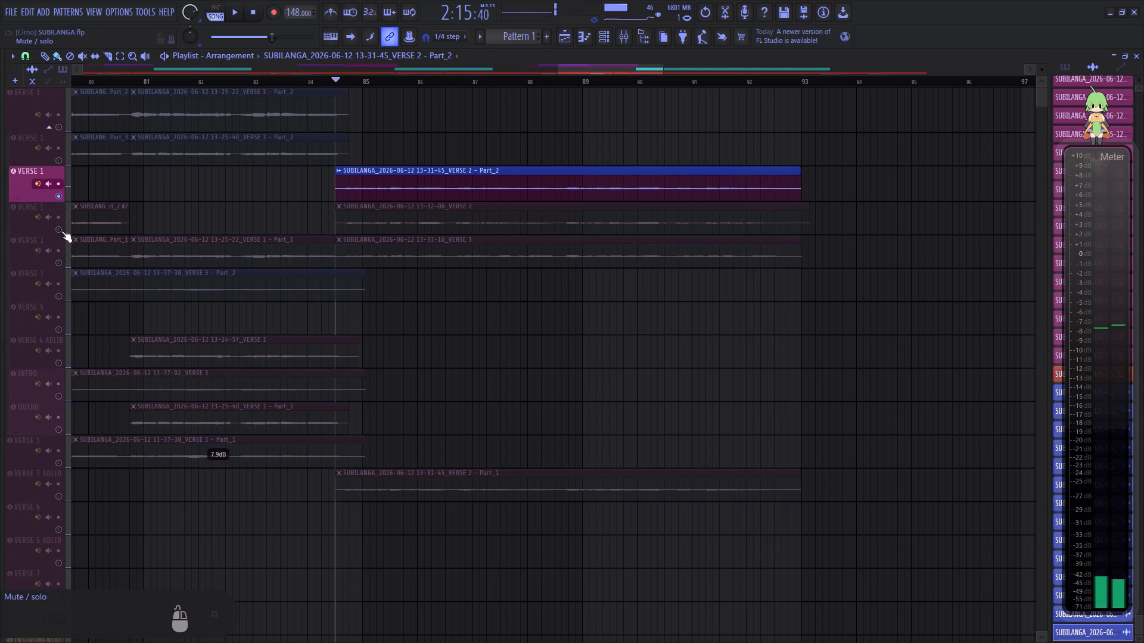
Solo the VERSE 1 track holding the "13-32-06_VERSE 2" clip and audition it.
{"action": "right_click", "coordinate": [60, 230]}
{"action": "key", "text": "space"}
{"action": "key", "text": "space"}
{"action": "key", "text": "space"}
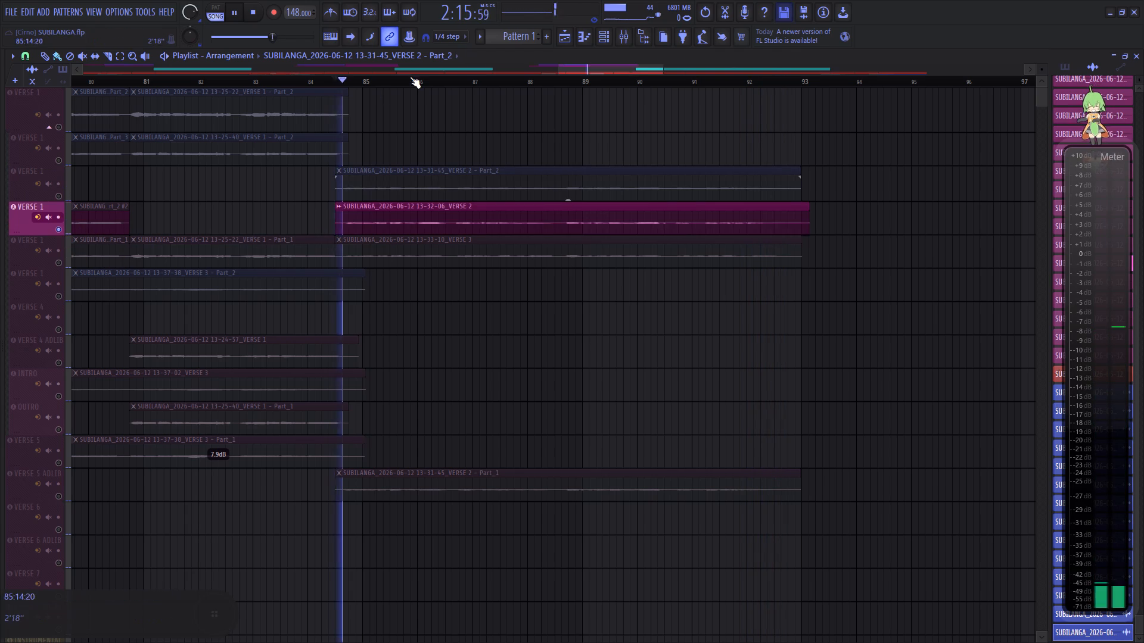
{"action": "key", "text": "space"}
Make the "13-32-06_VERSE 2" clip unique as a sample.
{"action": "left_click", "coordinate": [340, 204]}
{"action": "left_click", "coordinate": [449, 232]}
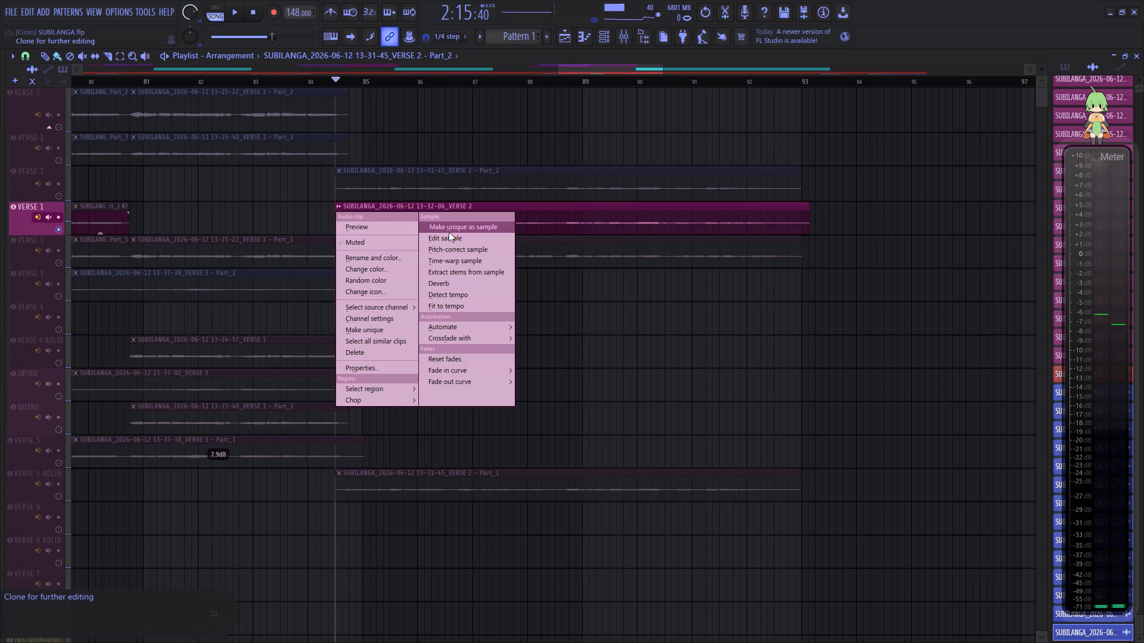
{"action": "left_click", "coordinate": [654, 374]}
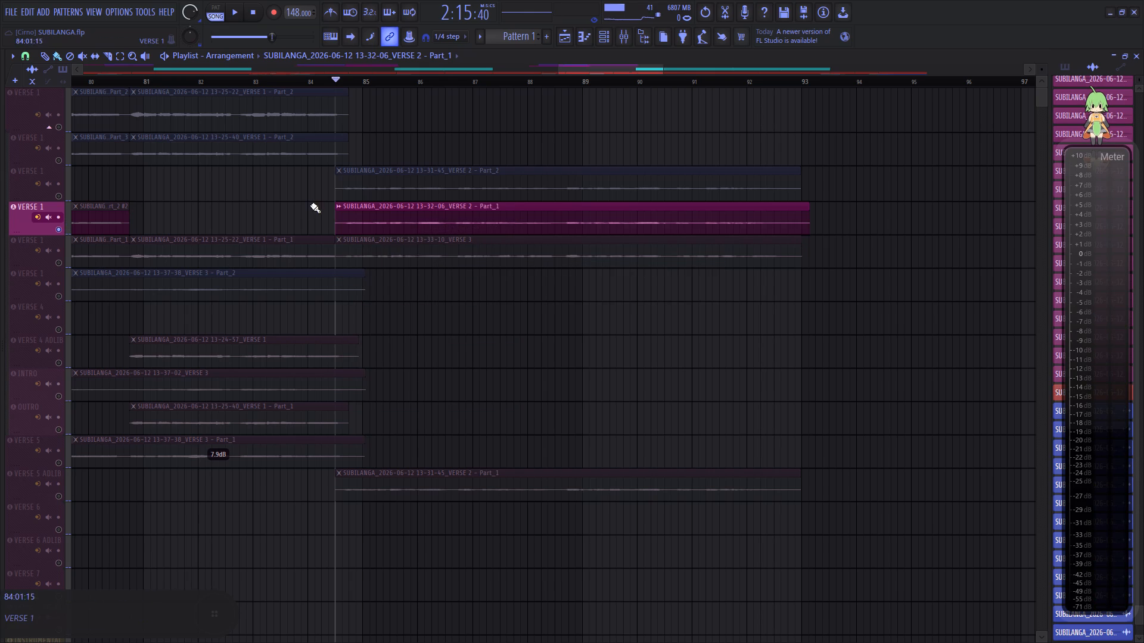
Open the "13-32-06_VERSE 2 - Part_1" clip for pitch correction in Newtone and audition its opening.
{"action": "left_click", "coordinate": [341, 210]}
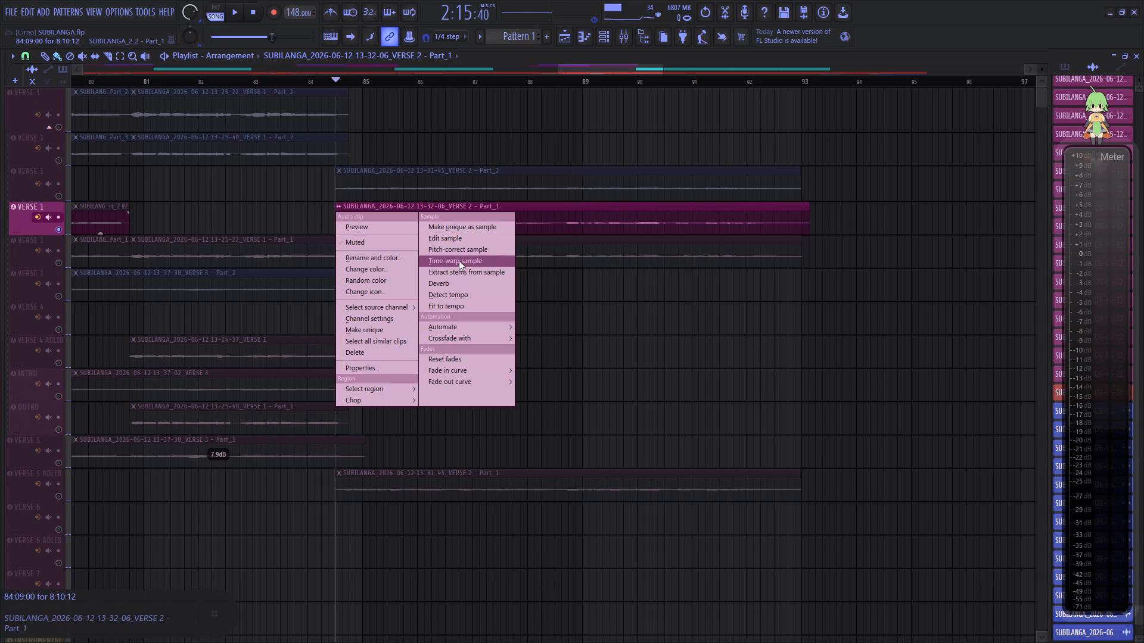
{"action": "left_click", "coordinate": [462, 253]}
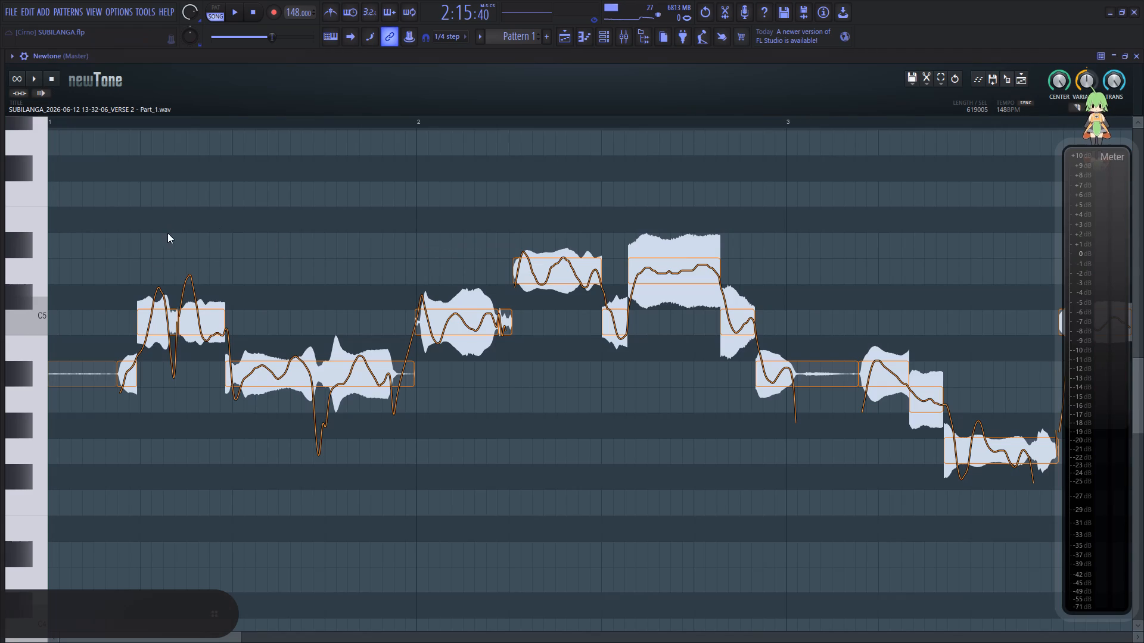
{"action": "left_click", "coordinate": [41, 288]}
{"action": "left_click", "coordinate": [51, 286]}
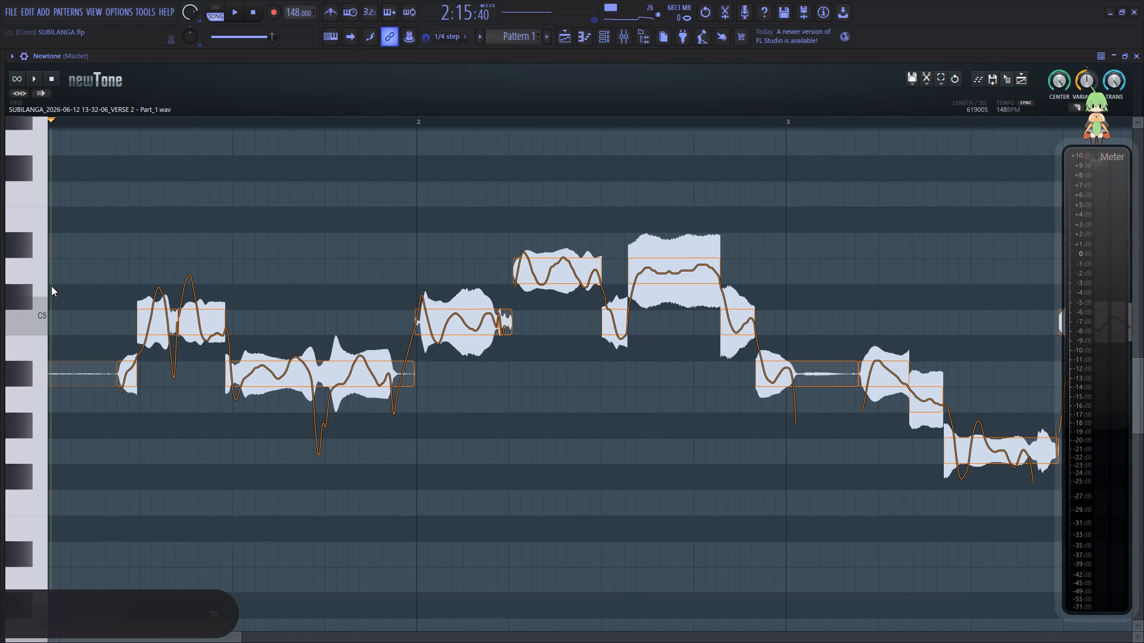
{"action": "key", "text": "space"}
{"action": "key", "text": "space"}
{"action": "key", "text": "space"}
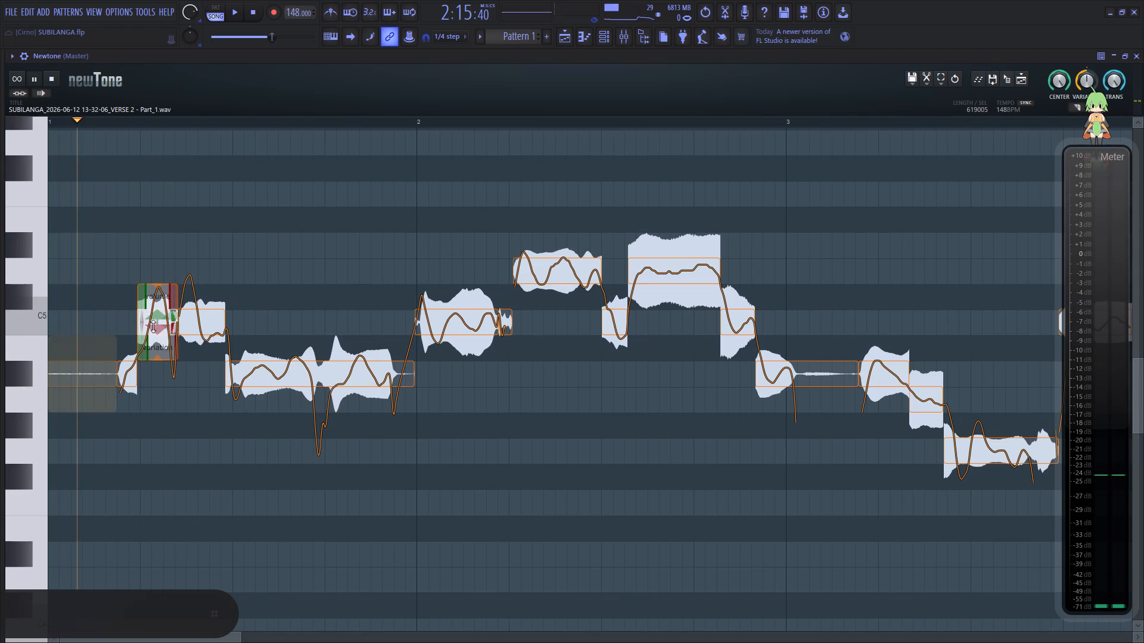
{"action": "key", "text": "space"}
Raise the first C5 note after bar 1 by one semitone to C#5 and audition it from the start.
{"action": "left_click_drag", "start_coordinate": [153, 326], "coordinate": [157, 287]}
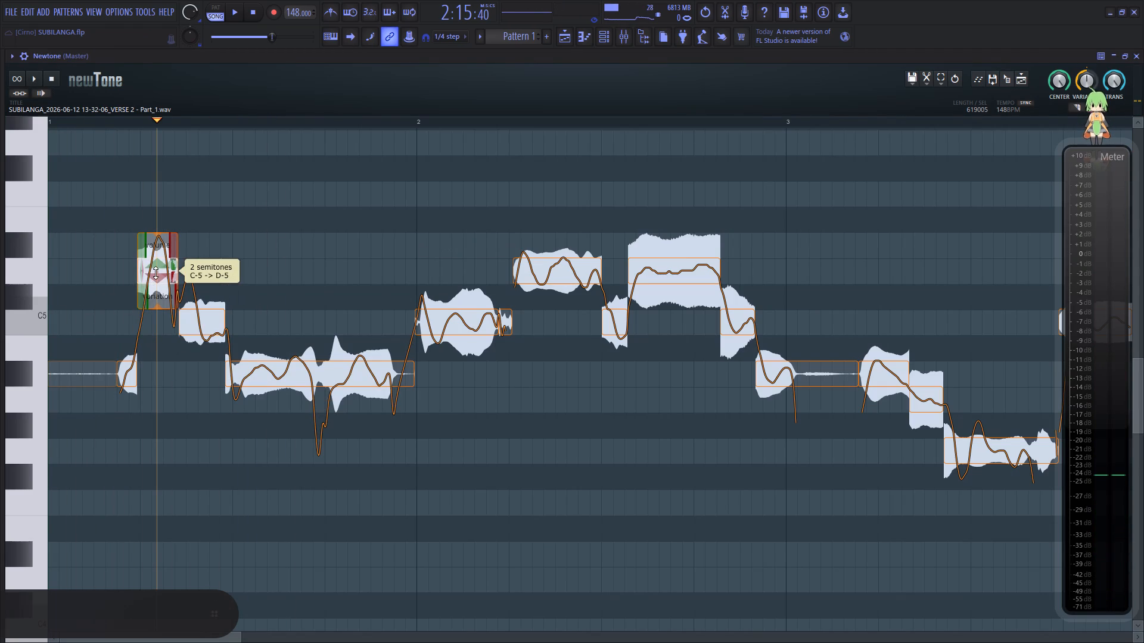
{"action": "left_click_drag", "start_coordinate": [156, 273], "coordinate": [153, 291]}
{"action": "left_click", "coordinate": [70, 301]}
{"action": "key", "text": "space"}
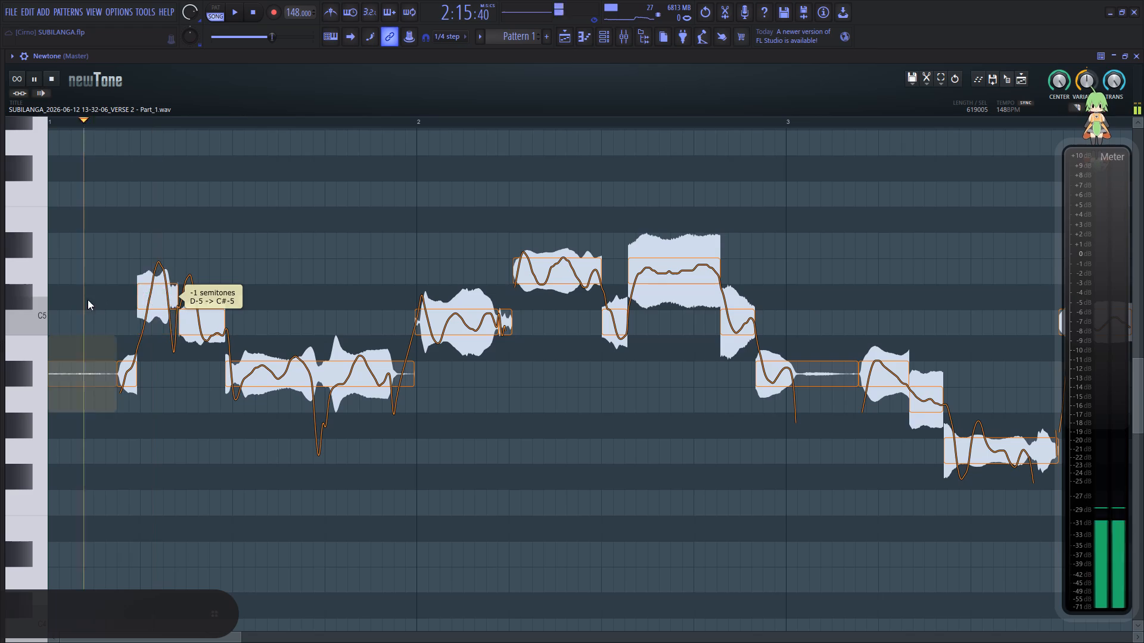
{"action": "key", "text": "space"}
Reduce the pitch variation of the second C5 note to about 47% and the C#5 note to about 48%, auditioning them.
{"action": "left_click", "coordinate": [205, 322]}
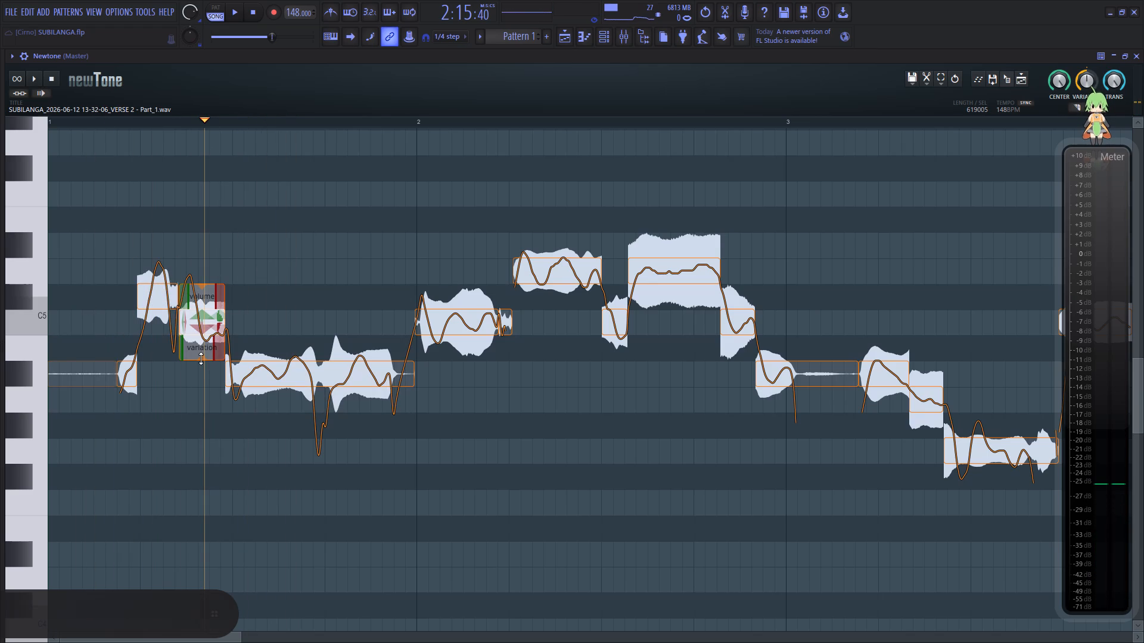
{"action": "left_click_drag", "start_coordinate": [201, 358], "coordinate": [200, 304]}
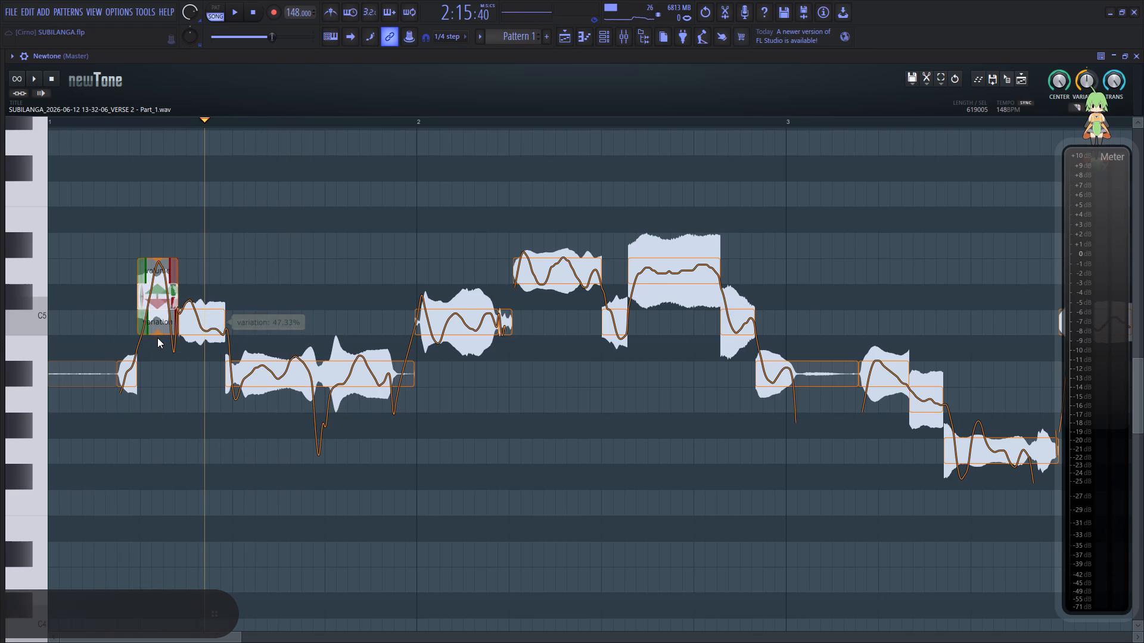
{"action": "left_click_drag", "start_coordinate": [157, 333], "coordinate": [161, 280]}
{"action": "left_click", "coordinate": [85, 315]}
{"action": "key", "text": "space"}
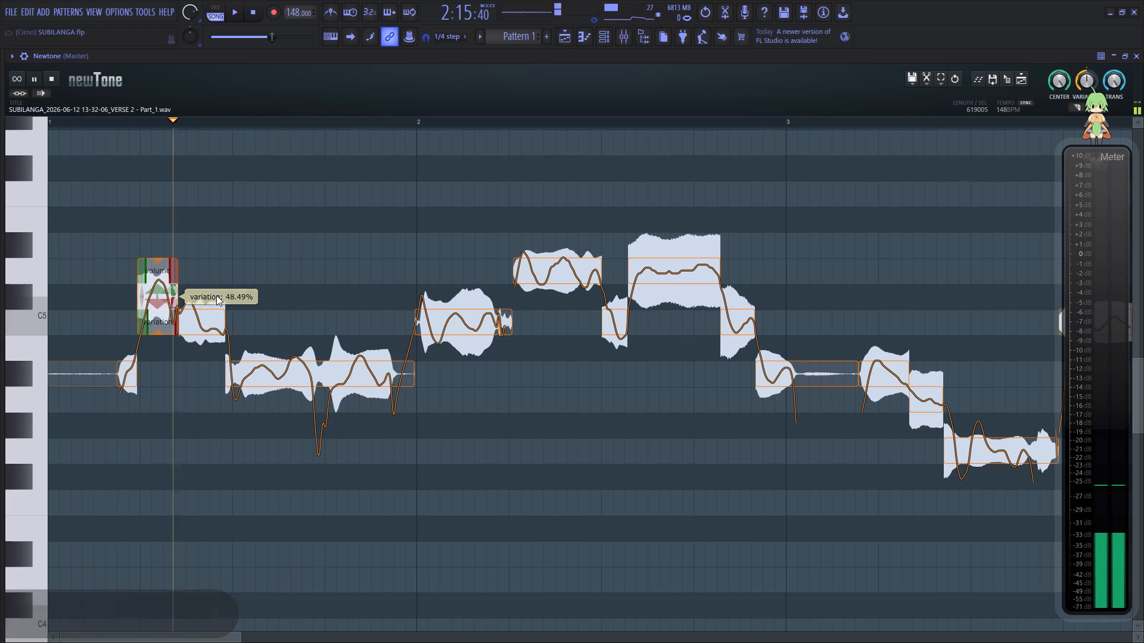
{"action": "key", "text": "space"}
{"action": "key", "text": "space"}
Reduce the pitch variation of the long A#4 note before bar 2 and audition the phrase past bar 2.
{"action": "left_click", "coordinate": [313, 379]}
{"action": "key", "text": "space"}
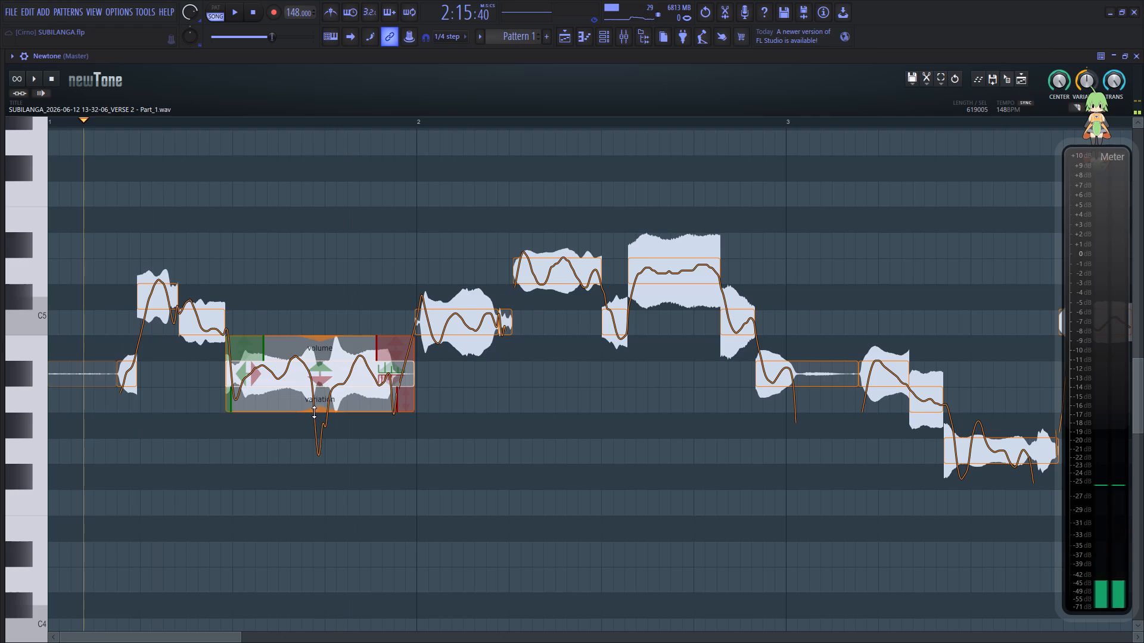
{"action": "left_click_drag", "start_coordinate": [314, 412], "coordinate": [314, 342]}
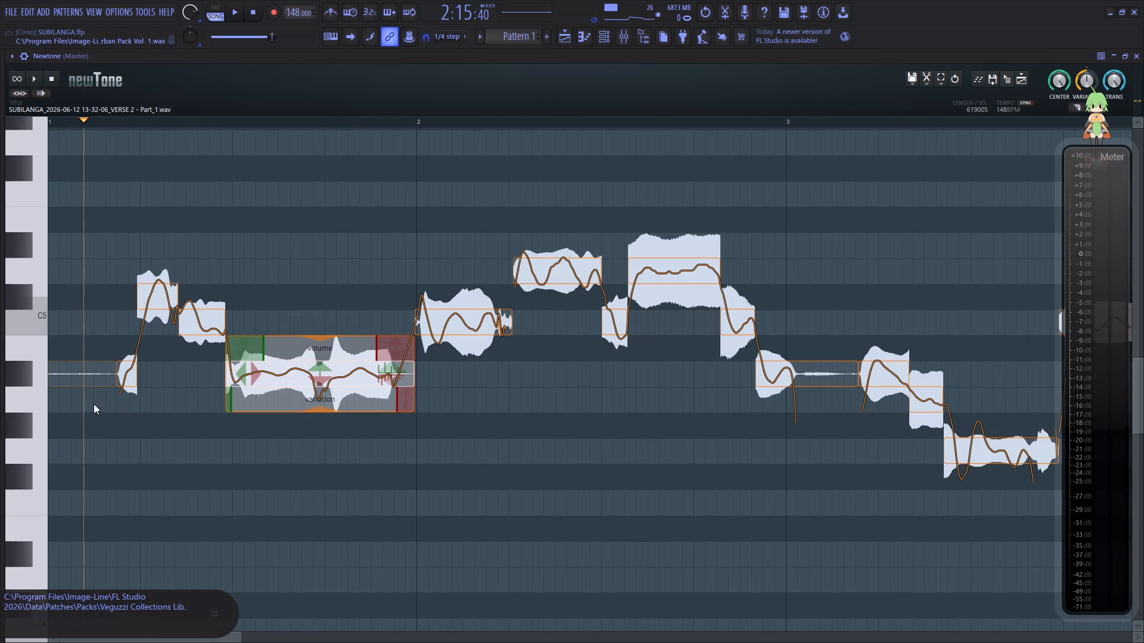
{"action": "left_click", "coordinate": [93, 403]}
{"action": "key", "text": "space"}
{"action": "left_click_drag", "start_coordinate": [217, 639], "coordinate": [240, 637]}
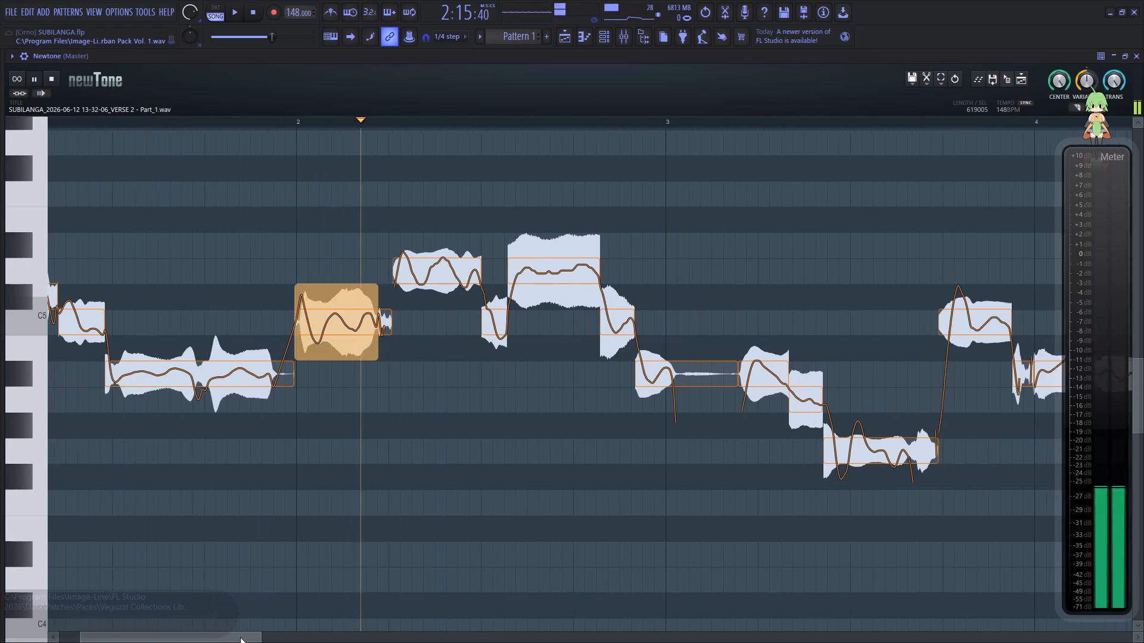
Raise the D5 note between bars 2 and 3 by one semitone to D#5 and audition the phrase around it.
{"action": "left_click_drag", "start_coordinate": [240, 637], "coordinate": [245, 632]}
{"action": "key", "text": "space"}
{"action": "key", "text": "space"}
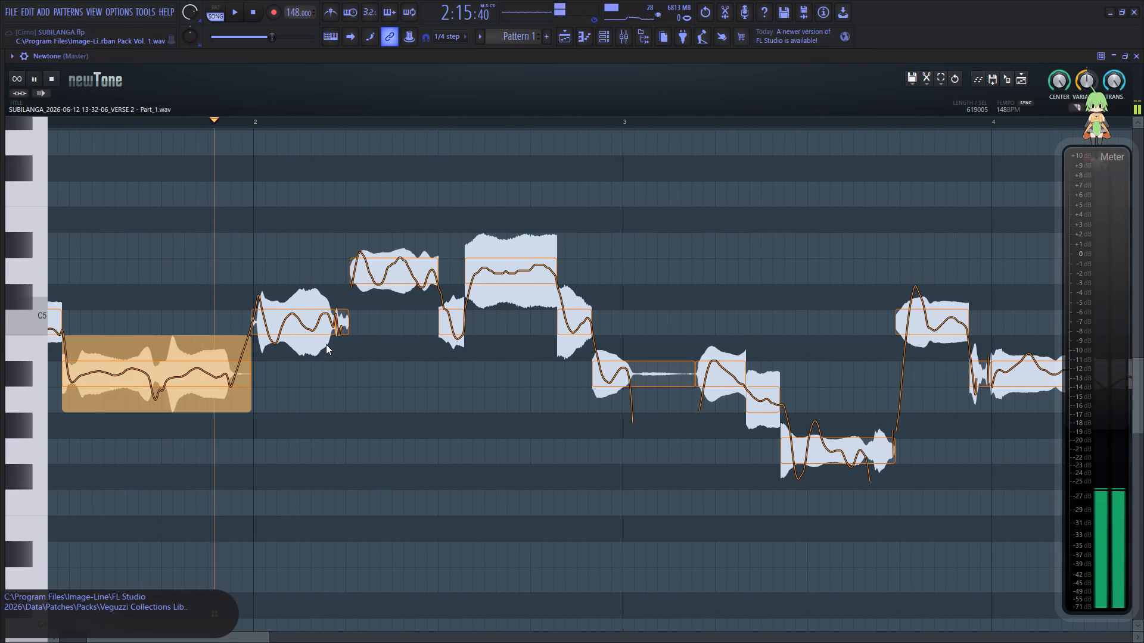
{"action": "key", "text": "space"}
{"action": "key", "text": "space"}
{"action": "left_click_drag", "start_coordinate": [400, 279], "coordinate": [398, 252]}
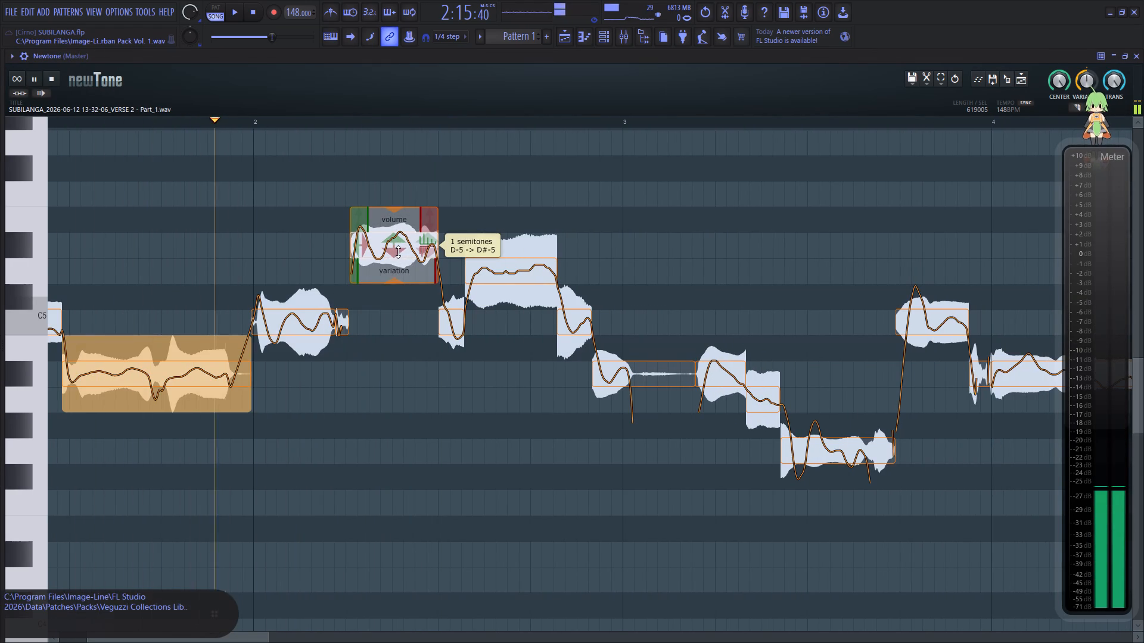
{"action": "key", "text": "space"}
{"action": "key", "text": "space"}
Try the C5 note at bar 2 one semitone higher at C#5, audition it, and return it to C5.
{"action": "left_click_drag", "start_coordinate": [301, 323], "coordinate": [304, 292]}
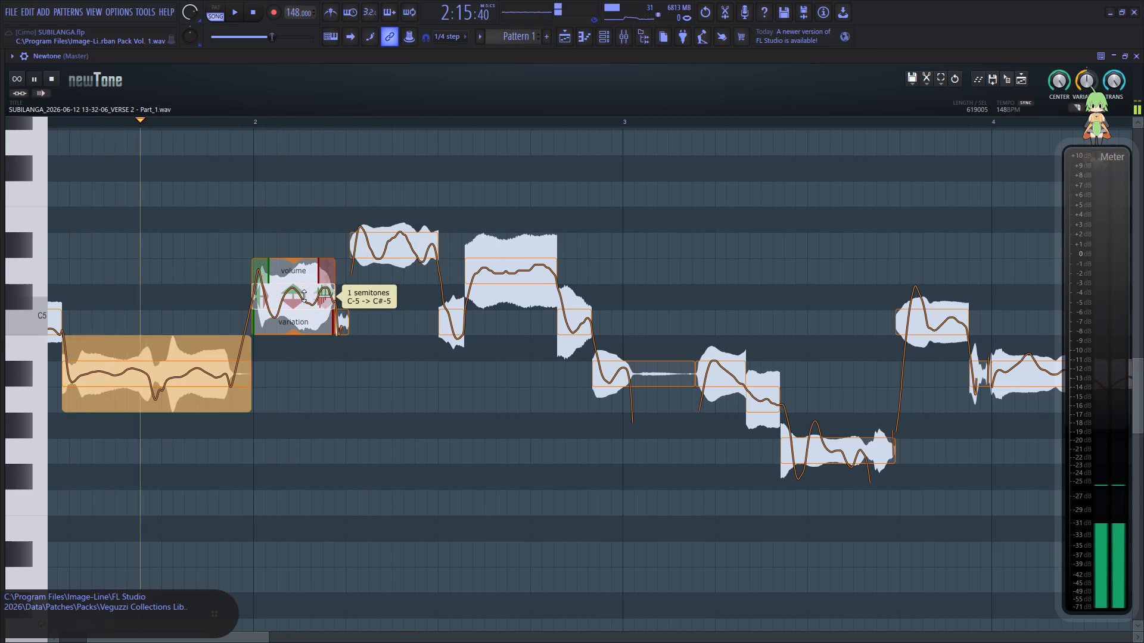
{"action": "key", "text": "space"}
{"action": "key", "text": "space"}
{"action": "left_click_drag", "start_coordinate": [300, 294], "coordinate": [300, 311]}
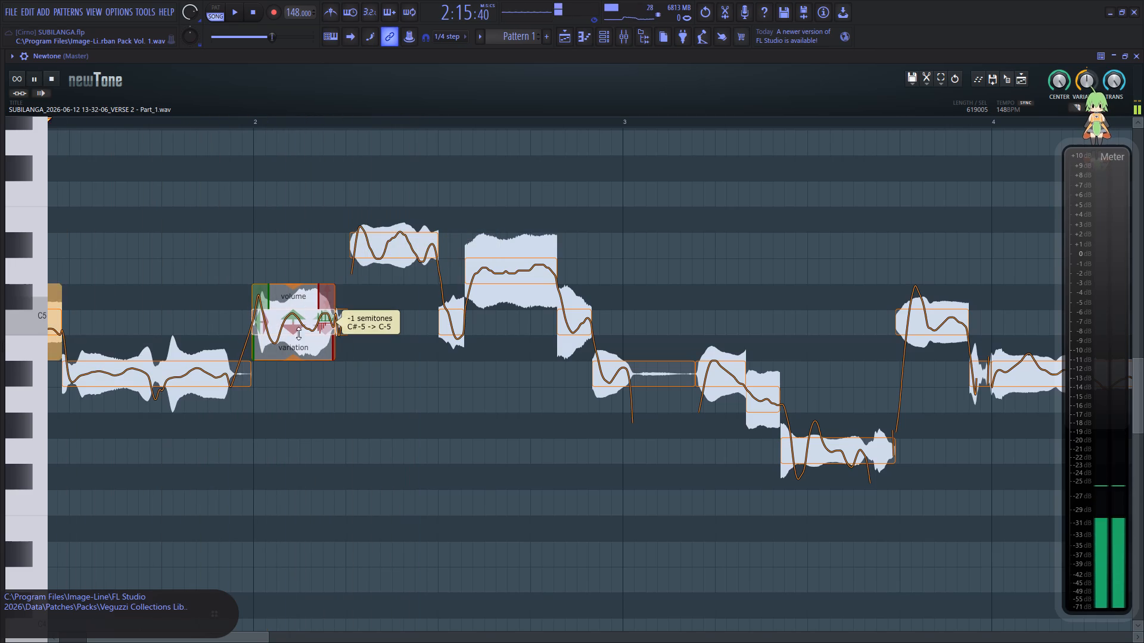
Reduce the pitch variation of the C5 note at bar 2 to about 47% and the D#5 note to about 50%, auditioning between.
{"action": "left_click_drag", "start_coordinate": [294, 358], "coordinate": [309, 303]}
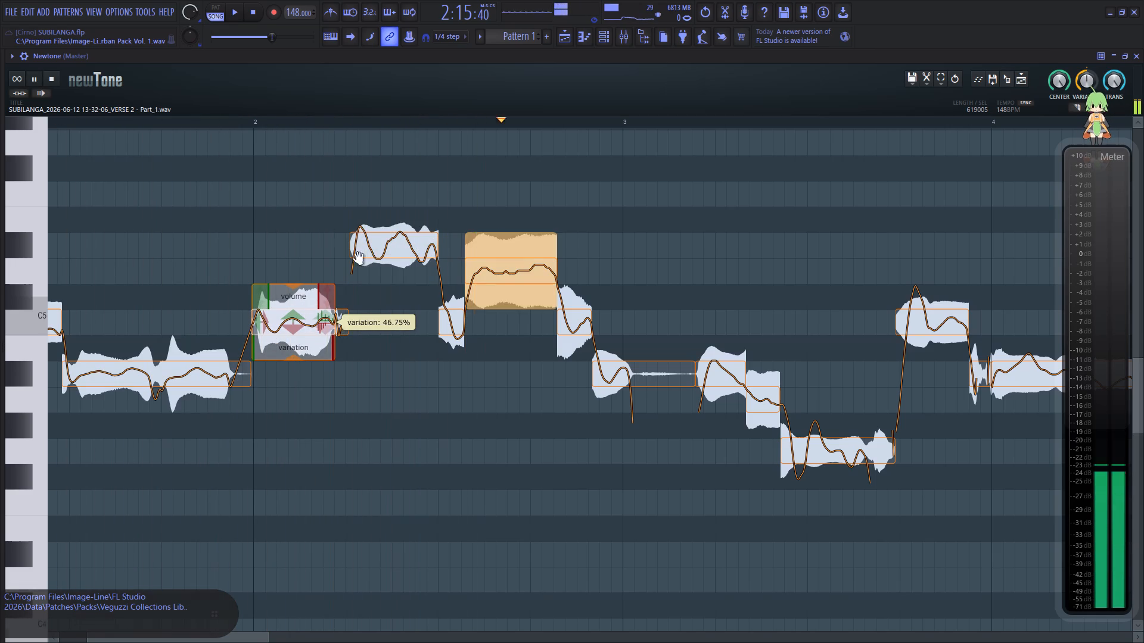
{"action": "key", "text": "space"}
{"action": "key", "text": "space"}
{"action": "left_click_drag", "start_coordinate": [393, 282], "coordinate": [406, 231]}
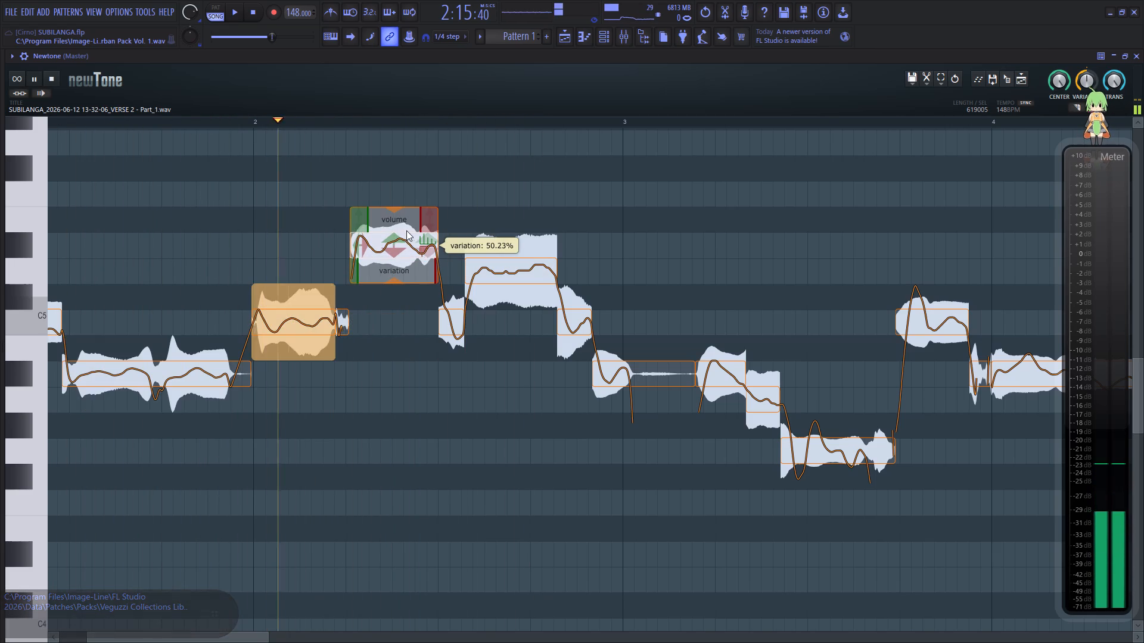
Reduce the pitch variation of the D5 note before bar 3 to about 76% and of the short C5 notes on either side, auditioning them.
{"action": "left_click_drag", "start_coordinate": [450, 359], "coordinate": [458, 301]}
{"action": "key", "text": "space"}
{"action": "key", "text": "space"}
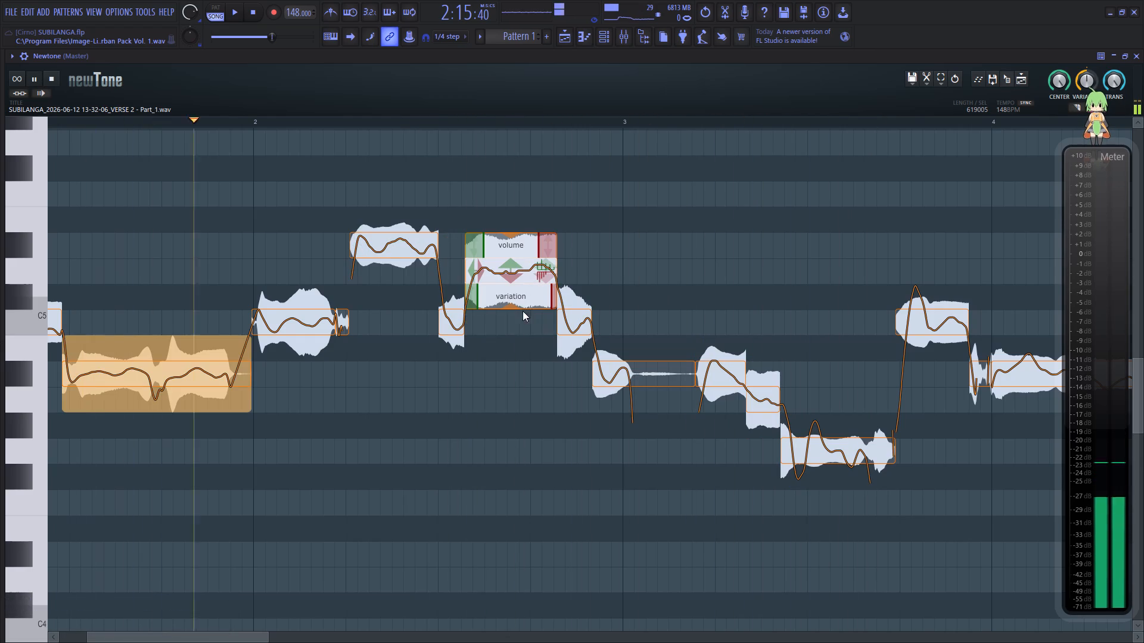
{"action": "left_click_drag", "start_coordinate": [514, 308], "coordinate": [520, 283]}
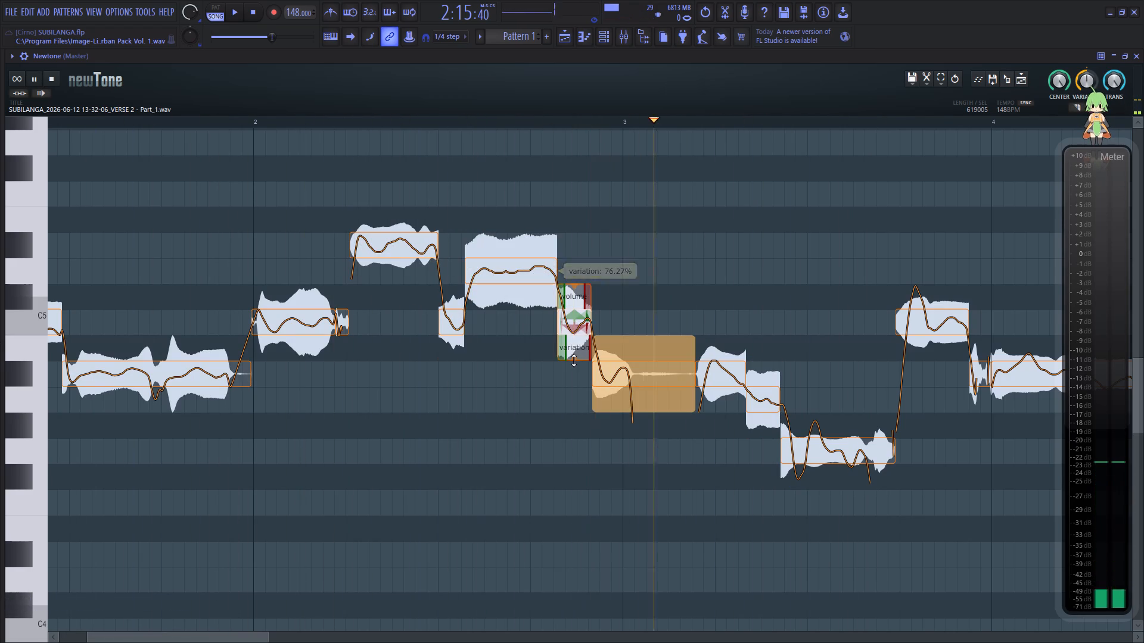
{"action": "left_click_drag", "start_coordinate": [574, 359], "coordinate": [584, 314]}
{"action": "key", "text": "space"}
{"action": "key", "text": "space"}
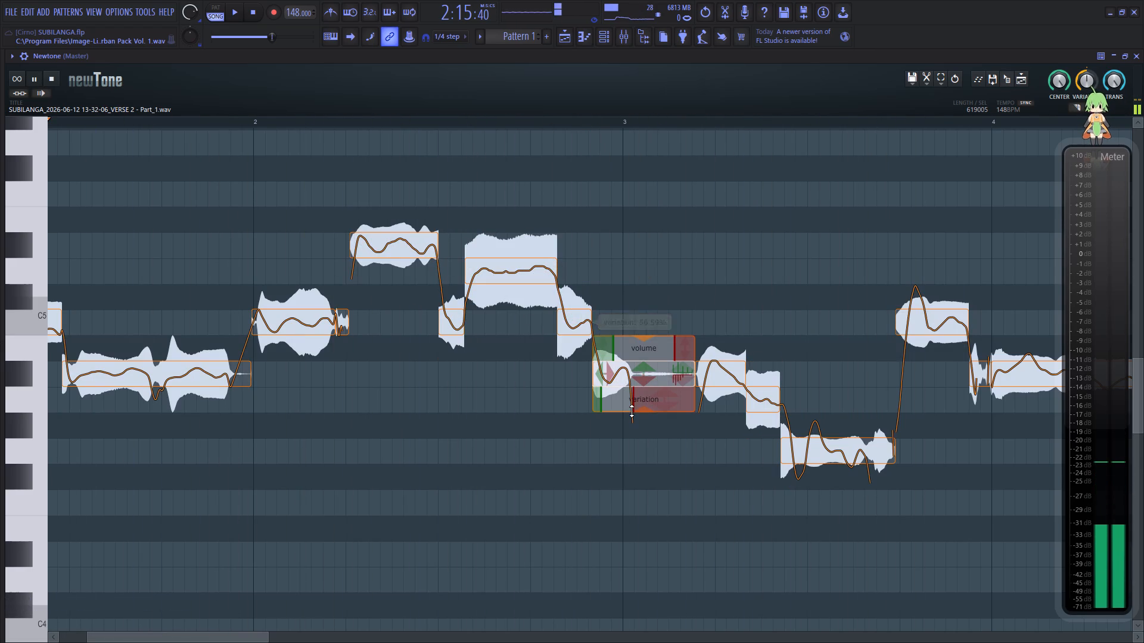
{"action": "key", "text": "space"}
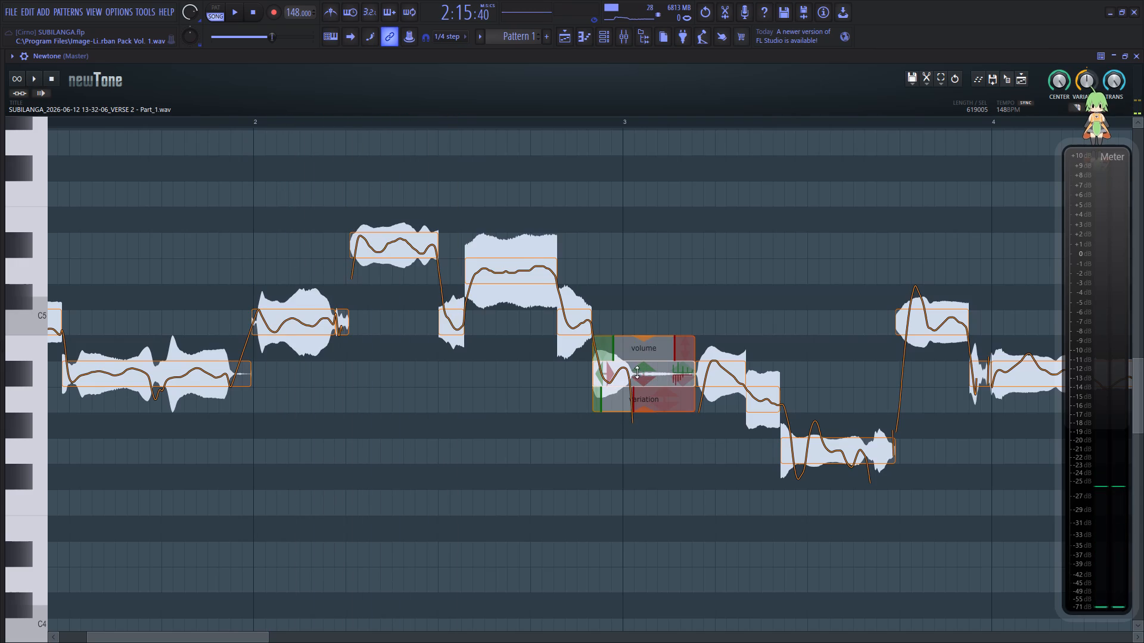
Reduce the pitch variation of the A#4 note at bar 3 to about 50% and the following A#4 note to about 42%, auditioning both.
{"action": "left_click", "coordinate": [630, 413]}
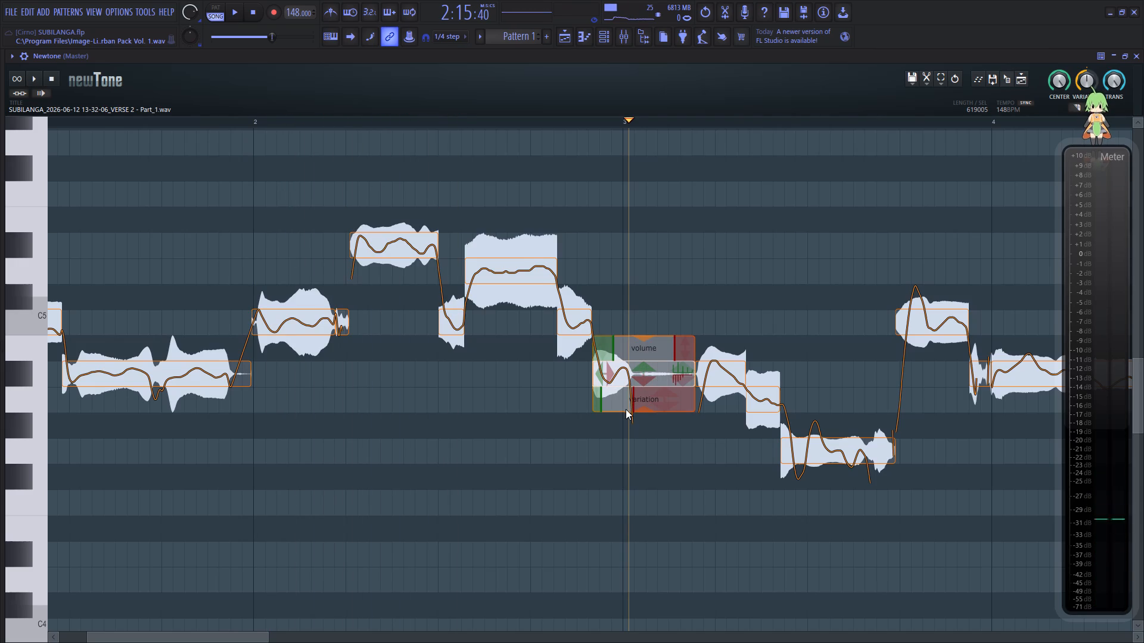
{"action": "left_click_drag", "start_coordinate": [626, 412], "coordinate": [632, 361]}
{"action": "left_click", "coordinate": [262, 394]}
{"action": "key", "text": "space"}
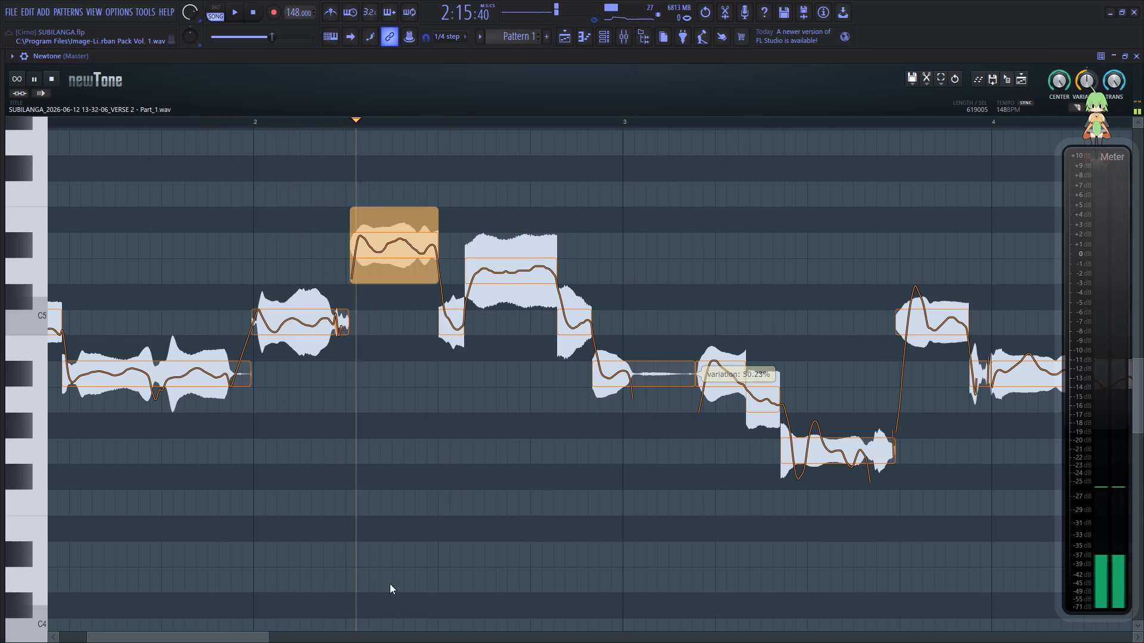
{"action": "left_click_drag", "start_coordinate": [219, 636], "coordinate": [266, 640]}
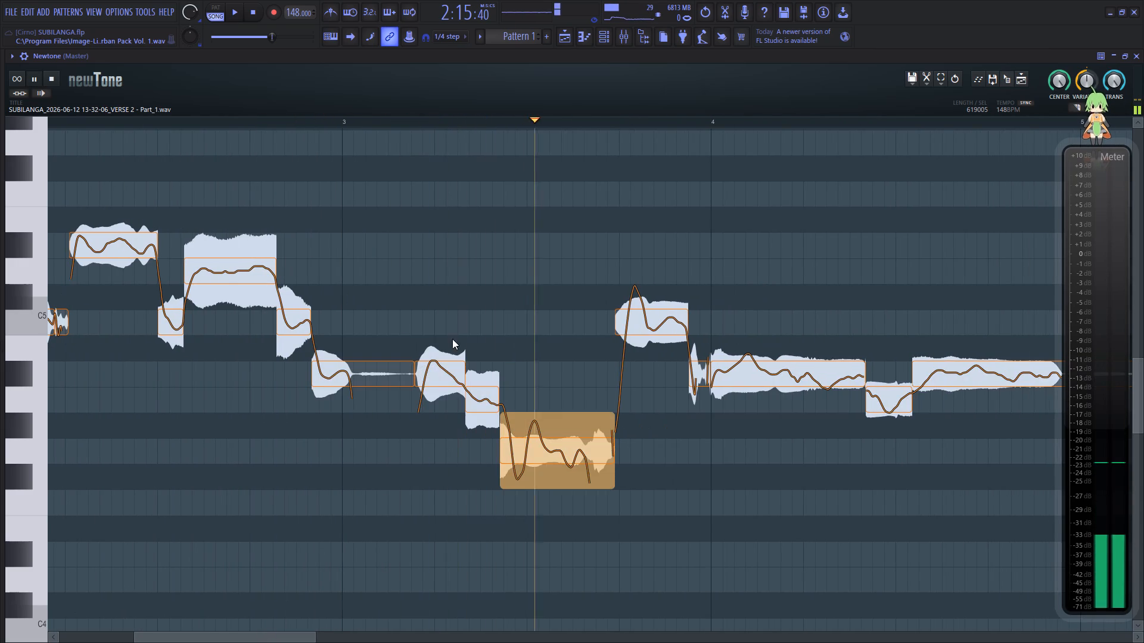
{"action": "key", "text": "space"}
{"action": "left_click_drag", "start_coordinate": [439, 411], "coordinate": [453, 351]}
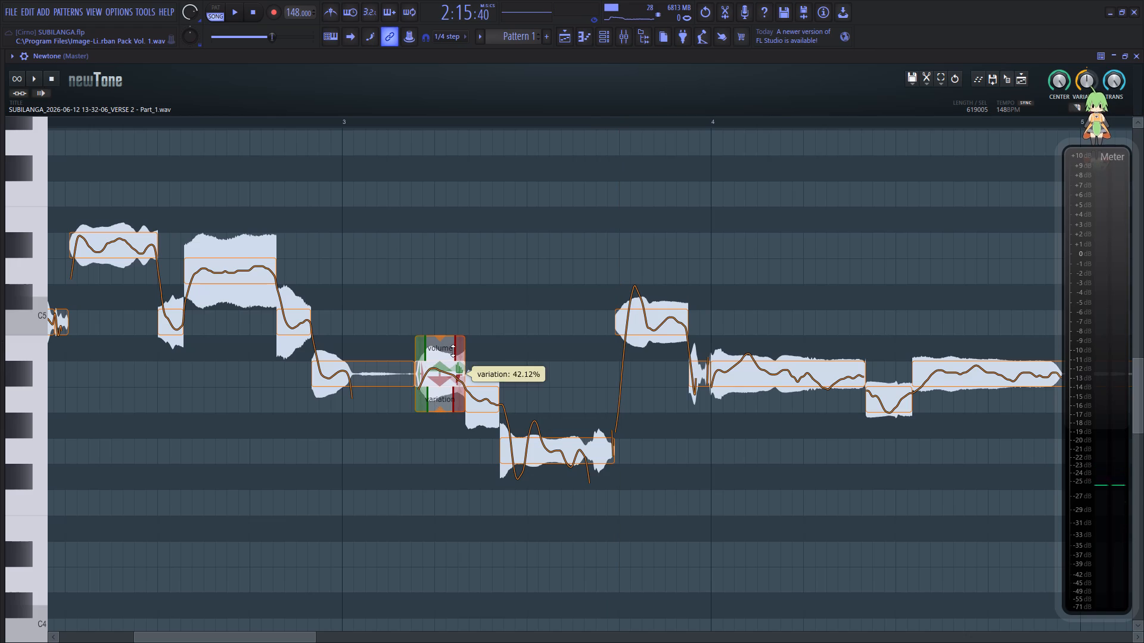
{"action": "left_click_drag", "start_coordinate": [453, 351], "coordinate": [453, 350]}
{"action": "left_click", "coordinate": [251, 410]}
{"action": "key", "text": "space"}
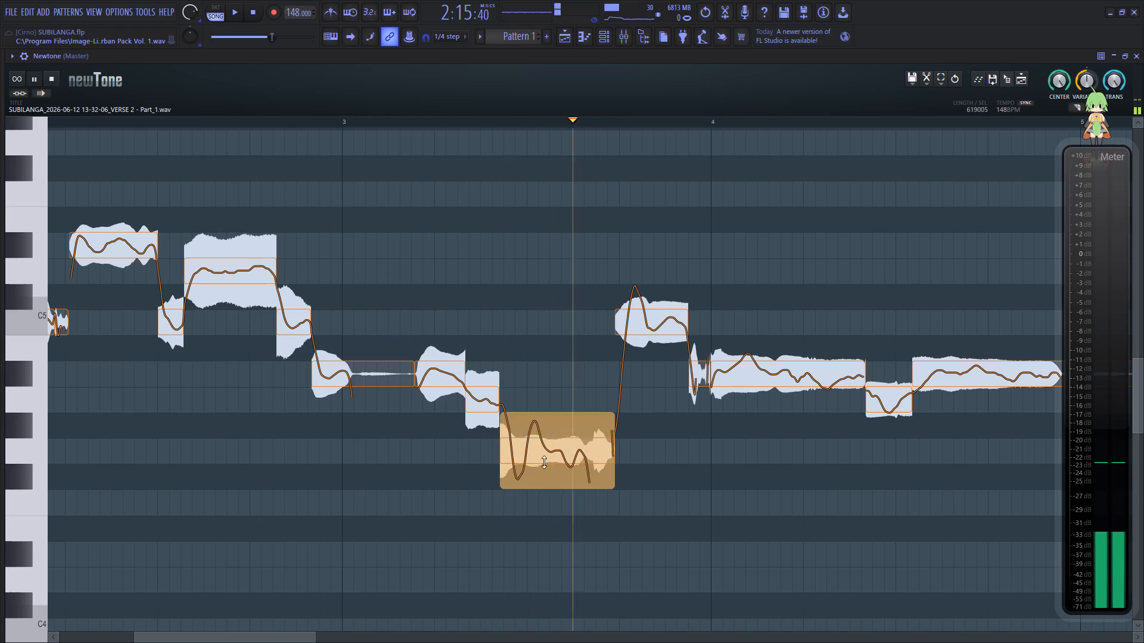
Reduce the pitch variation of the low G4 note between bars 3 and 4 to about 21% and replay from bar 3.
{"action": "left_click", "coordinate": [549, 459]}
{"action": "left_click_drag", "start_coordinate": [551, 488], "coordinate": [557, 447]}
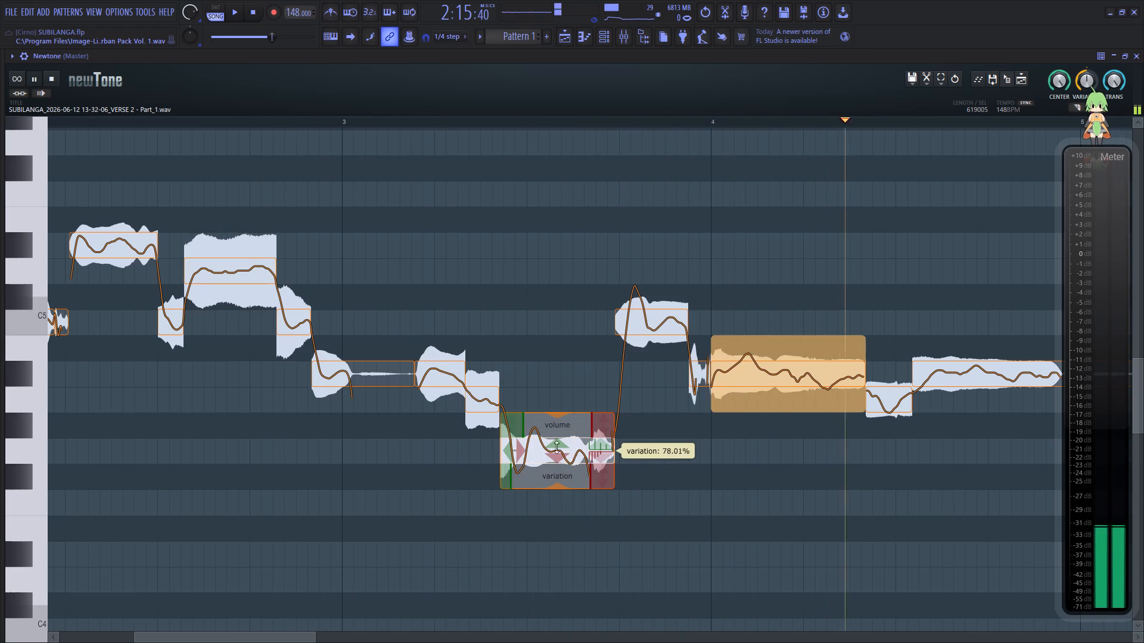
{"action": "left_click_drag", "start_coordinate": [557, 447], "coordinate": [564, 406]}
{"action": "left_click", "coordinate": [253, 479]}
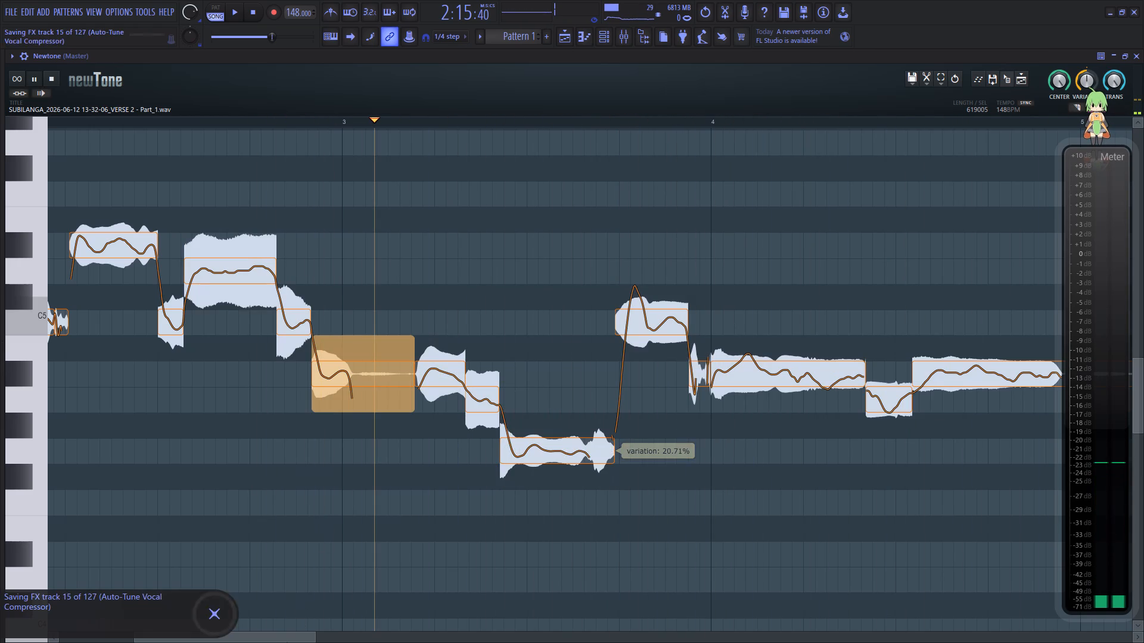
Reduce the pitch variation of the C5 note just before bar 4 and audition the phrase.
{"action": "left_click_drag", "start_coordinate": [290, 639], "coordinate": [355, 627]}
{"action": "key", "text": "space"}
{"action": "key", "text": "space"}
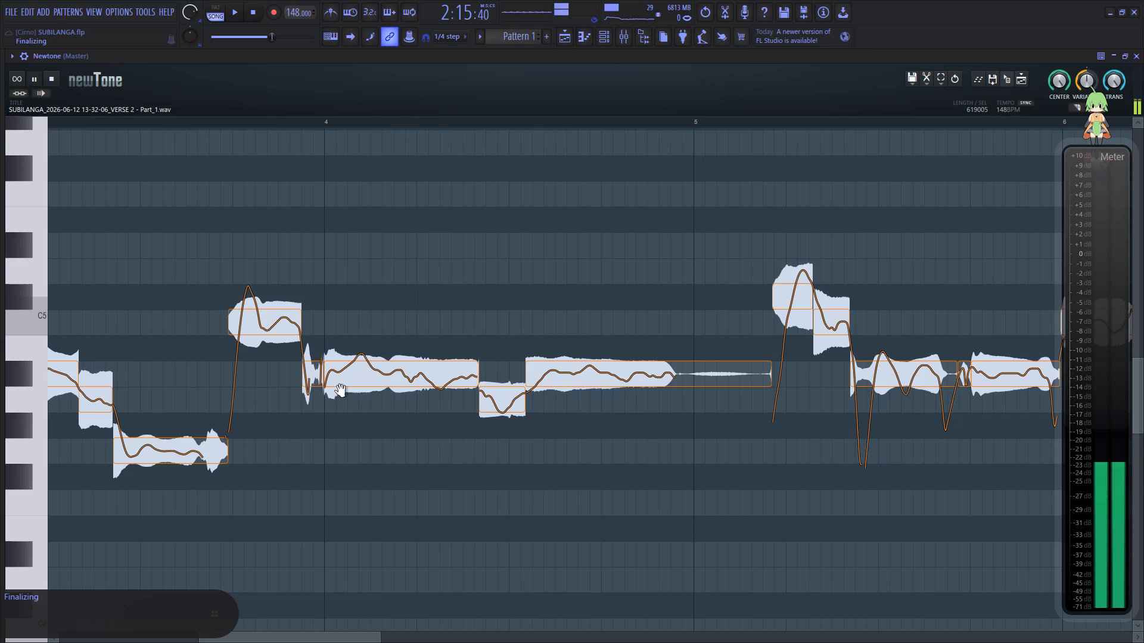
{"action": "left_click_drag", "start_coordinate": [265, 359], "coordinate": [268, 349]}
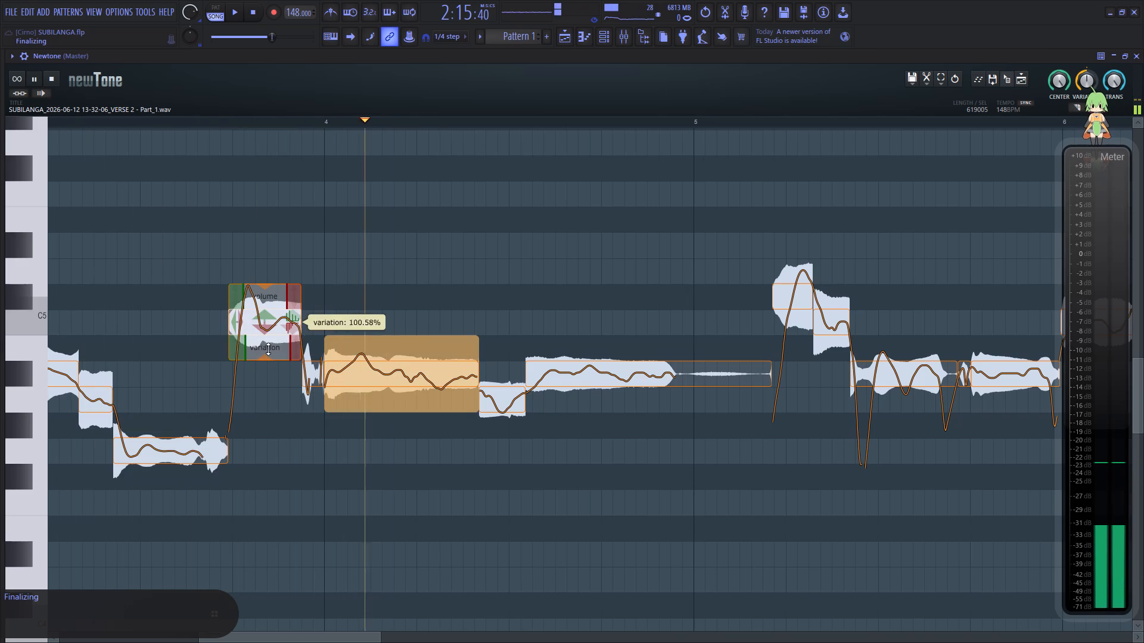
{"action": "left_click_drag", "start_coordinate": [268, 349], "coordinate": [280, 308]}
{"action": "key", "text": "space"}
{"action": "key", "text": "space"}
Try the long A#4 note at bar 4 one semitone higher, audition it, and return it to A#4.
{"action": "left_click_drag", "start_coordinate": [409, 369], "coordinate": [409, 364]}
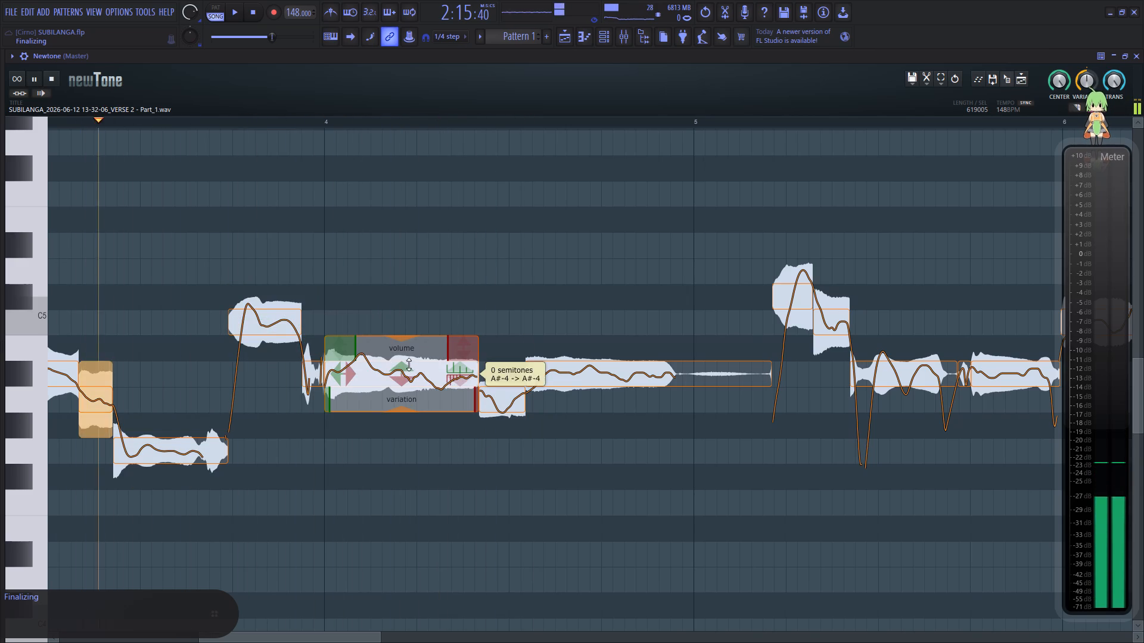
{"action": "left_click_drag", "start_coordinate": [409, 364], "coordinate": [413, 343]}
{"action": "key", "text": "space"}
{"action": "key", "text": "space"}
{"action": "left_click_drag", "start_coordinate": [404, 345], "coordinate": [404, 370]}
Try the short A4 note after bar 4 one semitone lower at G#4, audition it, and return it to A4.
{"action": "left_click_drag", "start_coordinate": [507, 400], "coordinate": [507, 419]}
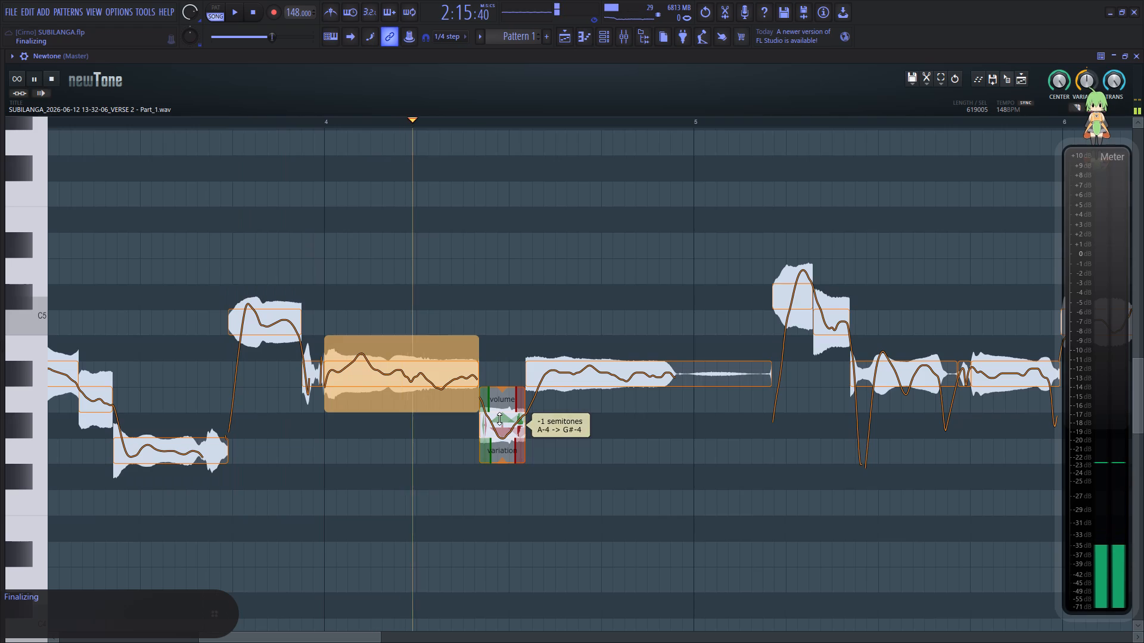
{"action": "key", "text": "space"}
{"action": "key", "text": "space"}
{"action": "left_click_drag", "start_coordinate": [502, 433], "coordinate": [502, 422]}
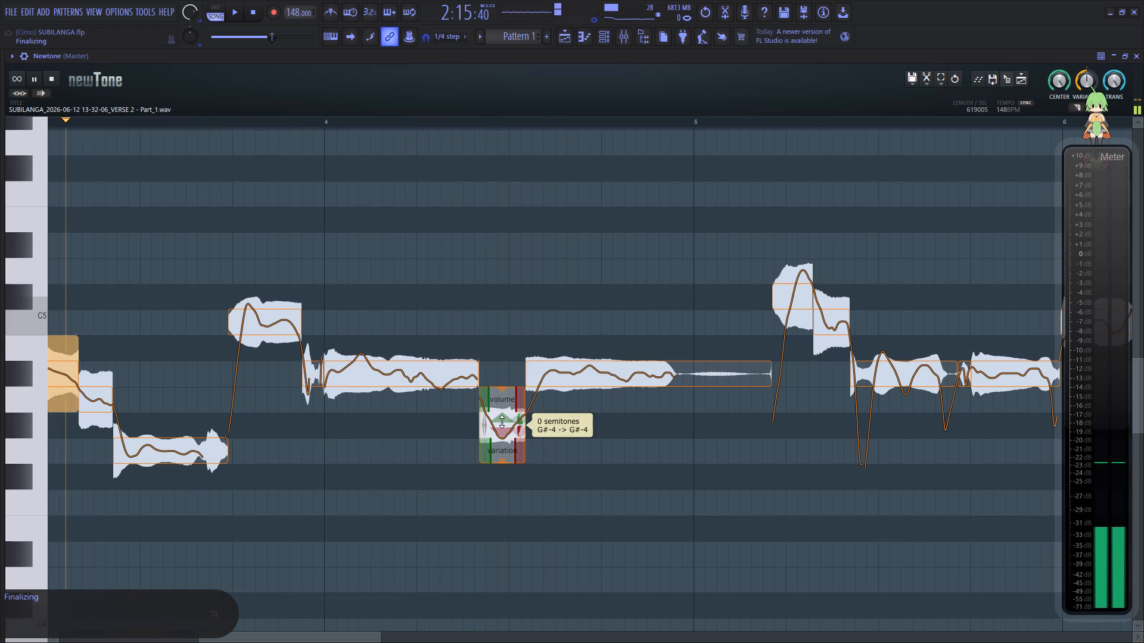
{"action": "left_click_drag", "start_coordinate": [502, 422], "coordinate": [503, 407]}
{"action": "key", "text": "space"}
Reduce the pitch variation of the short A4 note between bars 4 and 5 and audition the phrase leading into it.
{"action": "left_click_drag", "start_coordinate": [500, 436], "coordinate": [500, 435]}
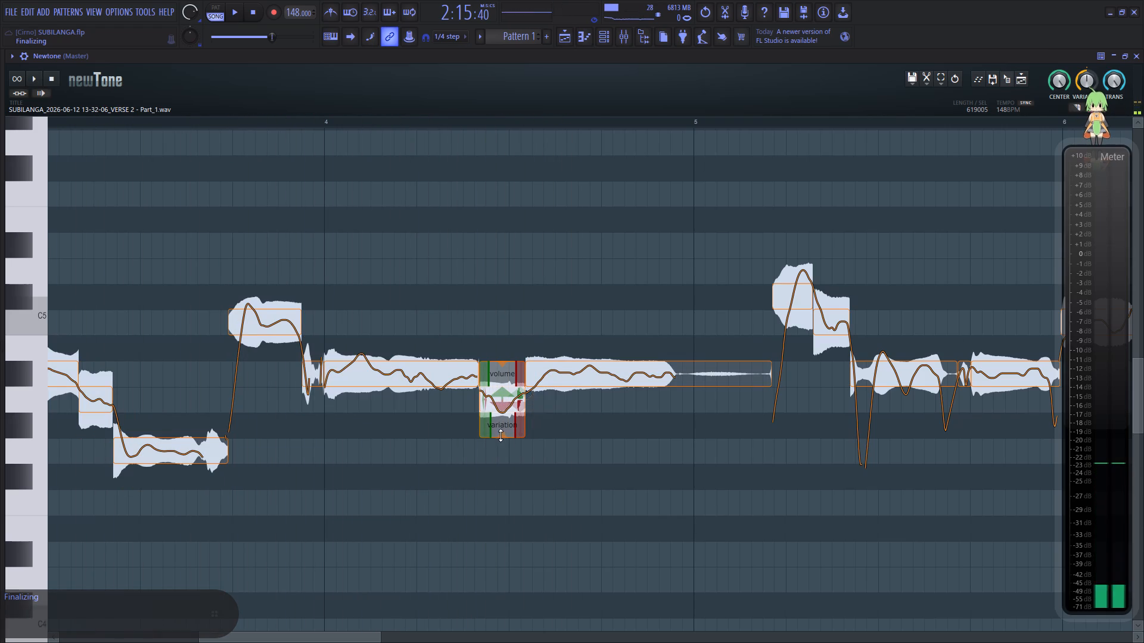
{"action": "left_click_drag", "start_coordinate": [500, 435], "coordinate": [508, 400]}
{"action": "key", "text": "space"}
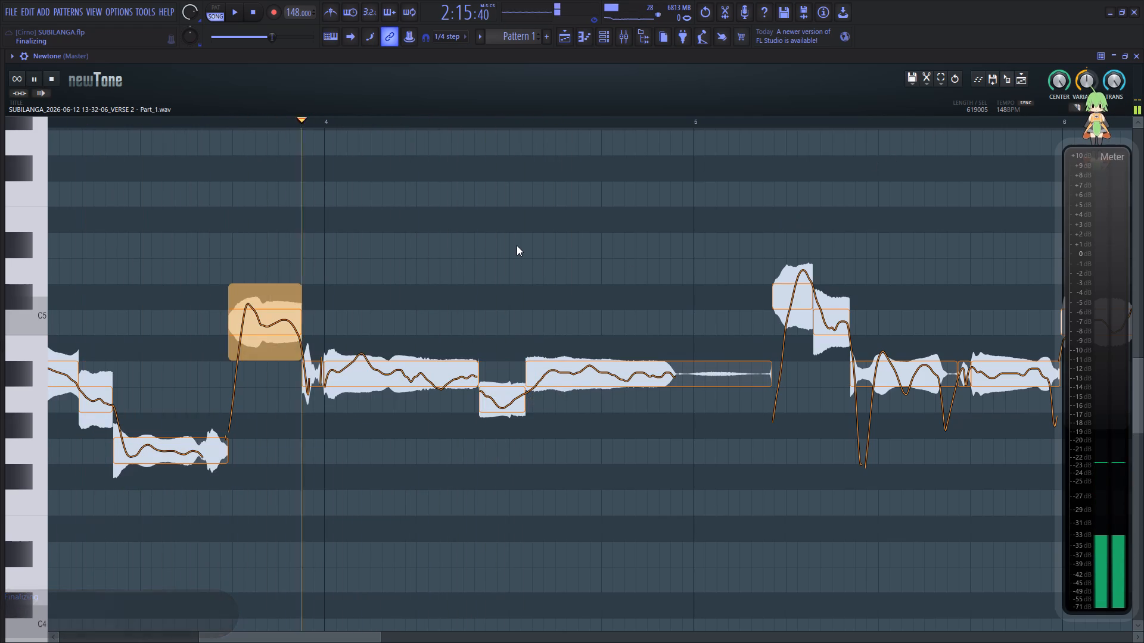
{"action": "key", "text": "space"}
Slice the long A#4 note at bar 4 where its pitch drops toward A4, auditioning before and after, and leave slice mode.
{"action": "key", "text": "c"}
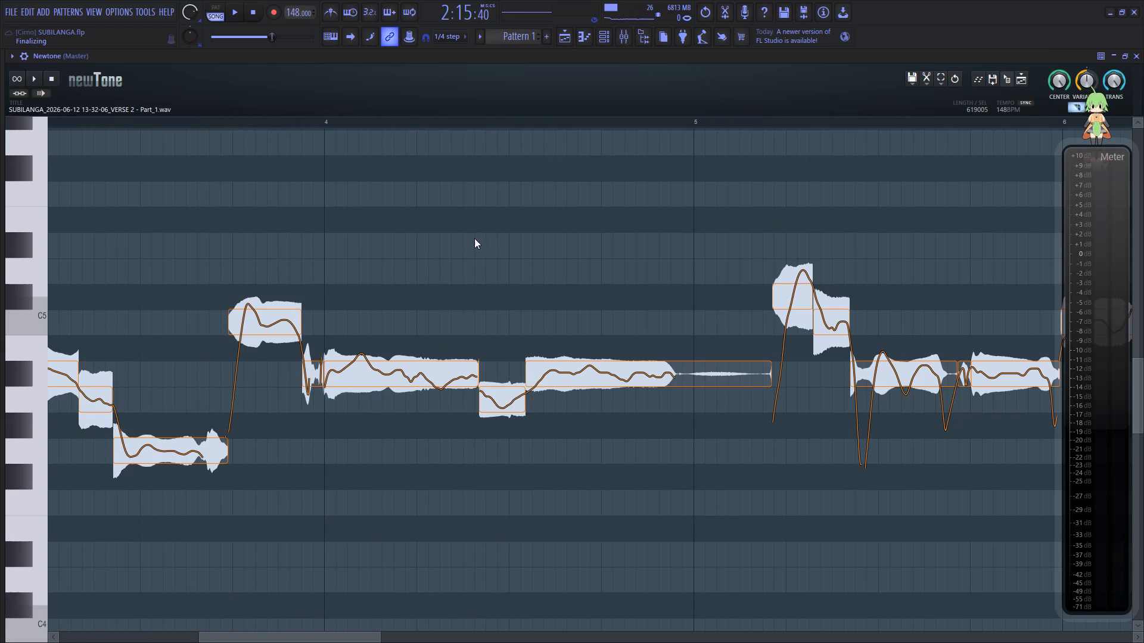
{"action": "left_click", "coordinate": [265, 183]}
{"action": "key", "text": "space"}
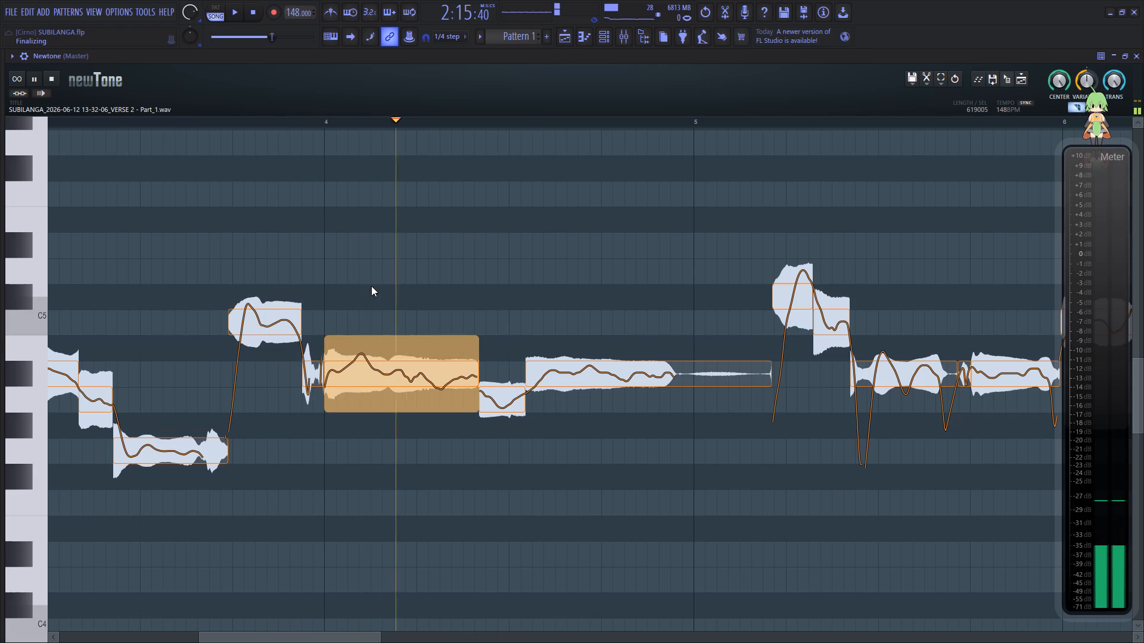
{"action": "key", "text": "space"}
{"action": "key", "text": "space"}
{"action": "key", "text": "space"}
{"action": "key", "text": "space"}
{"action": "left_click", "coordinate": [393, 380]}
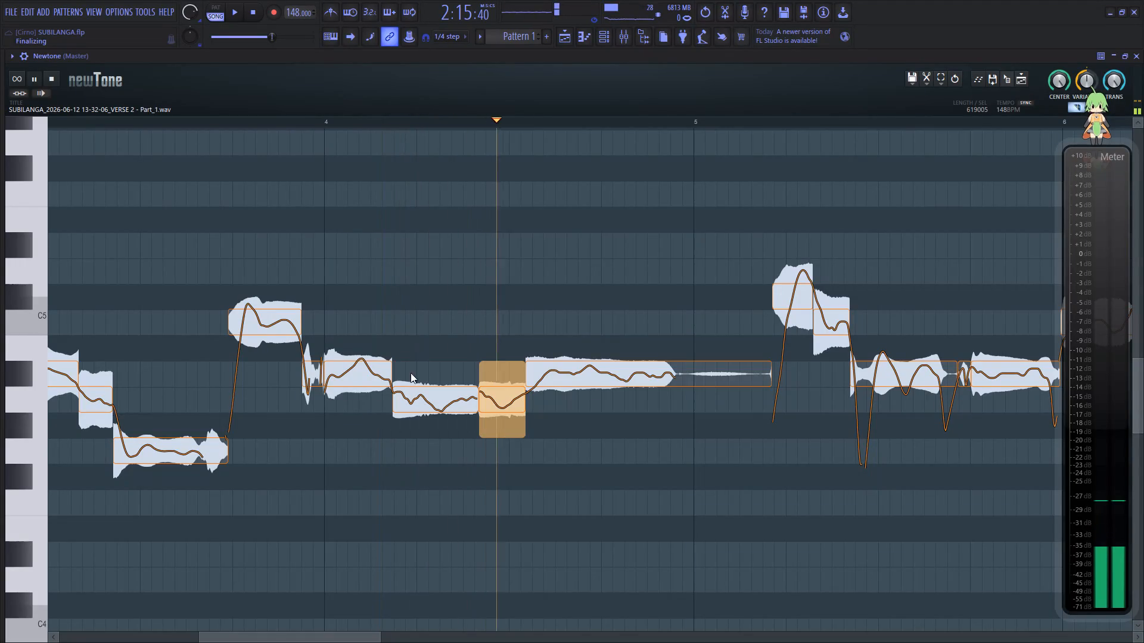
{"action": "key", "text": "space"}
{"action": "key", "text": "space"}
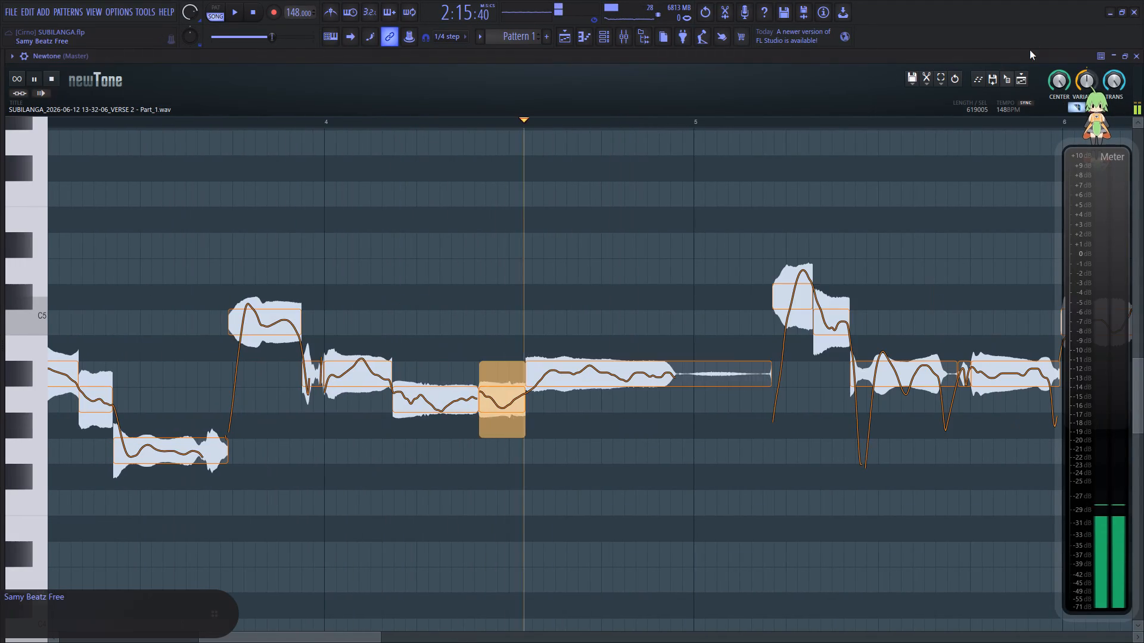
{"action": "left_click", "coordinate": [1077, 107]}
{"action": "key", "text": "space"}
{"action": "key", "text": "space"}
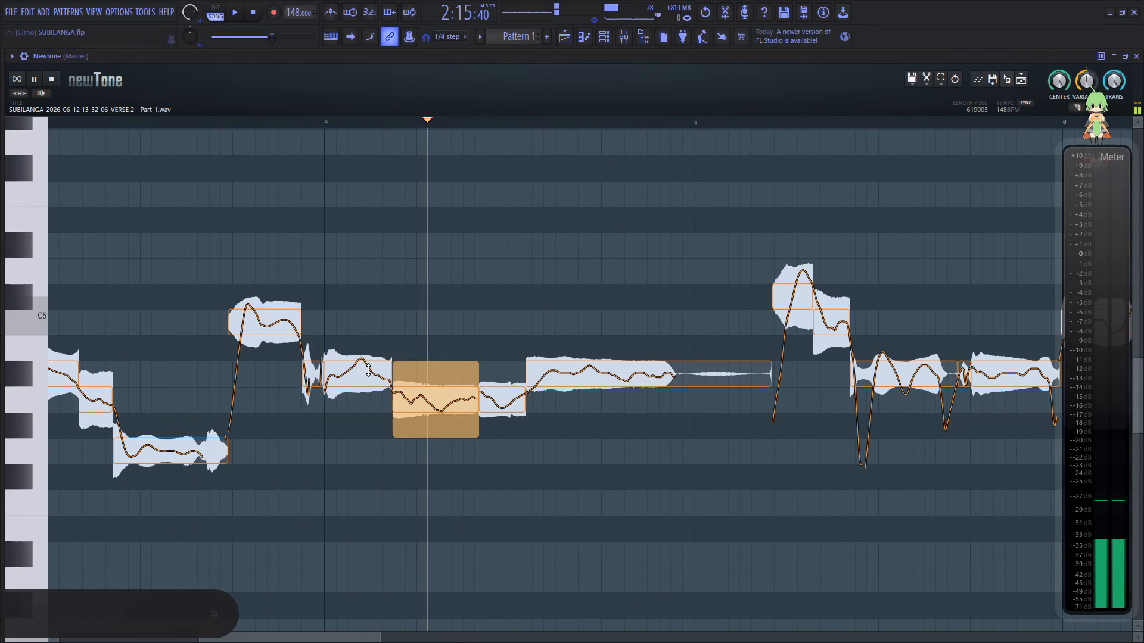
Reduce the pitch variation of the sliced A#4 piece at bar 4 to about 58% and of the adjoining A4 piece, auditioning each.
{"action": "key", "text": "space"}
{"action": "key", "text": "space"}
{"action": "left_click_drag", "start_coordinate": [356, 409], "coordinate": [357, 353]}
{"action": "key", "text": "space"}
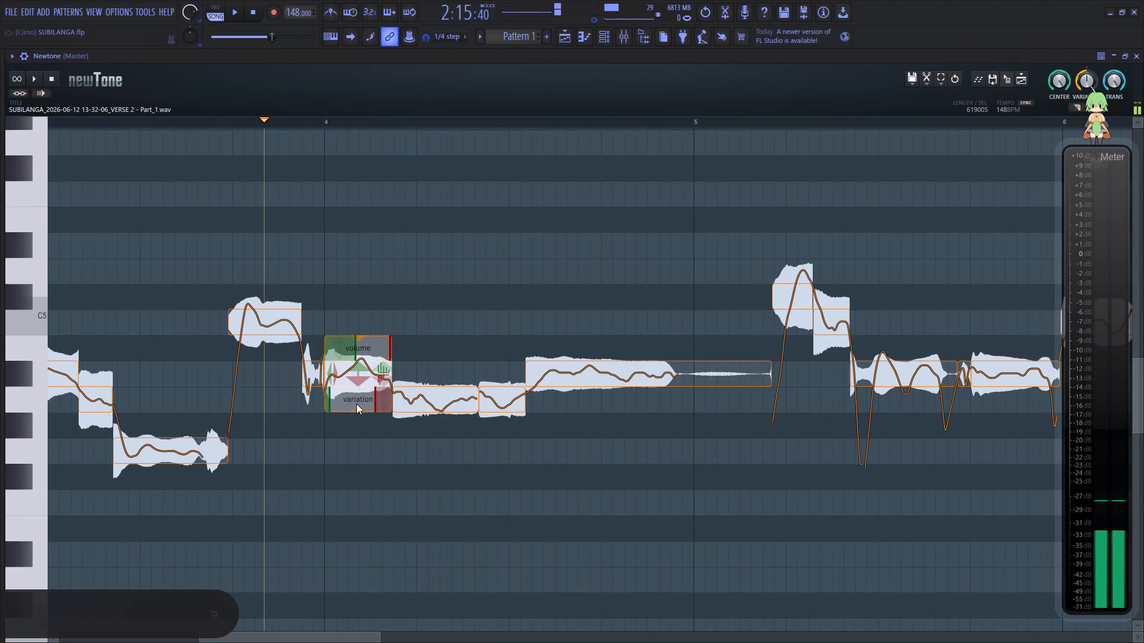
{"action": "key", "text": "space"}
{"action": "left_click_drag", "start_coordinate": [356, 411], "coordinate": [355, 367]}
{"action": "key", "text": "space"}
{"action": "key", "text": "space"}
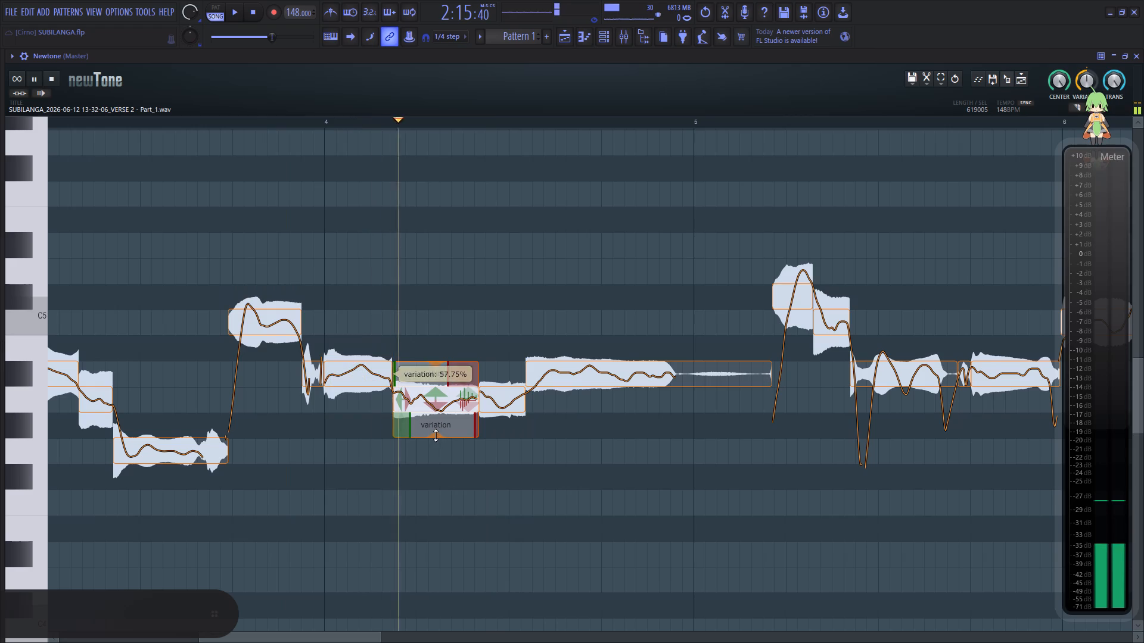
{"action": "left_click_drag", "start_coordinate": [436, 435], "coordinate": [449, 382]}
{"action": "key", "text": "space"}
{"action": "key", "text": "space"}
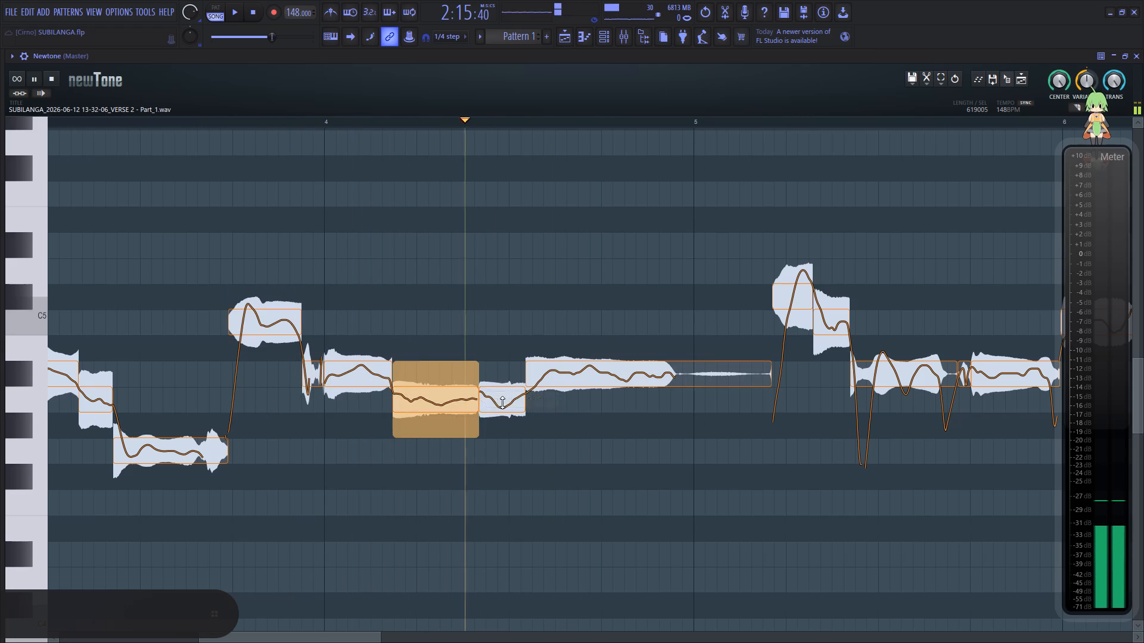
Reduce the pitch variation of the short A4 note after the sliced pieces to about 40% and audition from before bar 4.
{"action": "key", "text": "space"}
{"action": "left_click", "coordinate": [505, 400]}
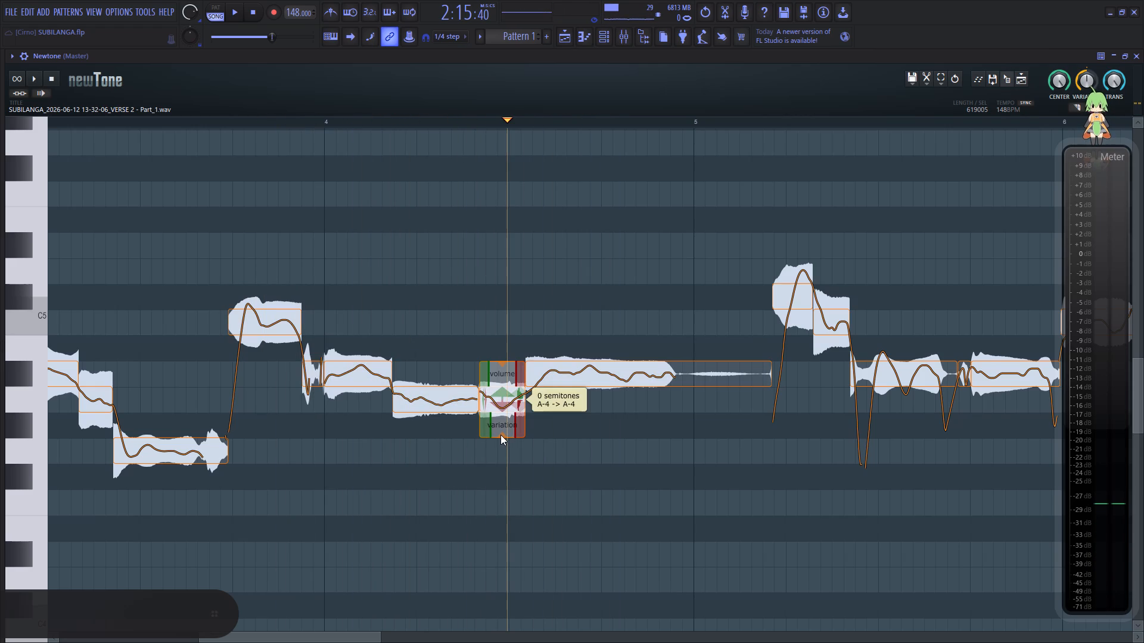
{"action": "left_click_drag", "start_coordinate": [503, 436], "coordinate": [501, 411]}
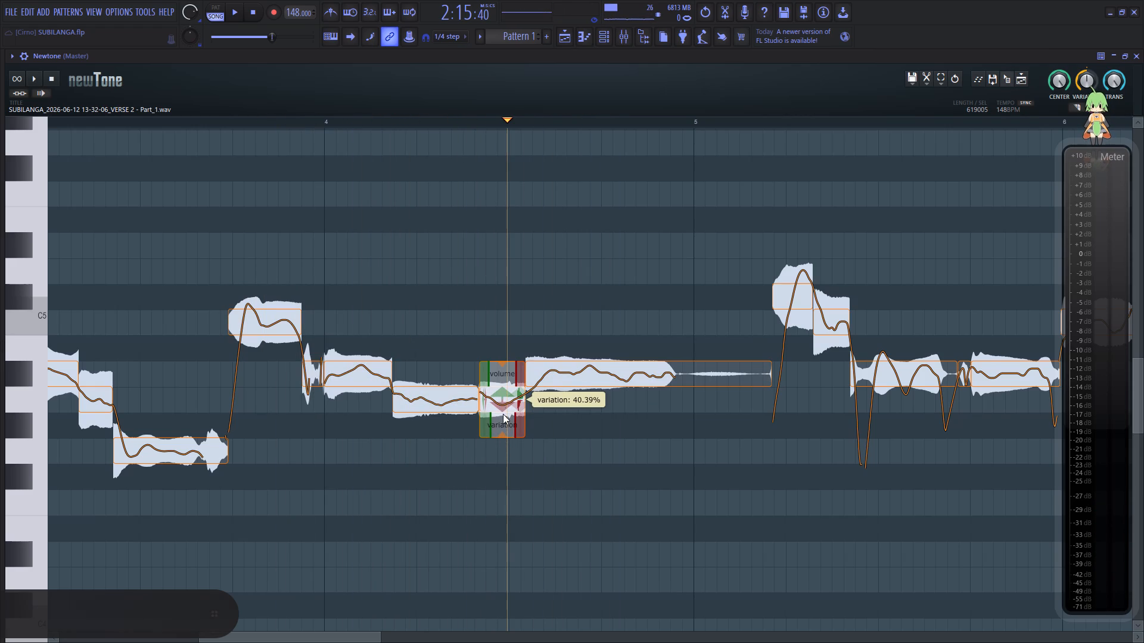
{"action": "left_click_drag", "start_coordinate": [485, 424], "coordinate": [484, 430]}
{"action": "left_click", "coordinate": [230, 387]}
{"action": "key", "text": "space"}
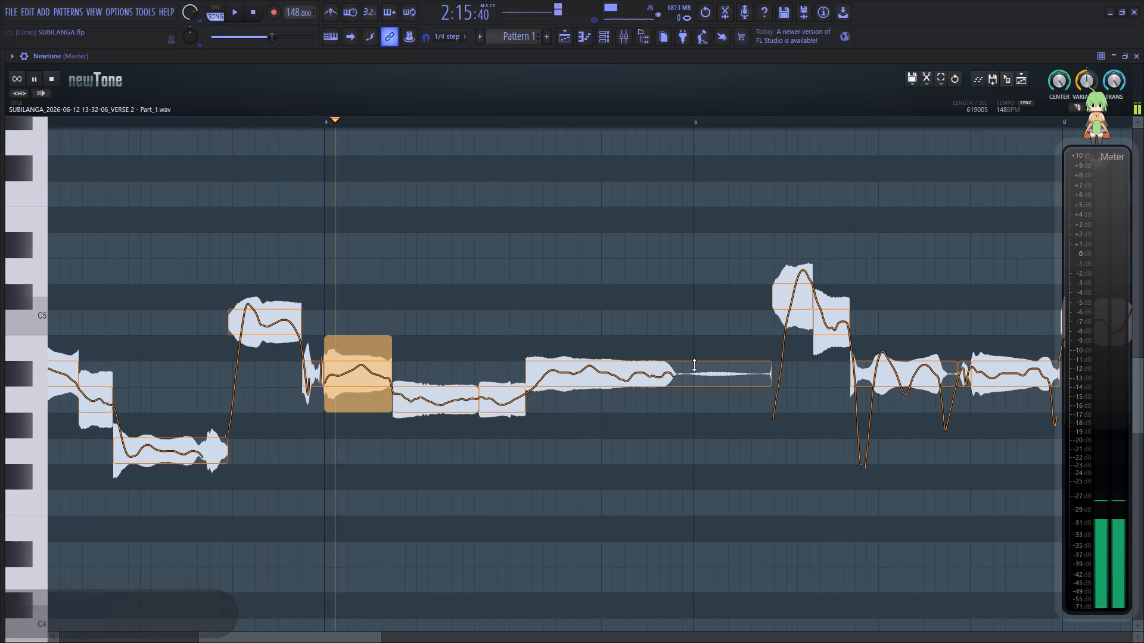
Reduce the pitch variation of the long A#4 note leading into bar 5 to about 66% and audition the phrase.
{"action": "left_click_drag", "start_coordinate": [644, 411], "coordinate": [652, 377]}
{"action": "key", "text": "space"}
{"action": "key", "text": "space"}
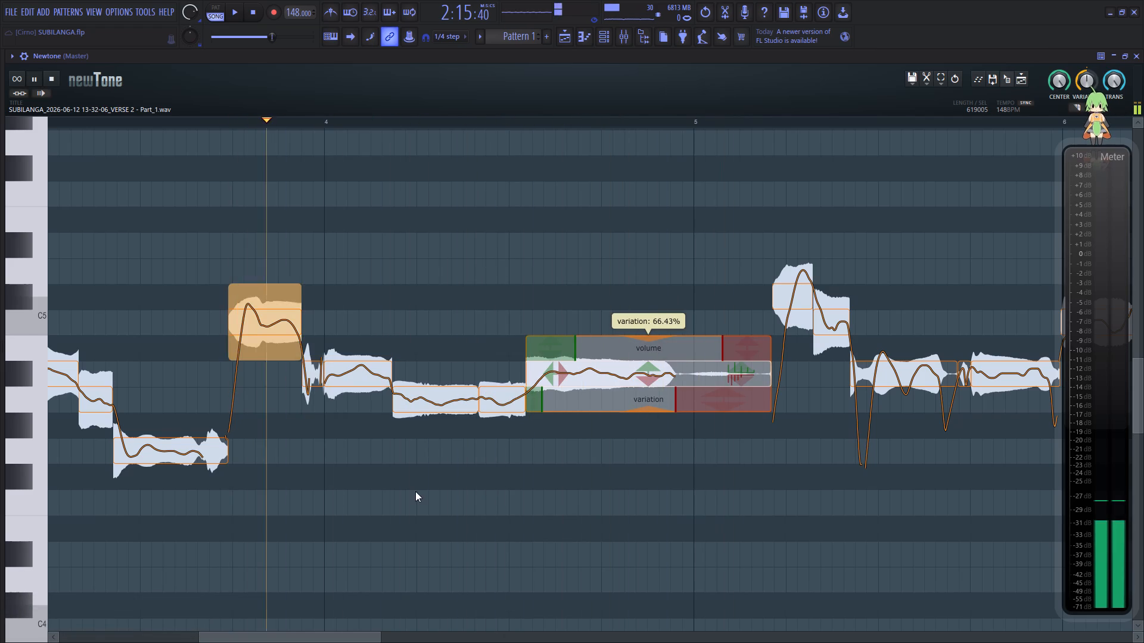
Reduce the pitch variation of the two A#4 notes between bars 5 and 6, the second to about 64%, auditioning each.
{"action": "left_click_drag", "start_coordinate": [328, 635], "coordinate": [399, 626]}
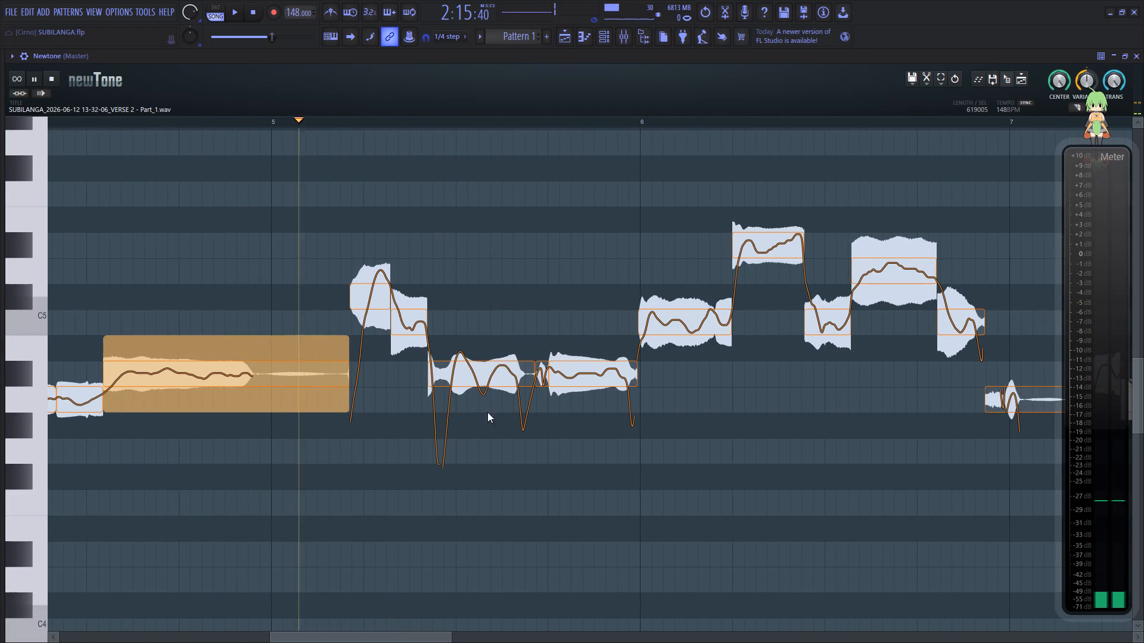
{"action": "left_click", "coordinate": [472, 382]}
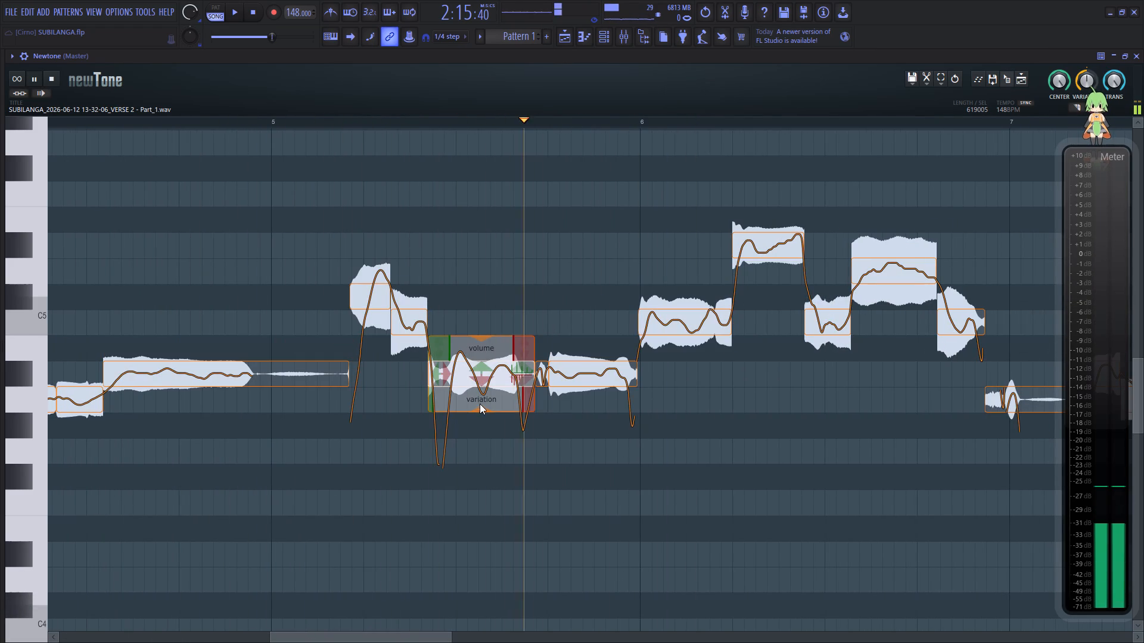
{"action": "left_click_drag", "start_coordinate": [480, 410], "coordinate": [505, 333]}
{"action": "key", "text": "space"}
{"action": "left_click", "coordinate": [338, 349]}
{"action": "key", "text": "space"}
{"action": "key", "text": "space"}
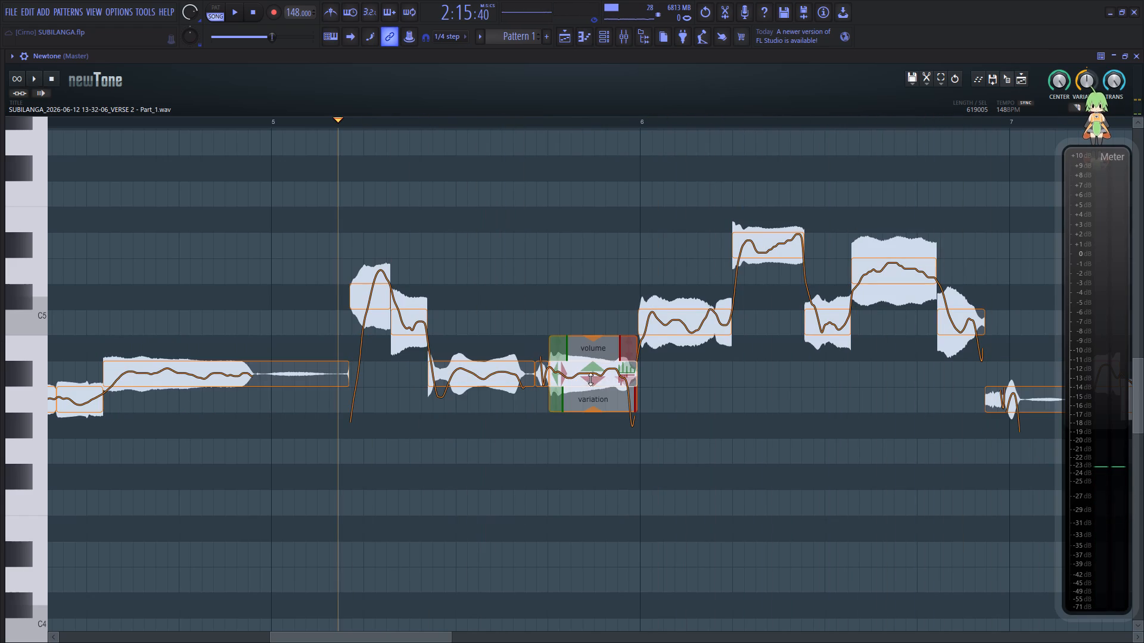
{"action": "left_click_drag", "start_coordinate": [600, 410], "coordinate": [609, 373]}
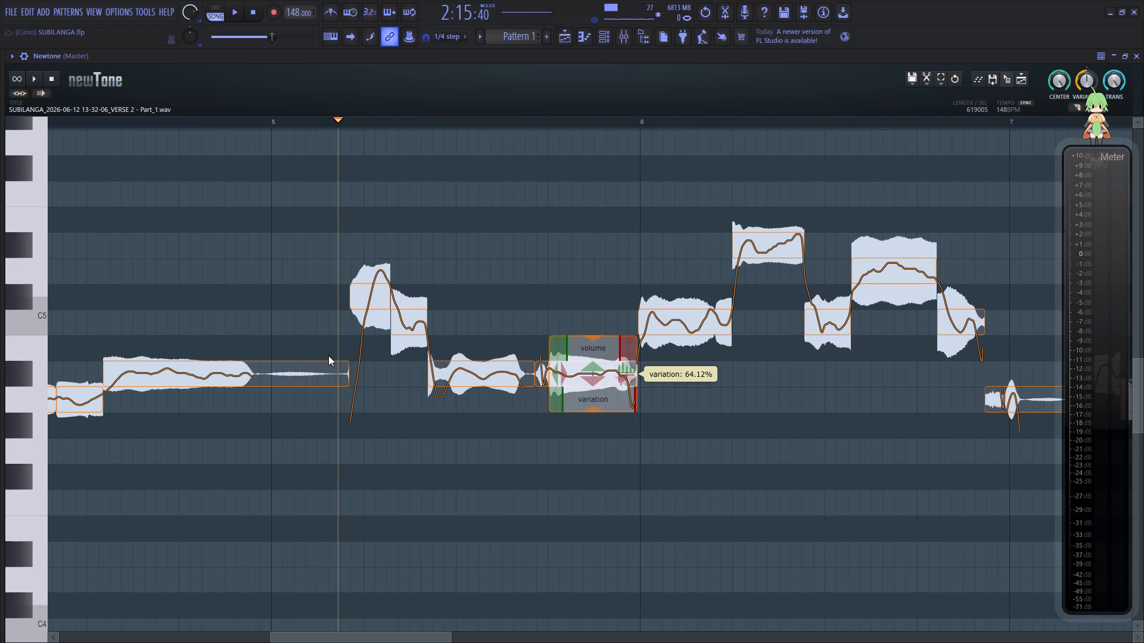
{"action": "key", "text": "space"}
{"action": "key", "text": "space"}
{"action": "key", "text": "space"}
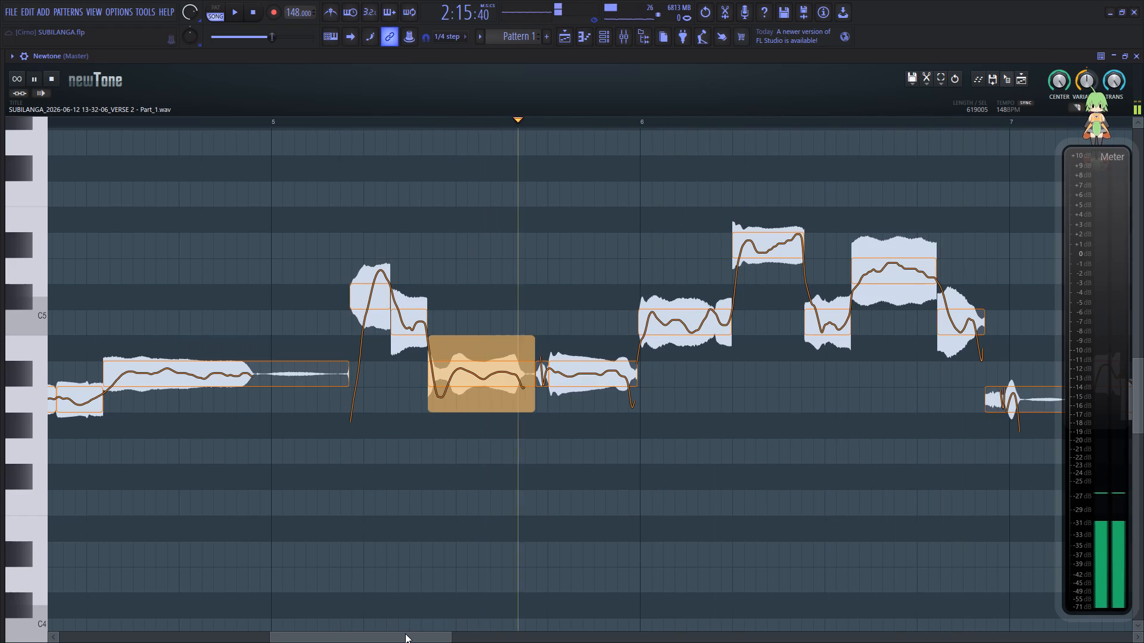
Reduce the pitch variation of the C5 note at the start of bar 6 to about 56%, auditioning before and after.
{"action": "left_click_drag", "start_coordinate": [405, 633], "coordinate": [448, 626]}
{"action": "key", "text": "space"}
{"action": "key", "text": "space"}
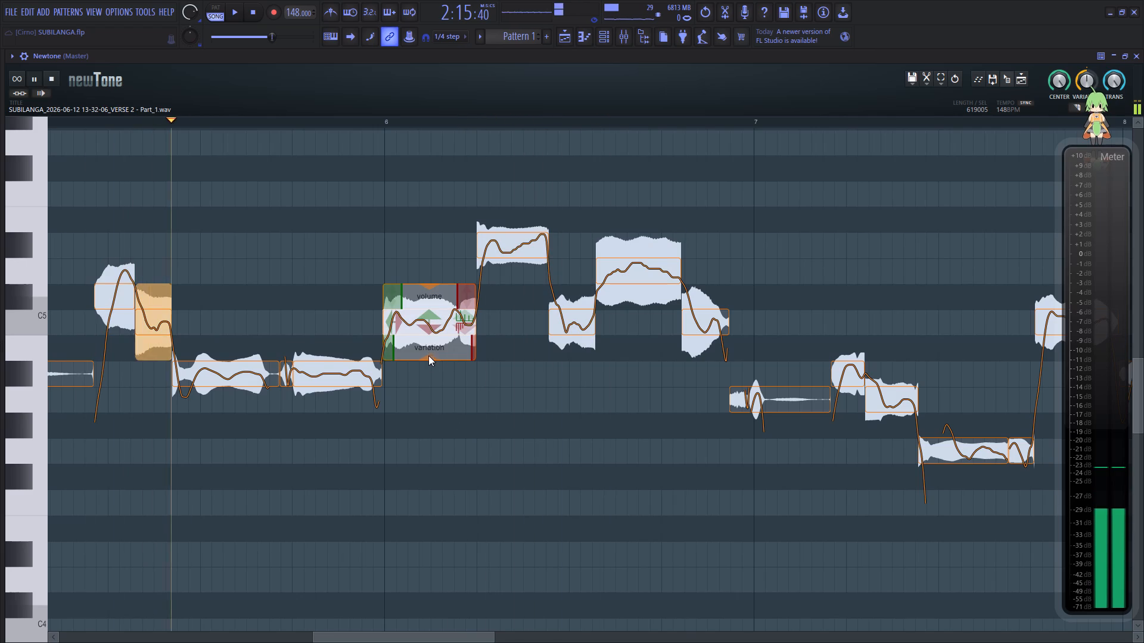
{"action": "left_click_drag", "start_coordinate": [429, 359], "coordinate": [456, 314]}
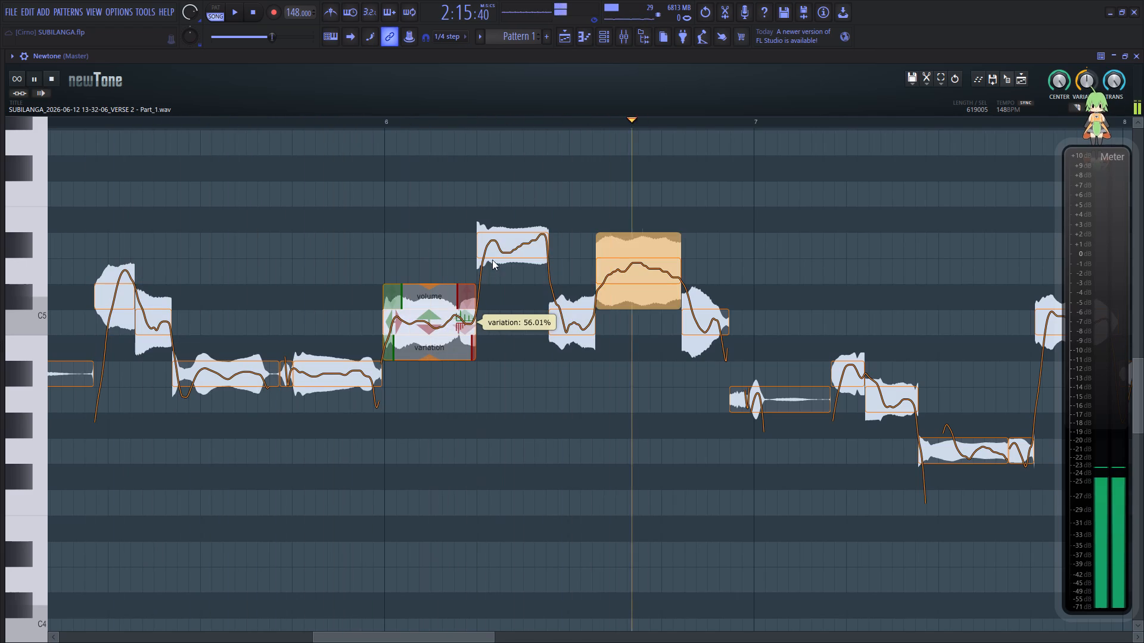
{"action": "key", "text": "space"}
{"action": "key", "text": "space"}
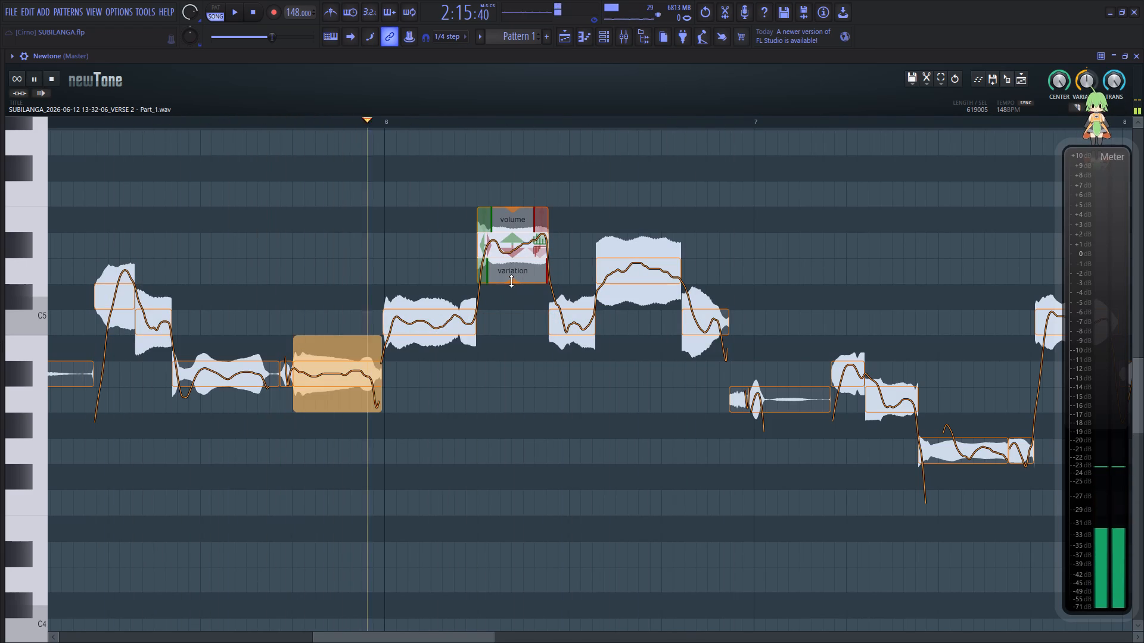
Reduce the pitch variation of the D#5 note in bar 6 to about 65% and the short C5 after it to about 48%.
{"action": "left_click_drag", "start_coordinate": [511, 283], "coordinate": [523, 246]}
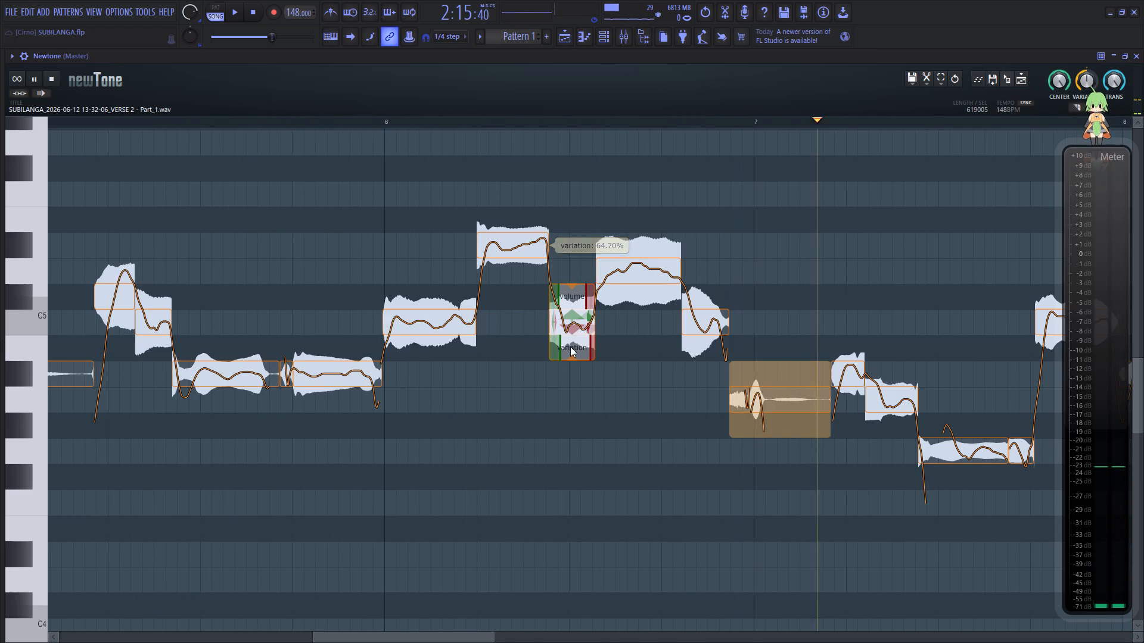
{"action": "key", "text": "space"}
{"action": "key", "text": "space"}
{"action": "left_click_drag", "start_coordinate": [573, 359], "coordinate": [585, 306]}
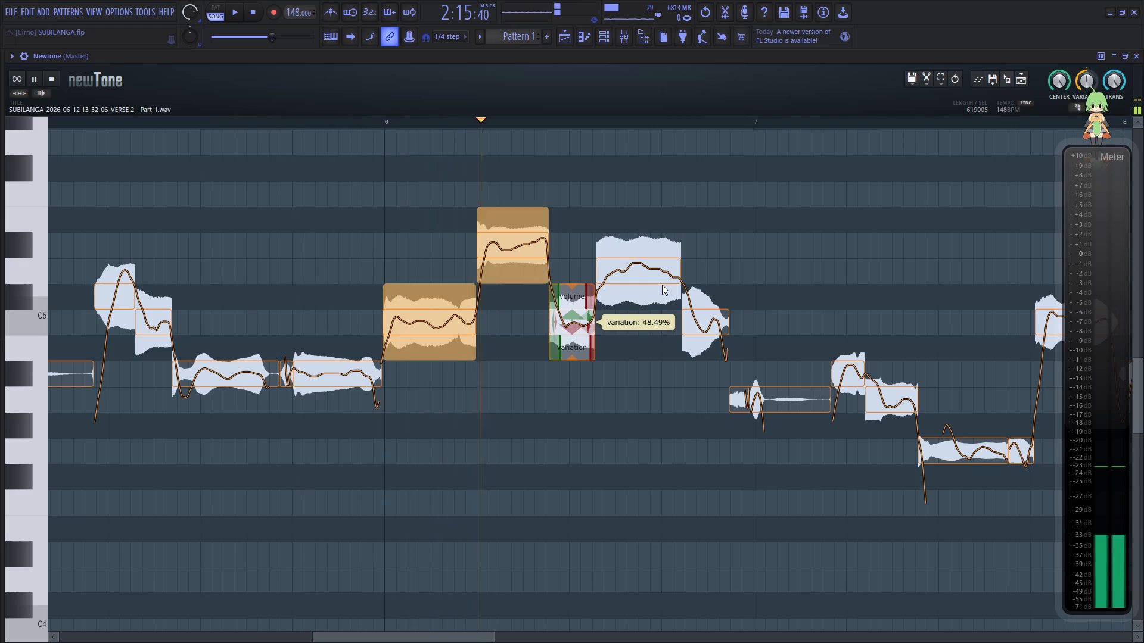
Reduce the pitch variation of bar 6's D5 note and of its last C5 note to about 54%, auditioning the phrase after each.
{"action": "left_click", "coordinate": [654, 275]}
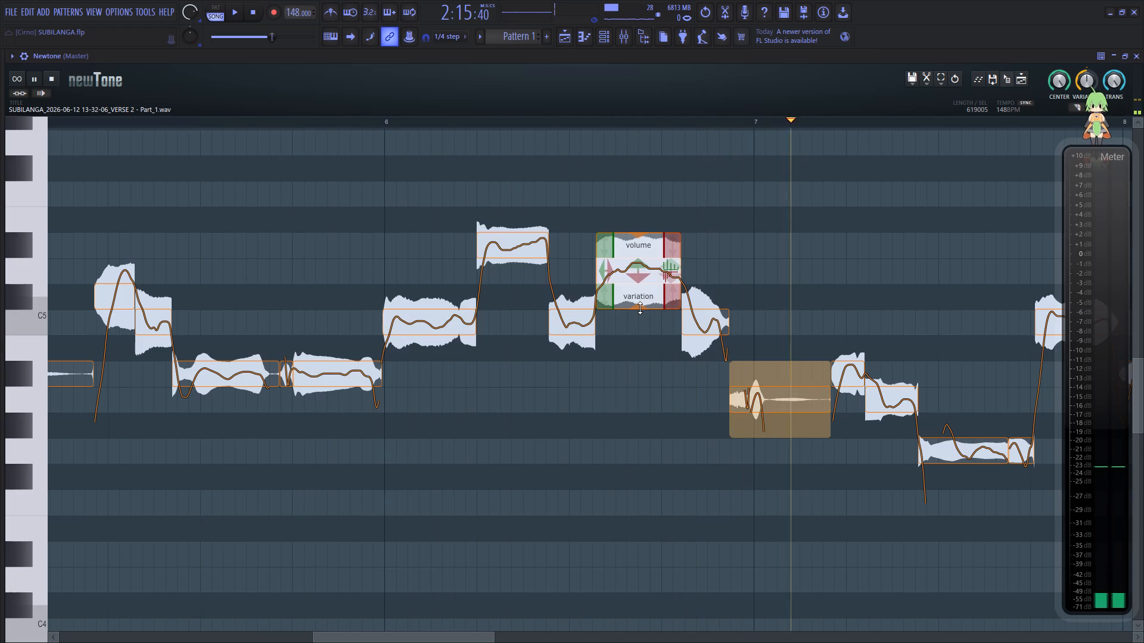
{"action": "left_click_drag", "start_coordinate": [640, 308], "coordinate": [651, 260]}
{"action": "left_click", "coordinate": [366, 404]}
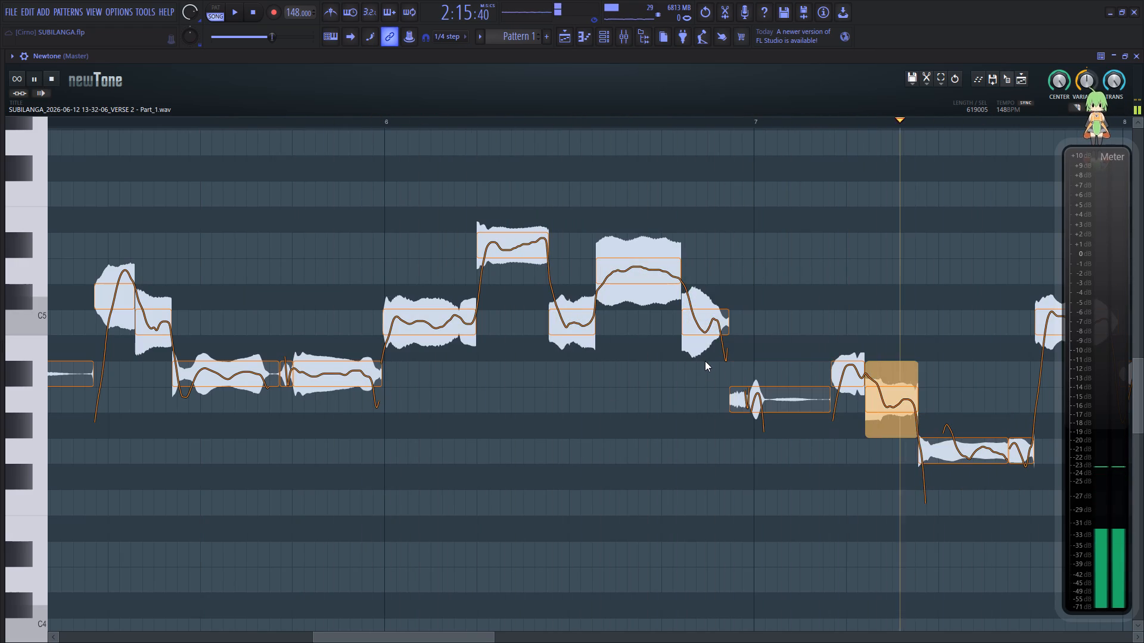
{"action": "left_click", "coordinate": [705, 328]}
{"action": "left_click_drag", "start_coordinate": [705, 359], "coordinate": [714, 312]}
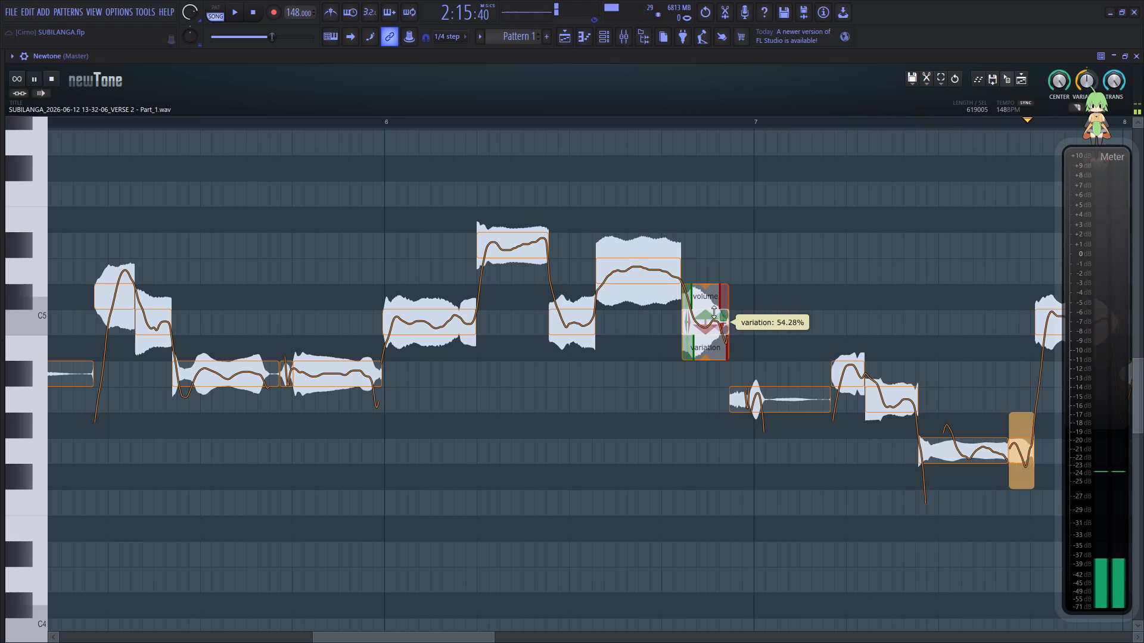
{"action": "left_click", "coordinate": [139, 429]}
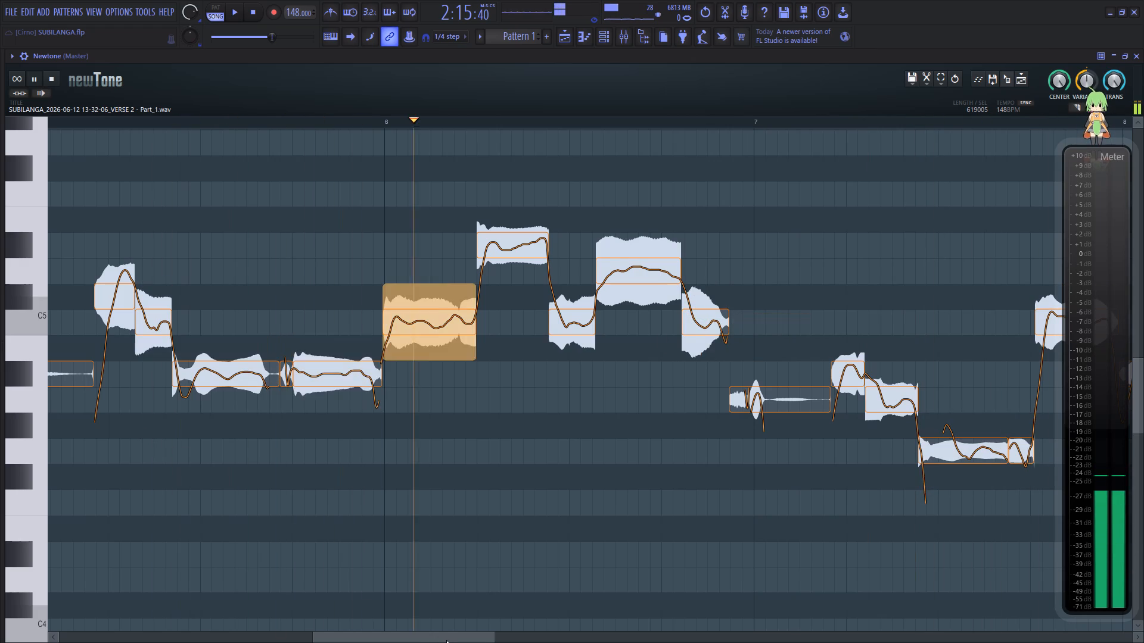
Reduce the pitch variation of the A4 note in bar 7 to about 56% and the following G4 note to about 59%, auditioning the phrase.
{"action": "left_click_drag", "start_coordinate": [450, 641], "coordinate": [508, 628]}
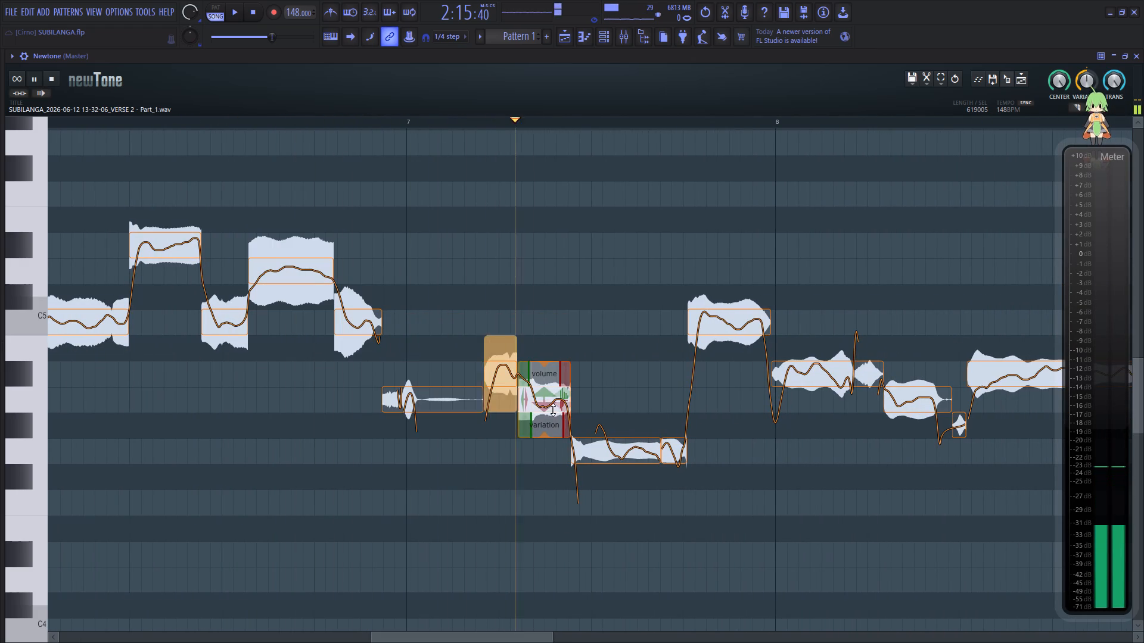
{"action": "left_click_drag", "start_coordinate": [544, 436], "coordinate": [552, 391]}
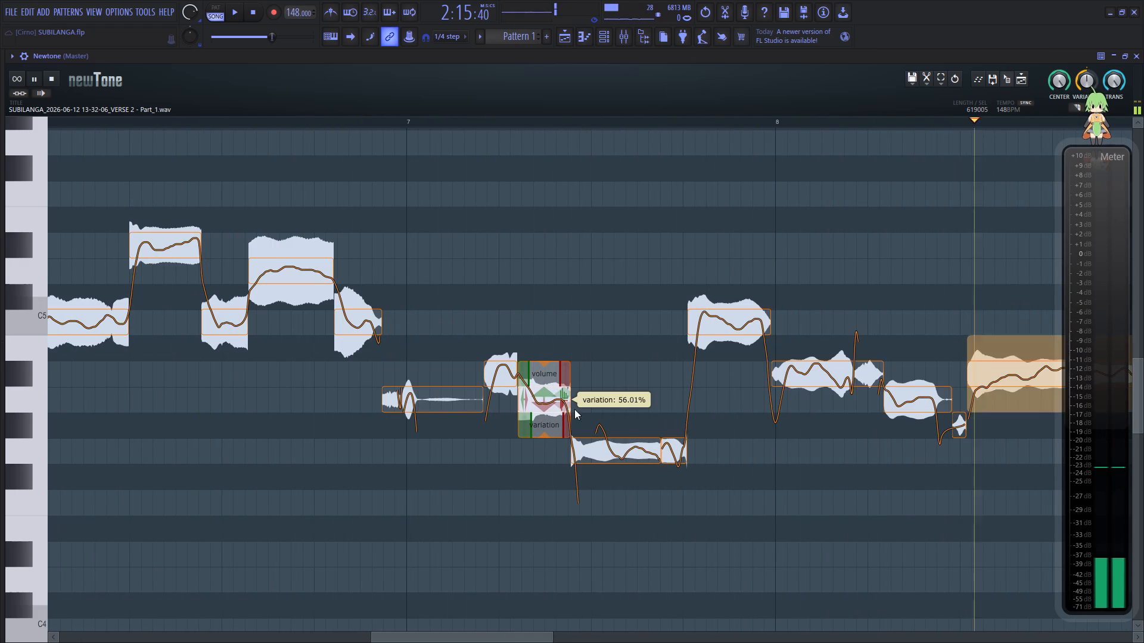
{"action": "key", "text": "space"}
{"action": "key", "text": "space"}
{"action": "left_click_drag", "start_coordinate": [617, 485], "coordinate": [617, 464]}
{"action": "left_click_drag", "start_coordinate": [613, 488], "coordinate": [629, 447]}
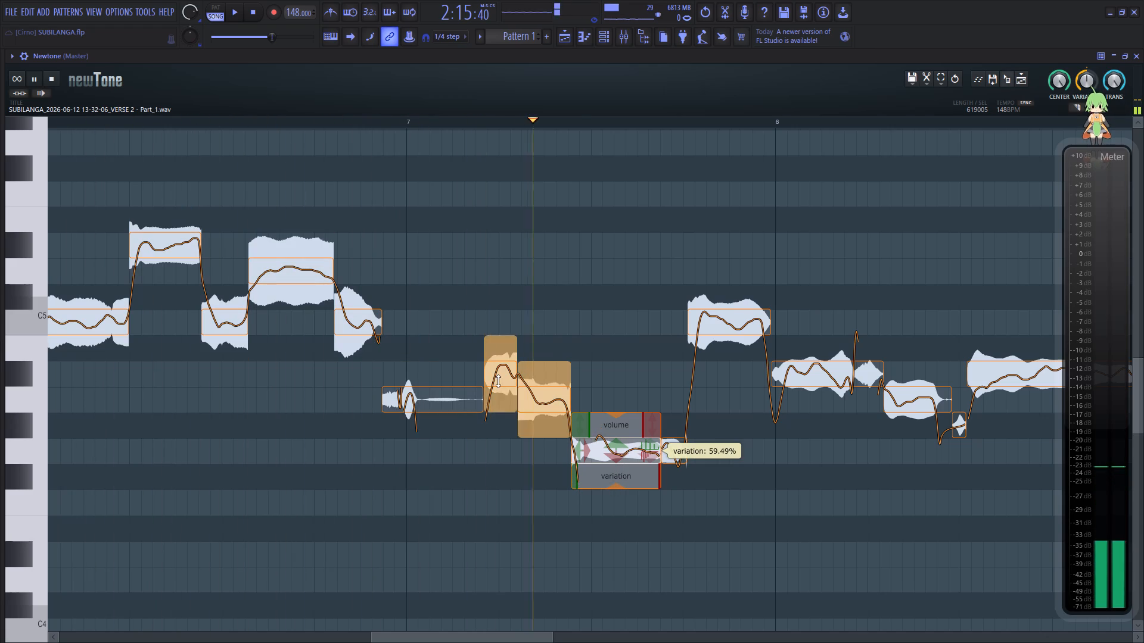
Reduce the pitch variation of the C5 note just before bar 8 to about 58% and audition from early in bar 7.
{"action": "left_click_drag", "start_coordinate": [483, 638], "coordinate": [516, 638]}
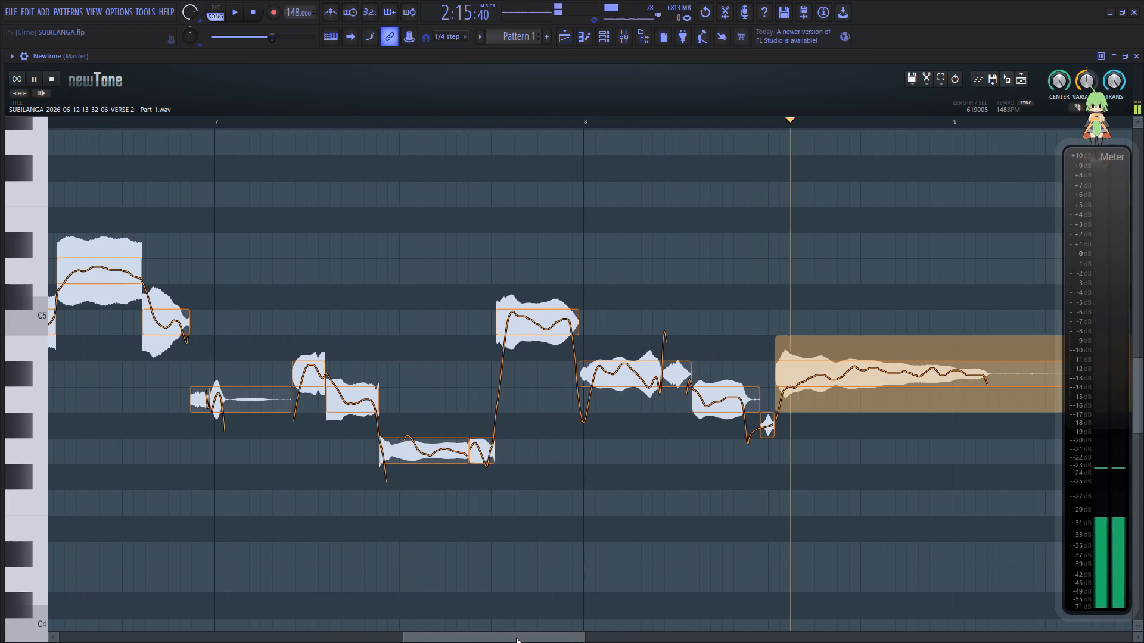
{"action": "left_click_drag", "start_coordinate": [516, 638], "coordinate": [521, 635]}
{"action": "left_click", "coordinate": [263, 505]}
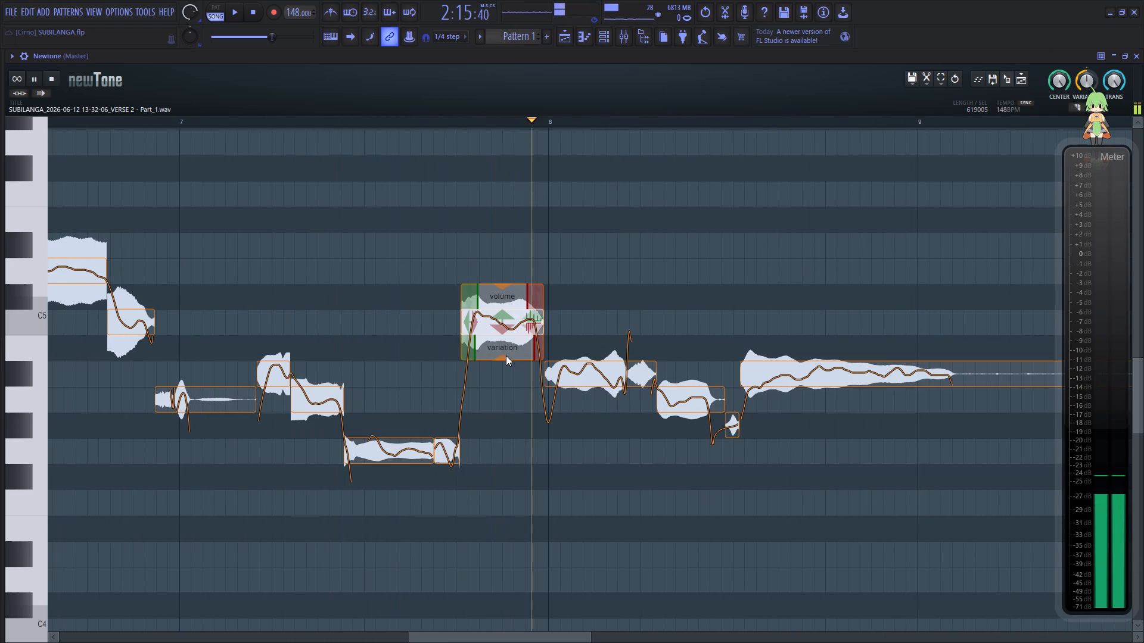
{"action": "left_click", "coordinate": [503, 361]}
{"action": "left_click", "coordinate": [502, 357]}
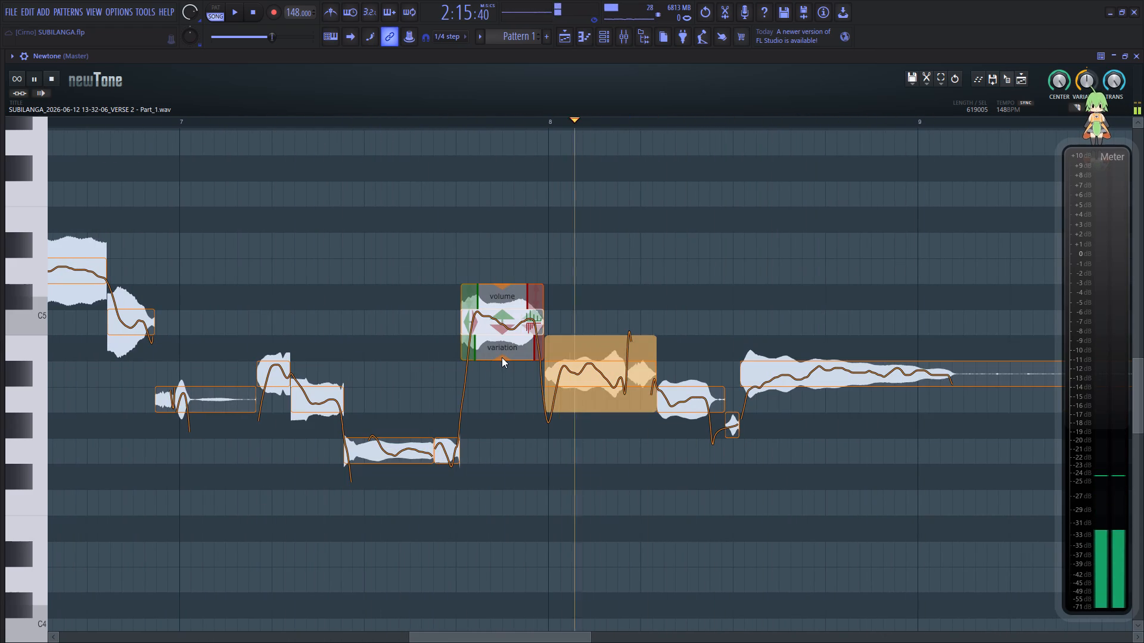
{"action": "left_click_drag", "start_coordinate": [502, 360], "coordinate": [506, 316]}
{"action": "left_click", "coordinate": [272, 484]}
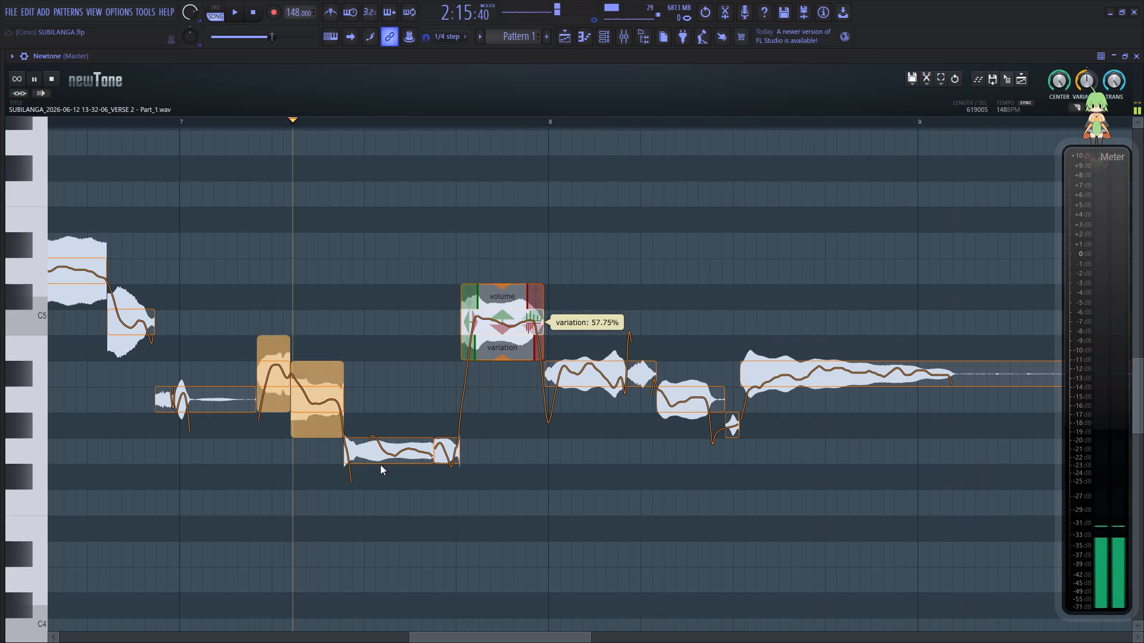
Reduce the pitch variation of the A#4 note at the start of bar 8 and audition it.
{"action": "left_click_drag", "start_coordinate": [602, 412], "coordinate": [603, 407]}
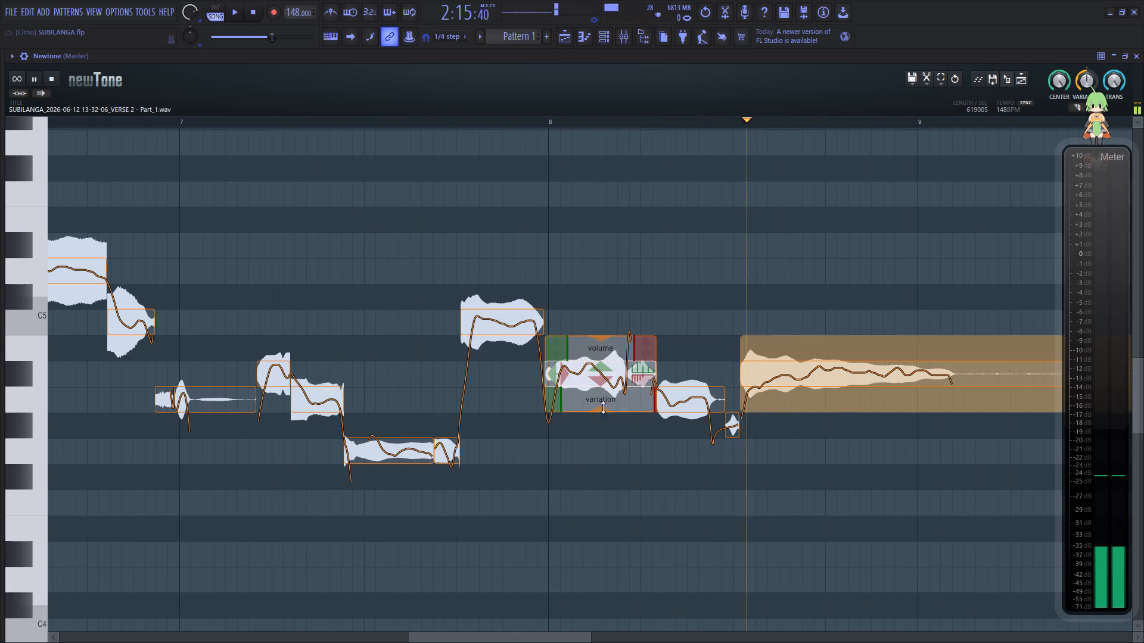
{"action": "left_click_drag", "start_coordinate": [603, 407], "coordinate": [621, 370]}
{"action": "key", "text": "space"}
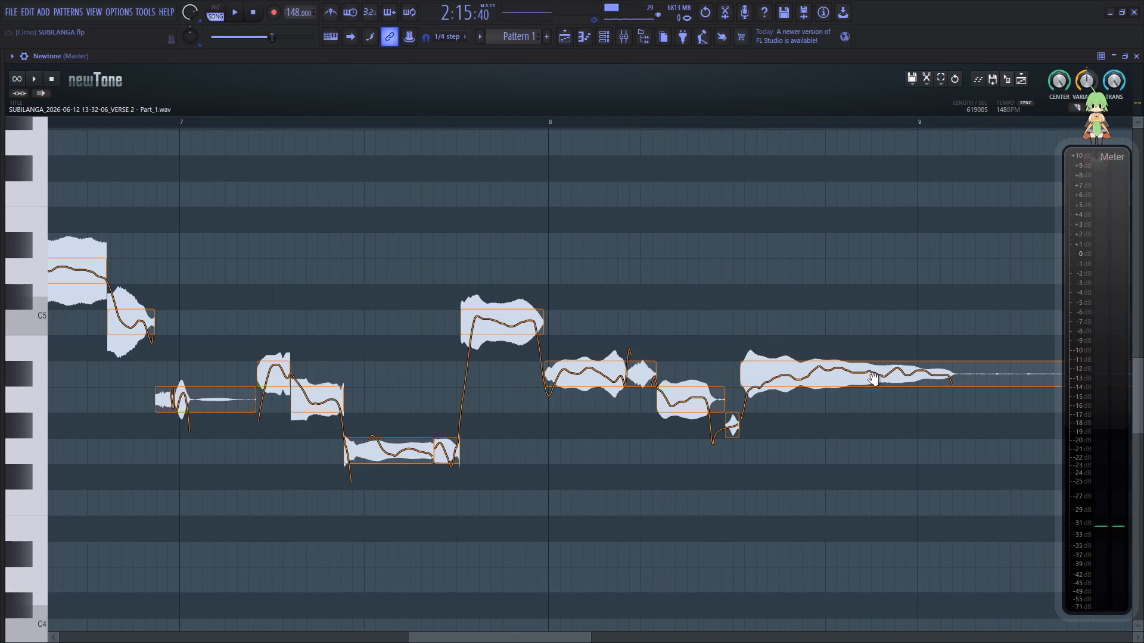
{"action": "key", "text": "space"}
{"action": "key", "text": "space"}
Reduce the pitch variation of the long A#4 note running across bar 9 to about 53%.
{"action": "left_click", "coordinate": [838, 373]}
{"action": "left_click", "coordinate": [932, 409]}
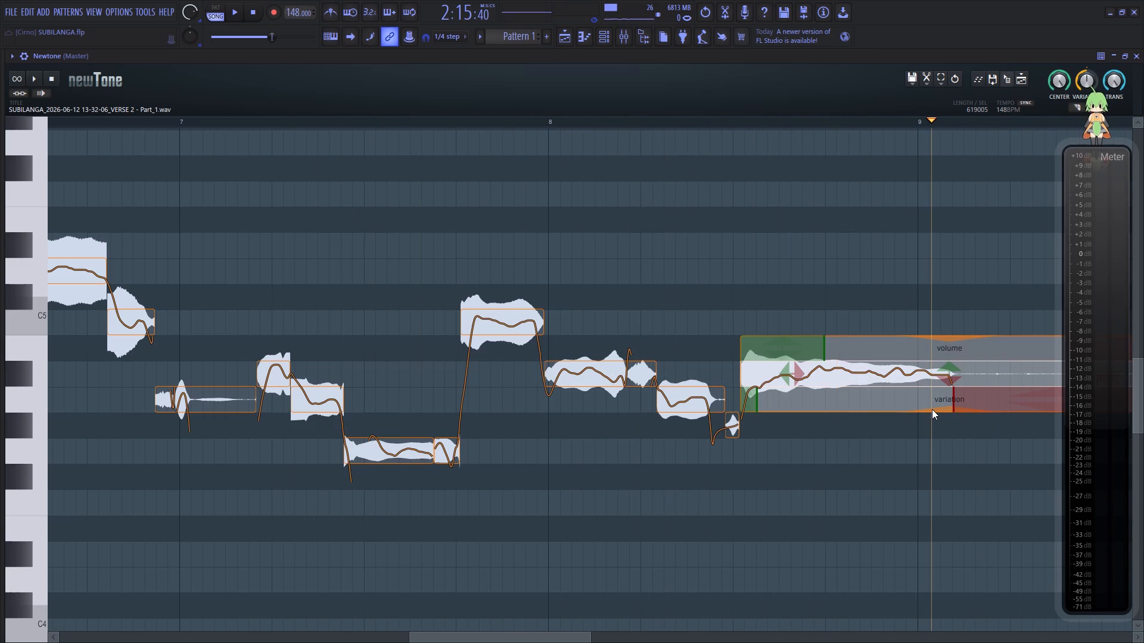
{"action": "left_click_drag", "start_coordinate": [932, 410], "coordinate": [929, 361]}
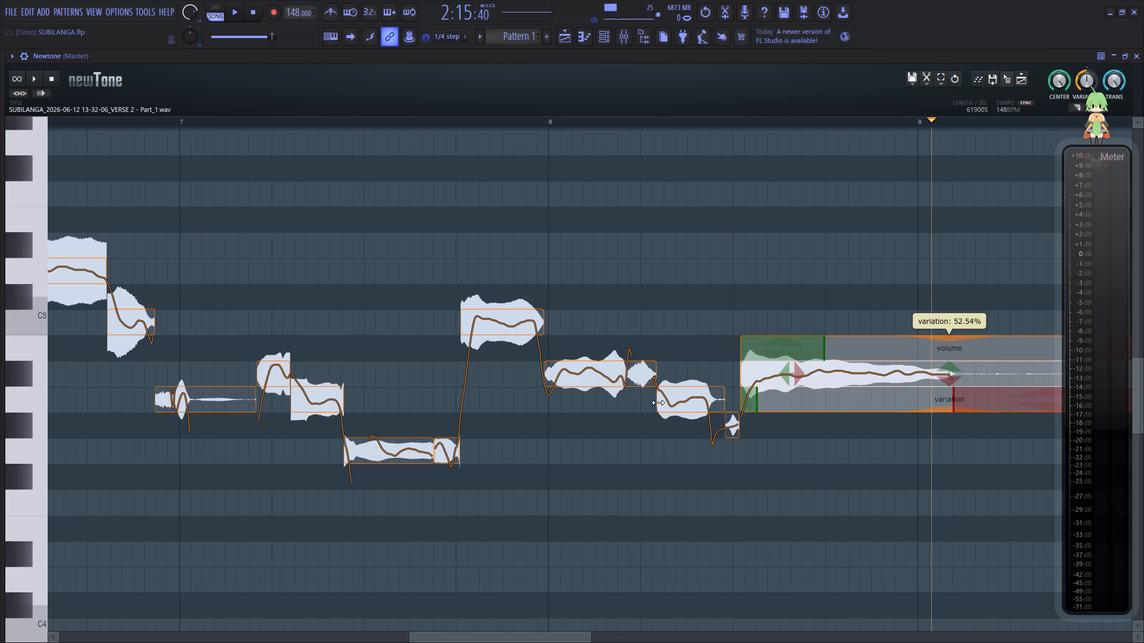
Reduce the pitch variation of the A4 note in mid bar 8 and audition from the C5 note before bar 8.
{"action": "left_click_drag", "start_coordinate": [691, 435], "coordinate": [693, 410]}
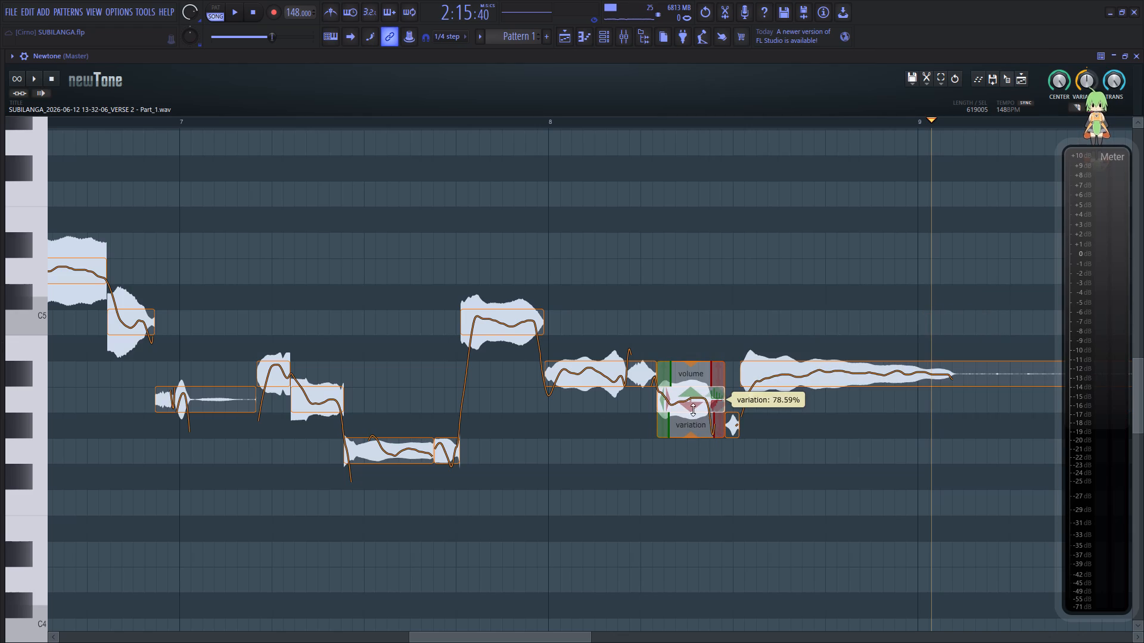
{"action": "left_click_drag", "start_coordinate": [693, 410], "coordinate": [696, 397]}
{"action": "left_click", "coordinate": [459, 393]}
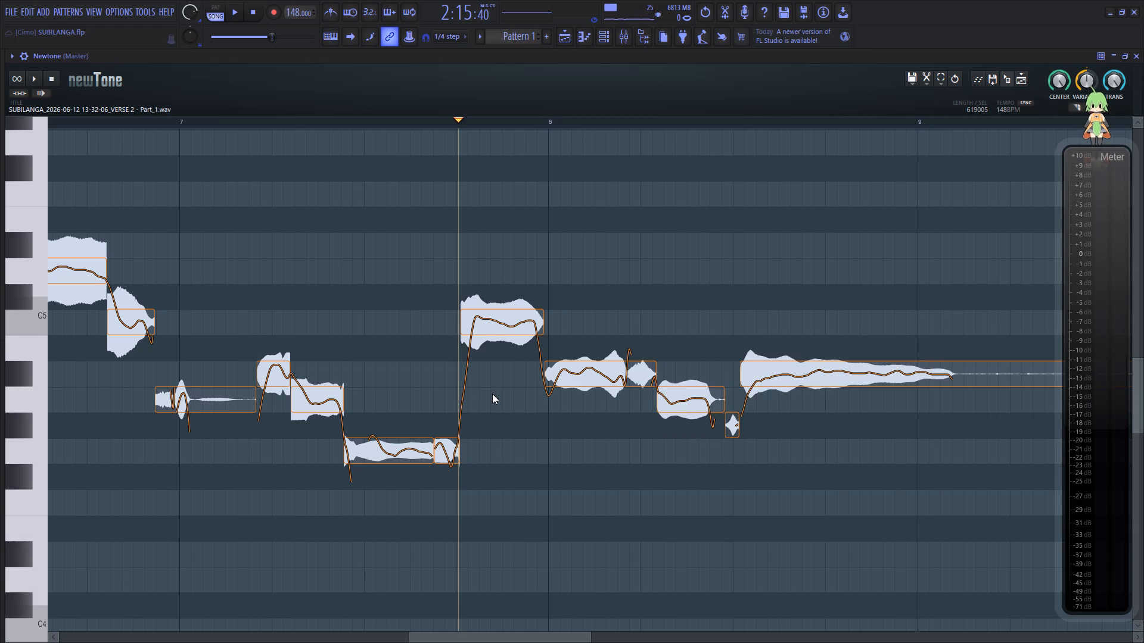
{"action": "key", "text": "space"}
{"action": "key", "text": "space"}
{"action": "key", "text": "space"}
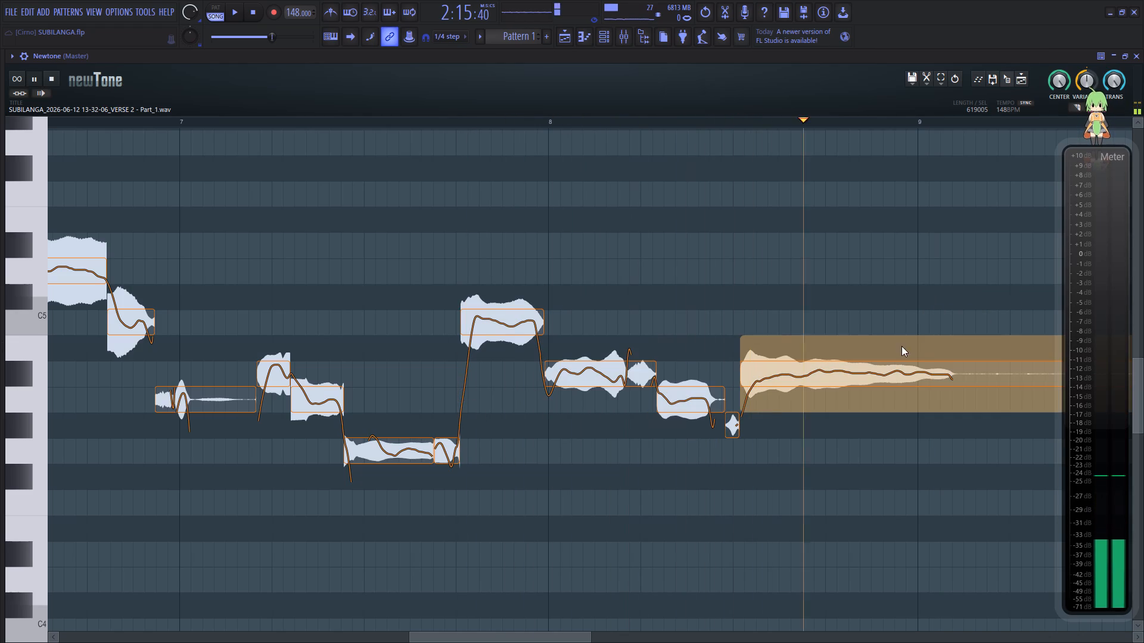
{"action": "key", "text": "space"}
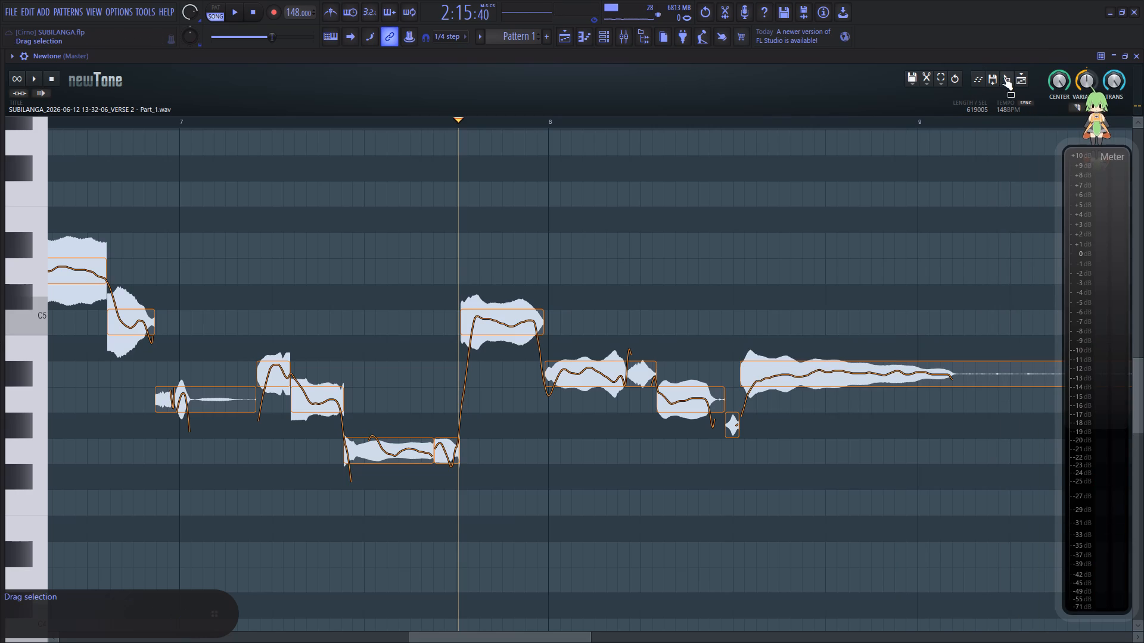
Place the corrected take in the playlist on the track above VERSE 4 ADLIB, aligned with the original clip's start, and close Newtone.
{"action": "left_click_drag", "start_coordinate": [1003, 77], "coordinate": [328, 308]}
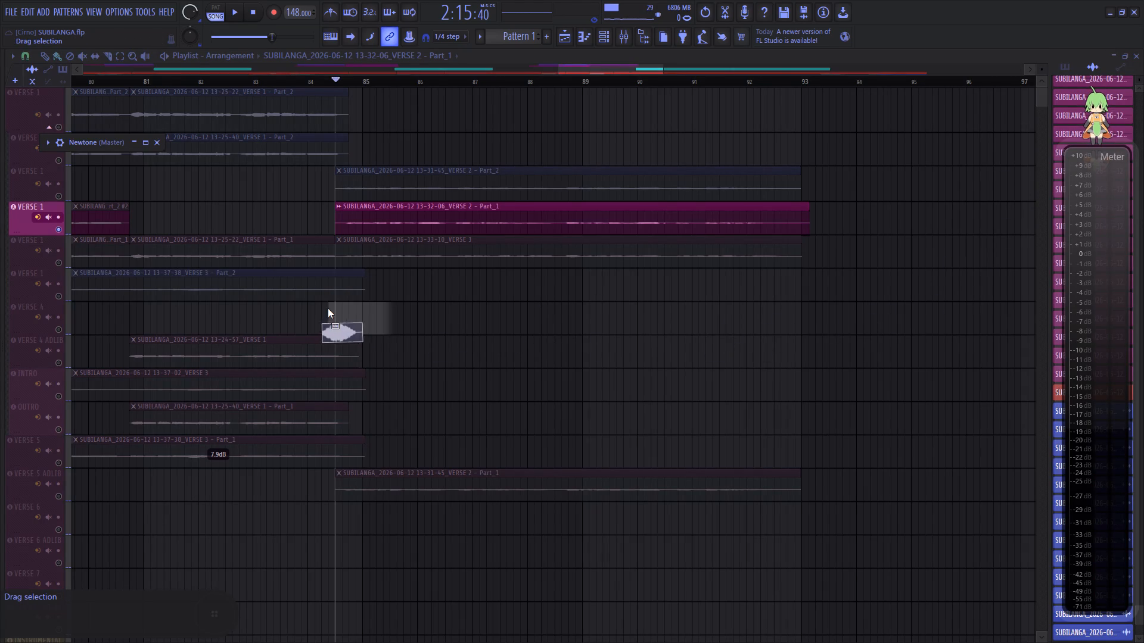
{"action": "left_click_drag", "start_coordinate": [328, 308], "coordinate": [334, 315]}
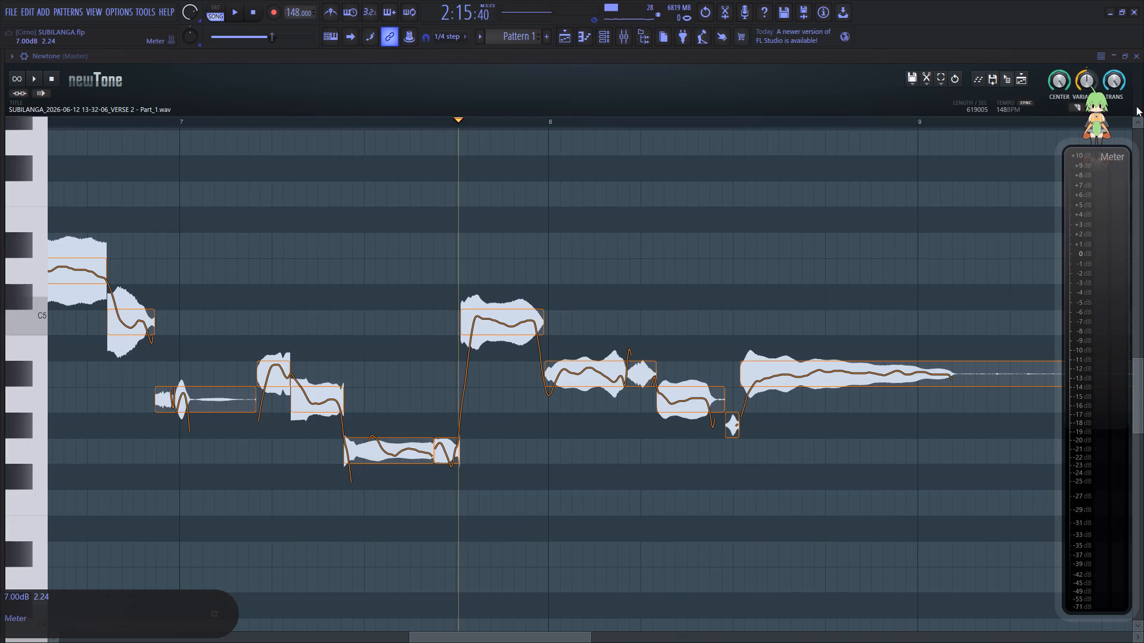
{"action": "left_click", "coordinate": [1139, 51]}
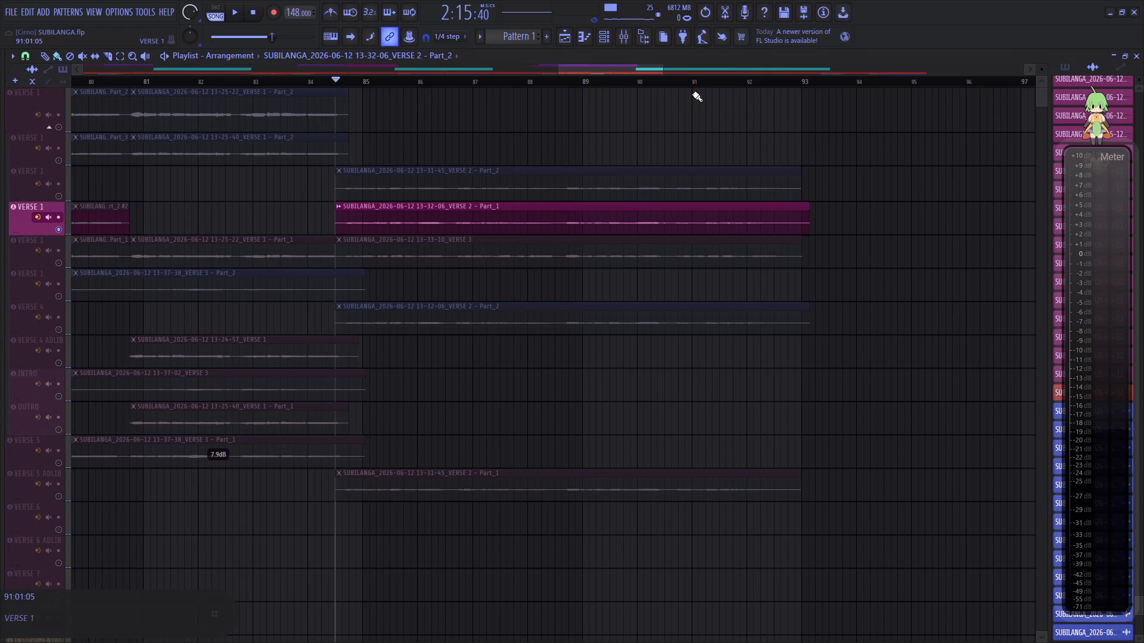
Mute the original 13-32-06_VERSE 2 - Part_1 clip on the VERSE 1 track.
{"action": "left_click", "coordinate": [74, 56]}
{"action": "left_click", "coordinate": [76, 58]}
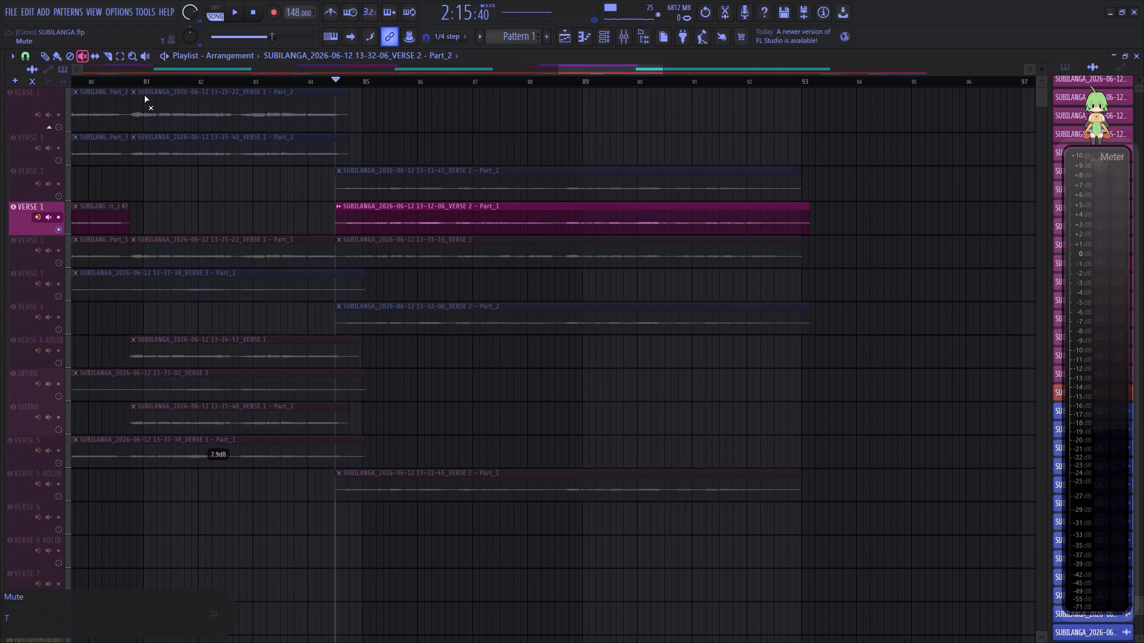
{"action": "left_click", "coordinate": [362, 214]}
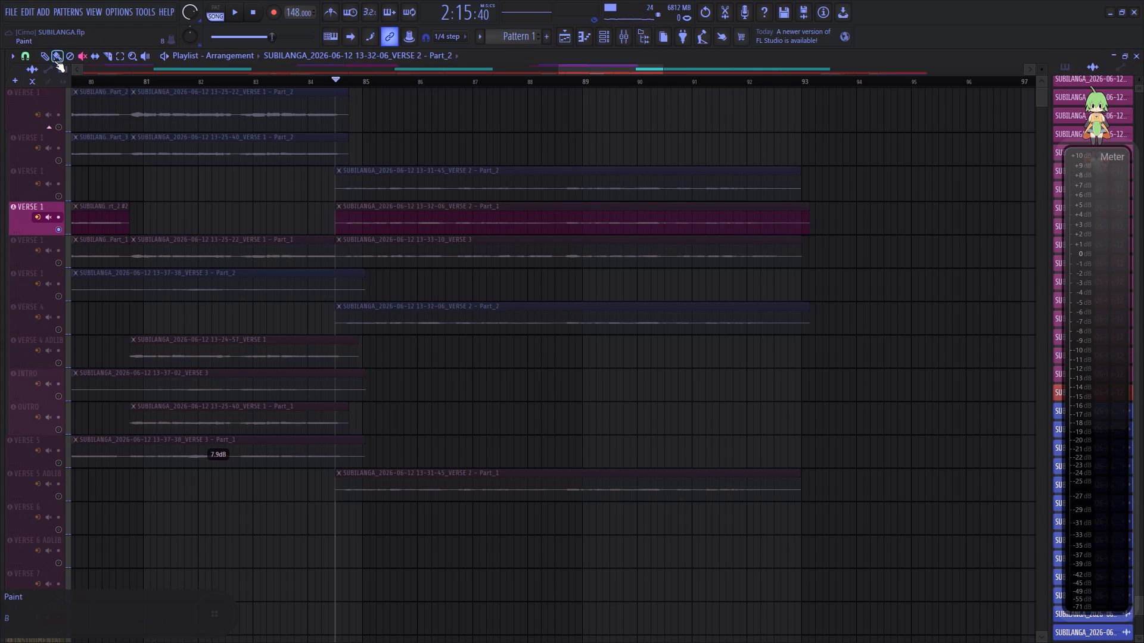
Move the original 13-32-06_VERSE 2 - Part_1 clip to the VERSE 6 track and its corrected Part_2 to the vacated VERSE 1 track, keeping the starts aligned.
{"action": "left_click", "coordinate": [54, 61]}
{"action": "left_click_drag", "start_coordinate": [382, 221], "coordinate": [388, 528]}
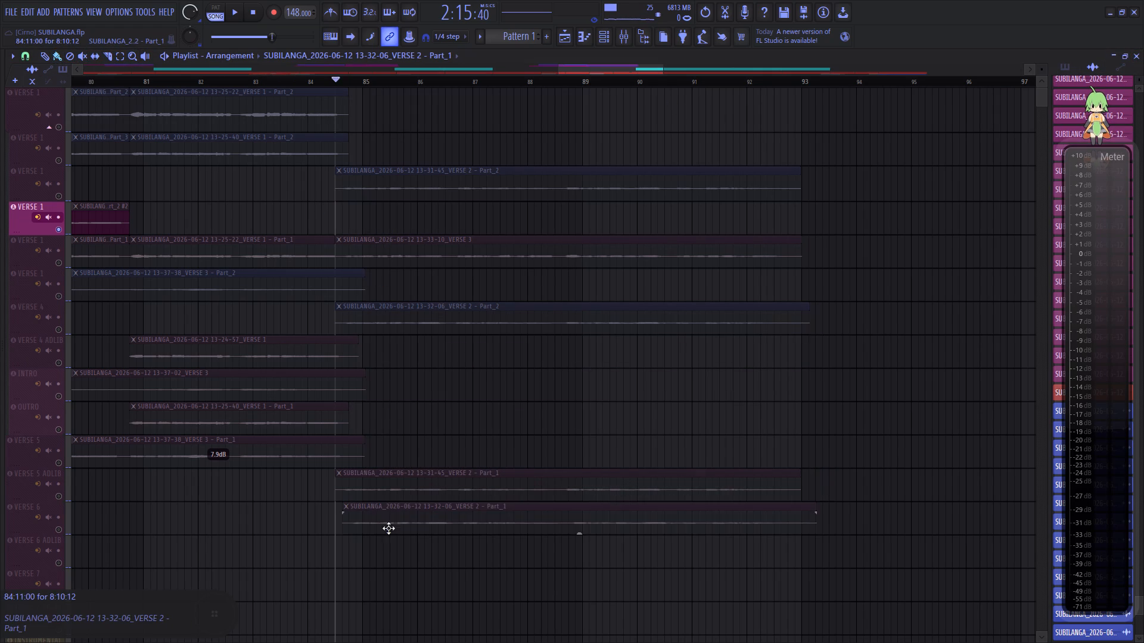
{"action": "left_click_drag", "start_coordinate": [388, 528], "coordinate": [381, 533]}
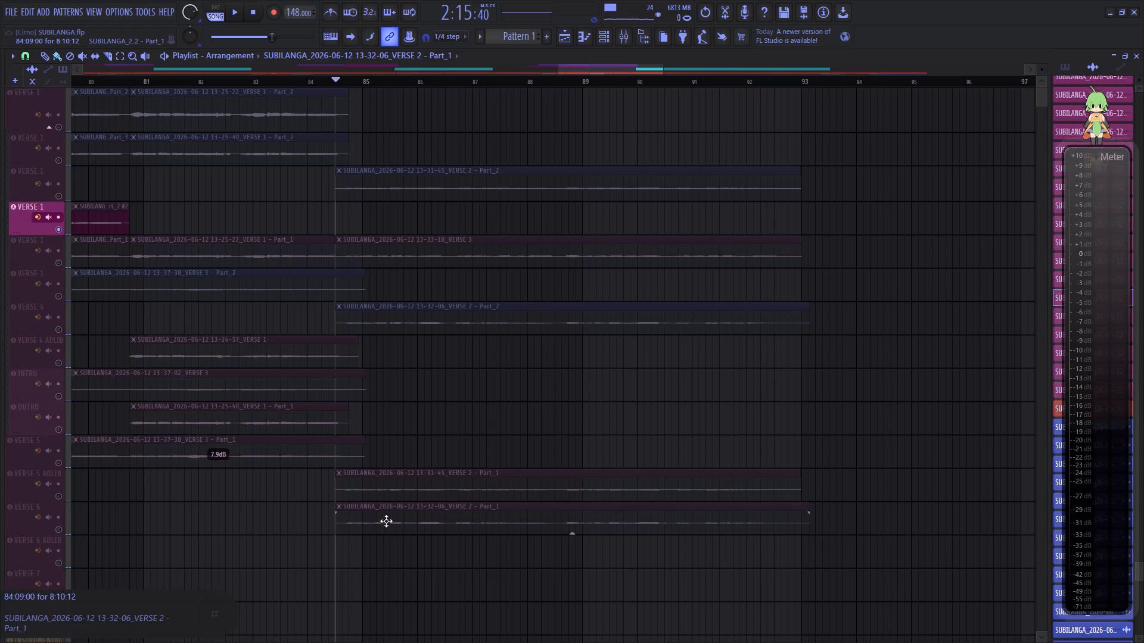
{"action": "left_click_drag", "start_coordinate": [414, 324], "coordinate": [414, 221]}
Solo the VERSE 1 track holding the 13-33-10_VERSE 3 clip and make that clip unique as a sample.
{"action": "right_click", "coordinate": [59, 264]}
{"action": "key", "text": "space"}
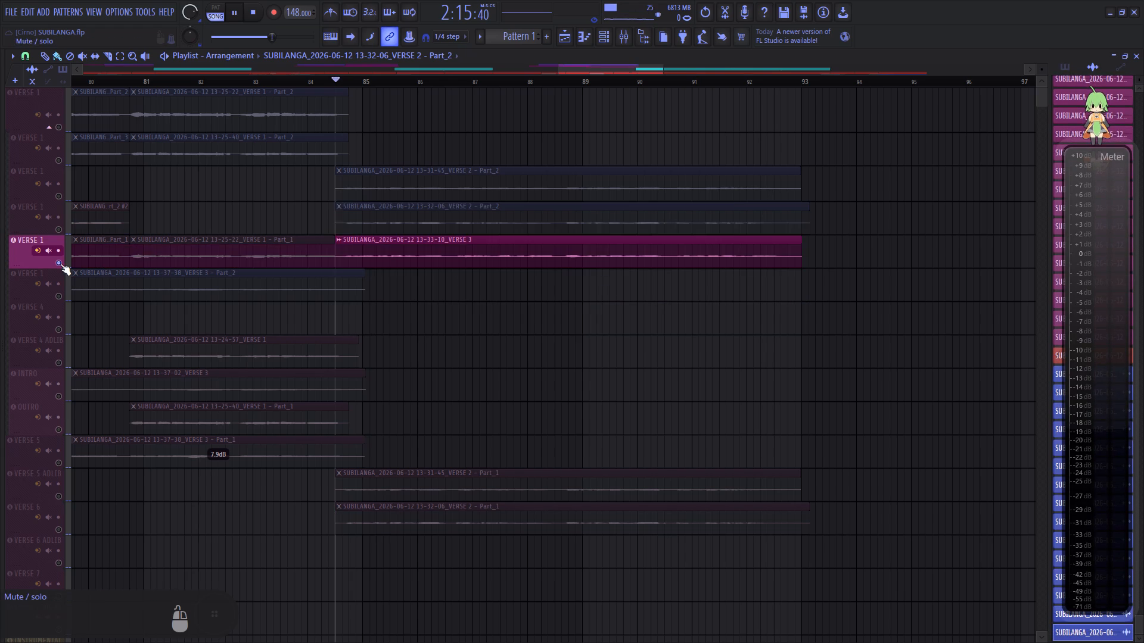
{"action": "left_click", "coordinate": [340, 239]}
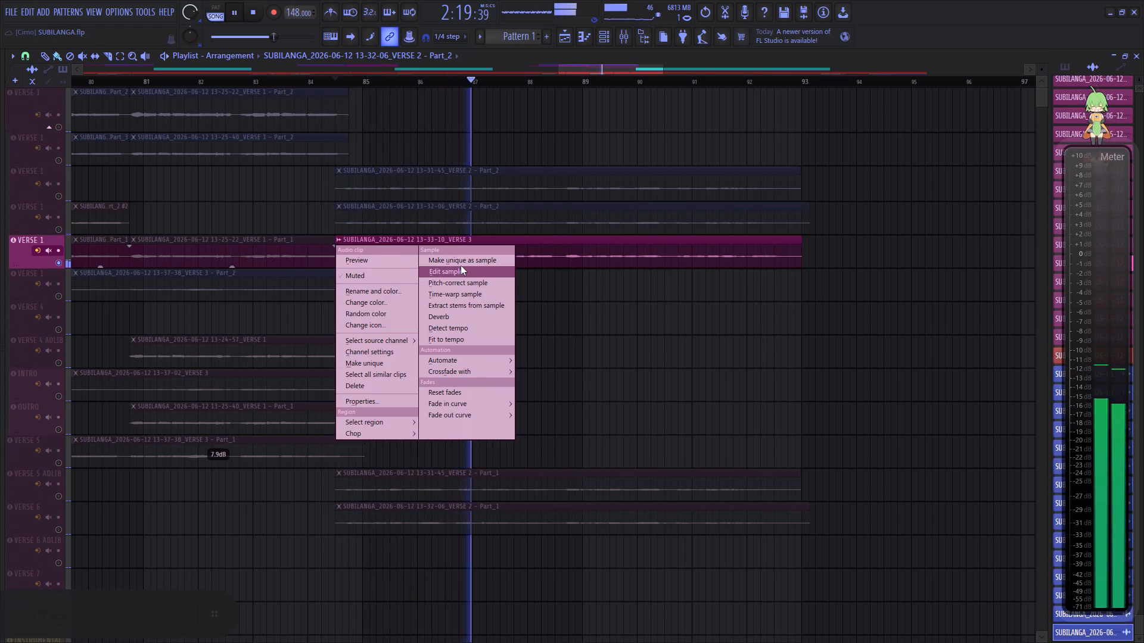
{"action": "left_click", "coordinate": [460, 264]}
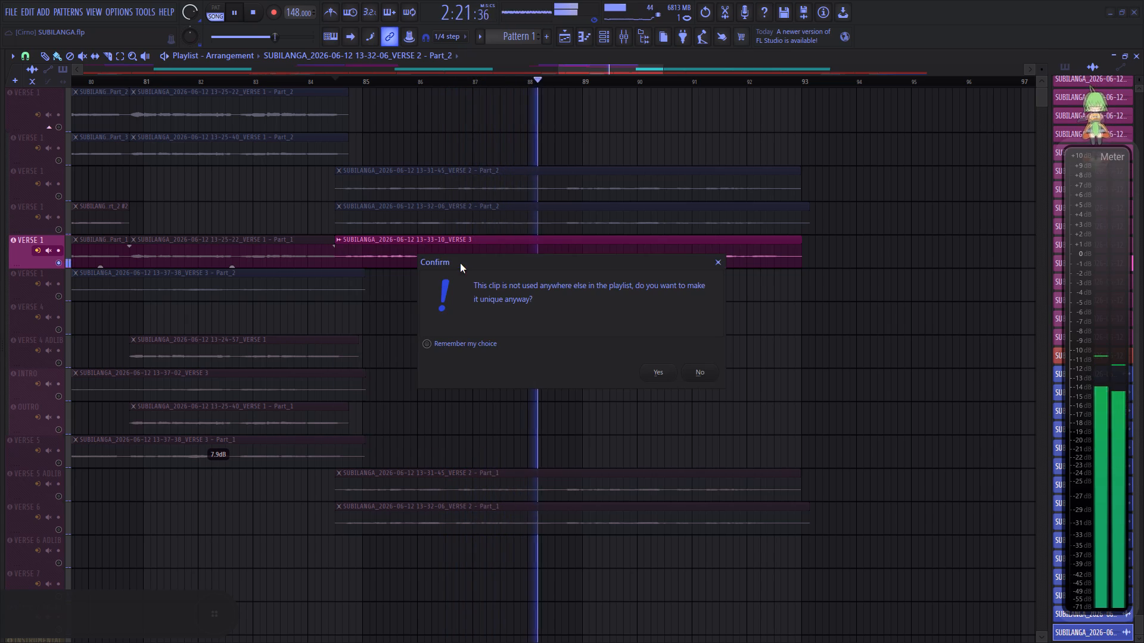
{"action": "left_click", "coordinate": [656, 379]}
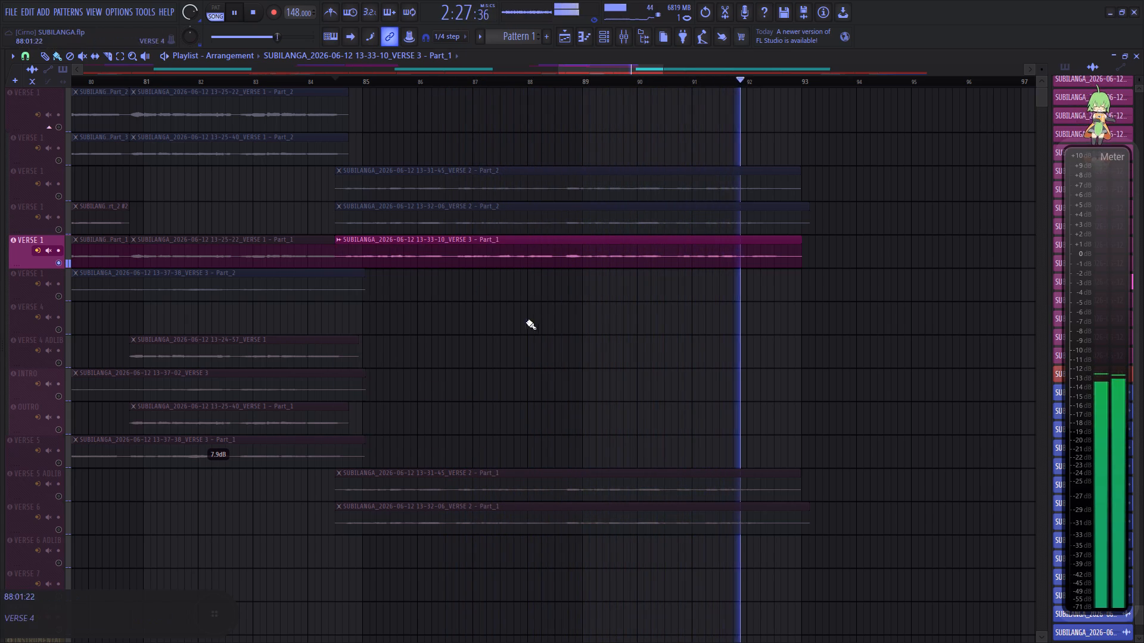
{"action": "key", "text": "space"}
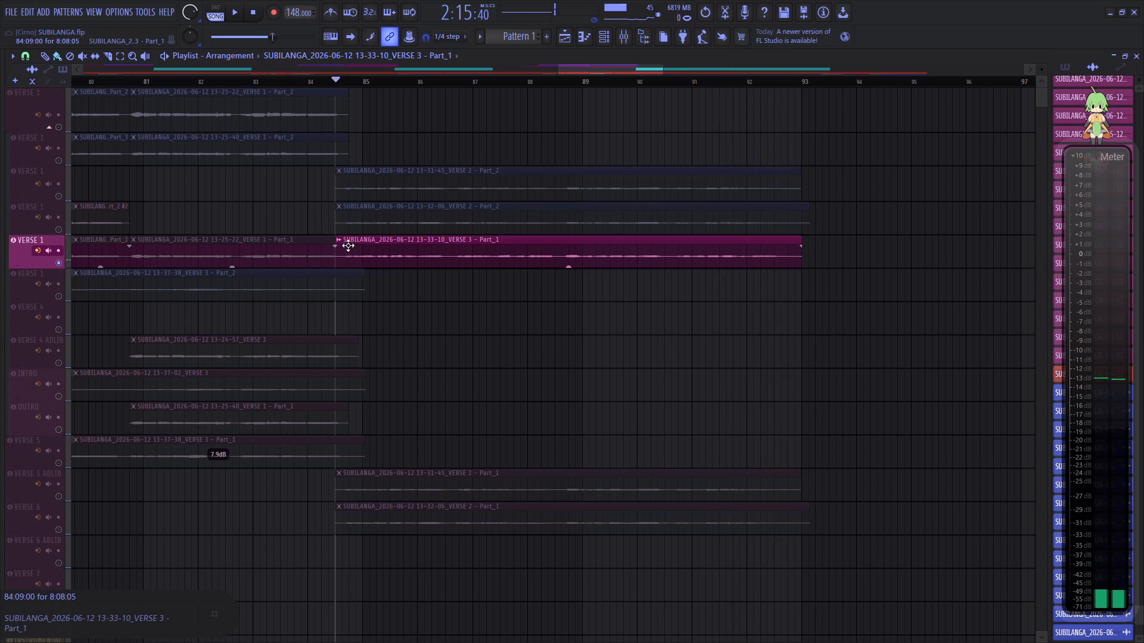
Open the 13-33-10_VERSE 3 - Part_1 clip for pitch correction and snap all notes to the scale, shifting E5, C#5 and B4 to D#5, C5 and A#4.
{"action": "left_click", "coordinate": [339, 241]}
{"action": "left_click", "coordinate": [434, 280]}
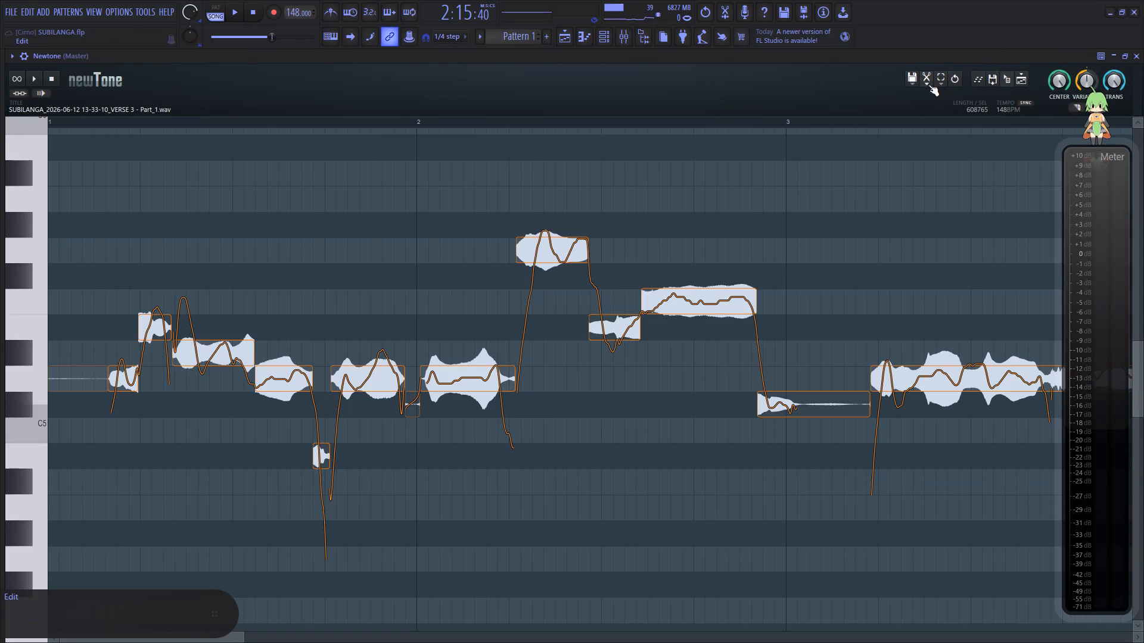
{"action": "left_click", "coordinate": [928, 85]}
{"action": "left_click", "coordinate": [951, 228]}
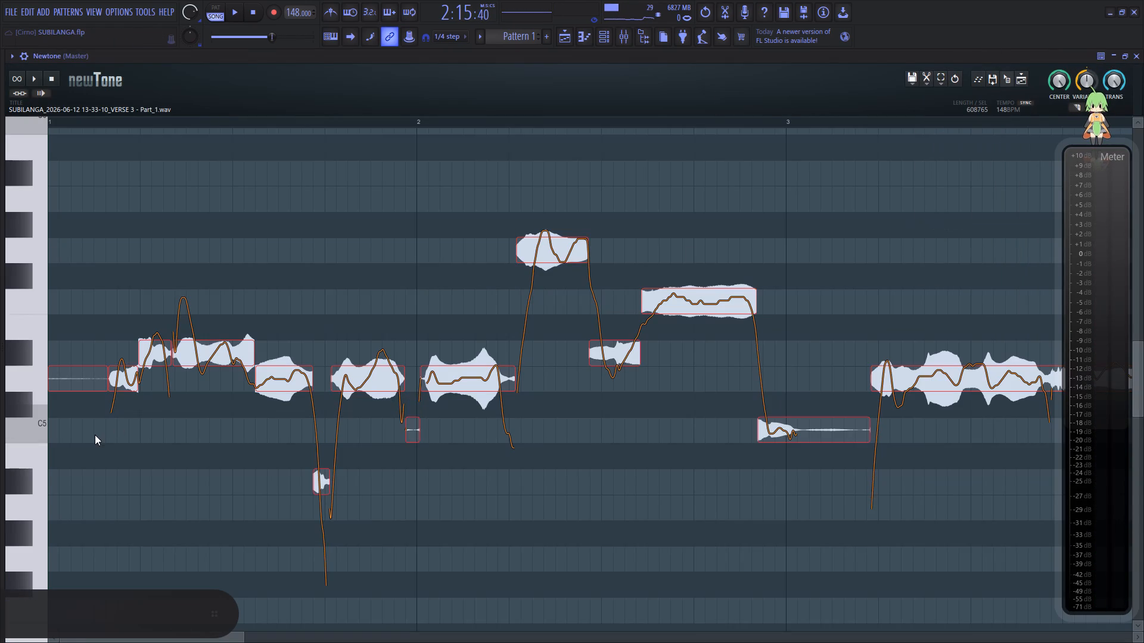
{"action": "left_click", "coordinate": [95, 432]}
{"action": "key", "text": "space"}
{"action": "key", "text": "space"}
{"action": "key", "text": "space"}
{"action": "key", "text": "space"}
Raise the first sung note of bar 1 from D5 to D#5 and audition it.
{"action": "left_click_drag", "start_coordinate": [127, 379], "coordinate": [123, 355]}
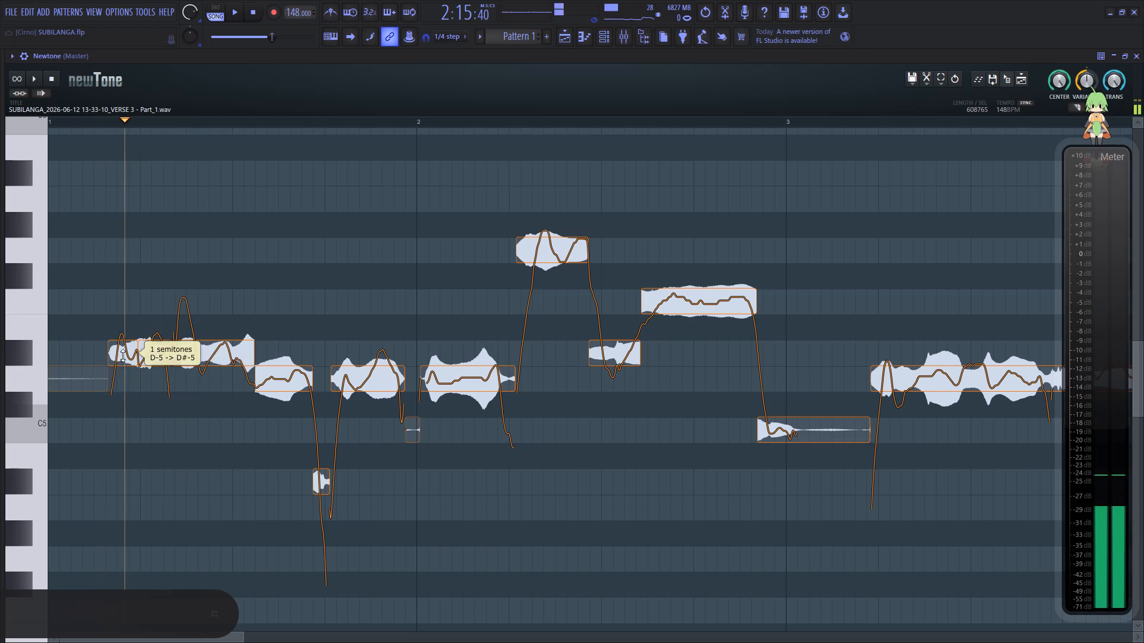
{"action": "left_click_drag", "start_coordinate": [123, 355], "coordinate": [120, 345]}
{"action": "left_click", "coordinate": [74, 411]}
{"action": "key", "text": "space"}
{"action": "key", "text": "space"}
{"action": "key", "text": "space"}
{"action": "key", "text": "space"}
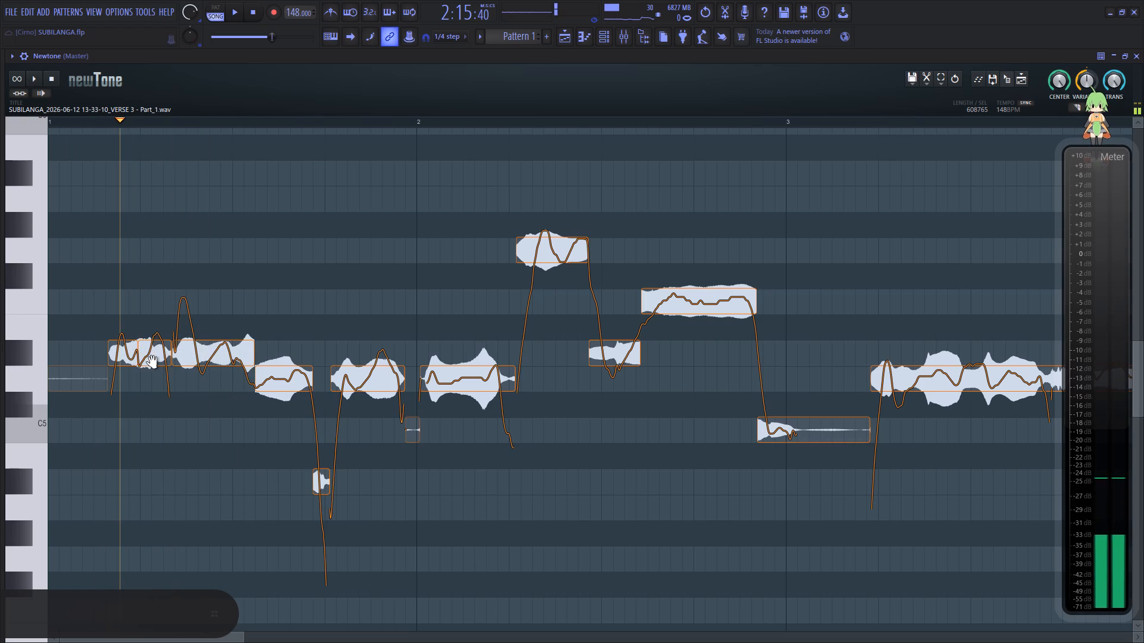
Raise the second sung note of bar 1 two semitones from D#5 to F5 and audition the phrase.
{"action": "left_click", "coordinate": [149, 355]}
{"action": "left_click_drag", "start_coordinate": [154, 354], "coordinate": [154, 314]}
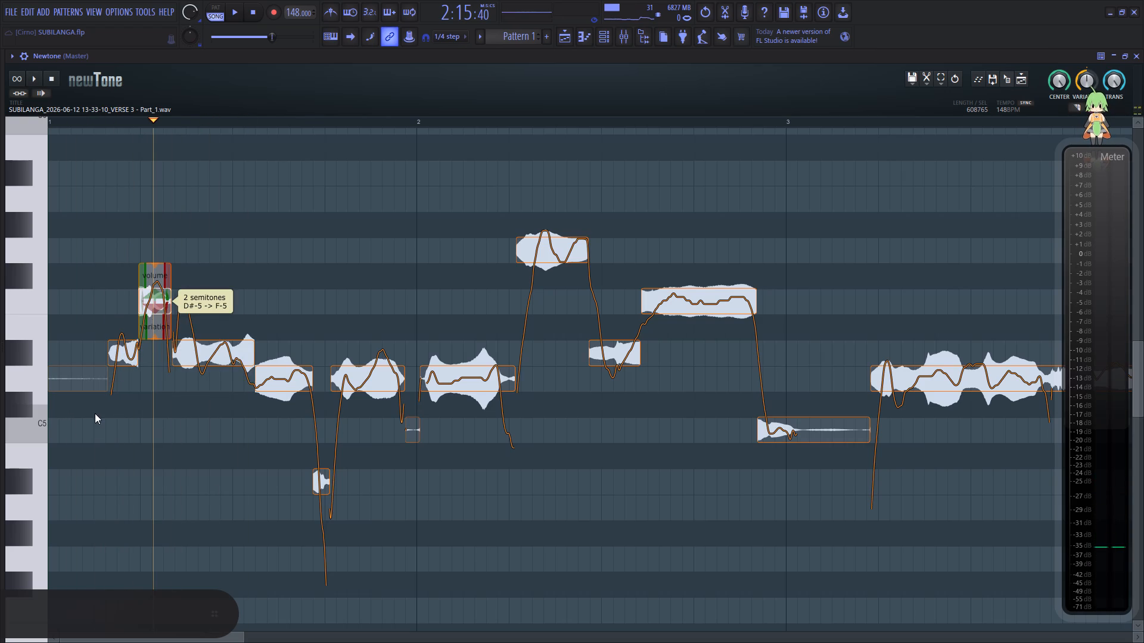
{"action": "left_click", "coordinate": [95, 414]}
{"action": "key", "text": "space"}
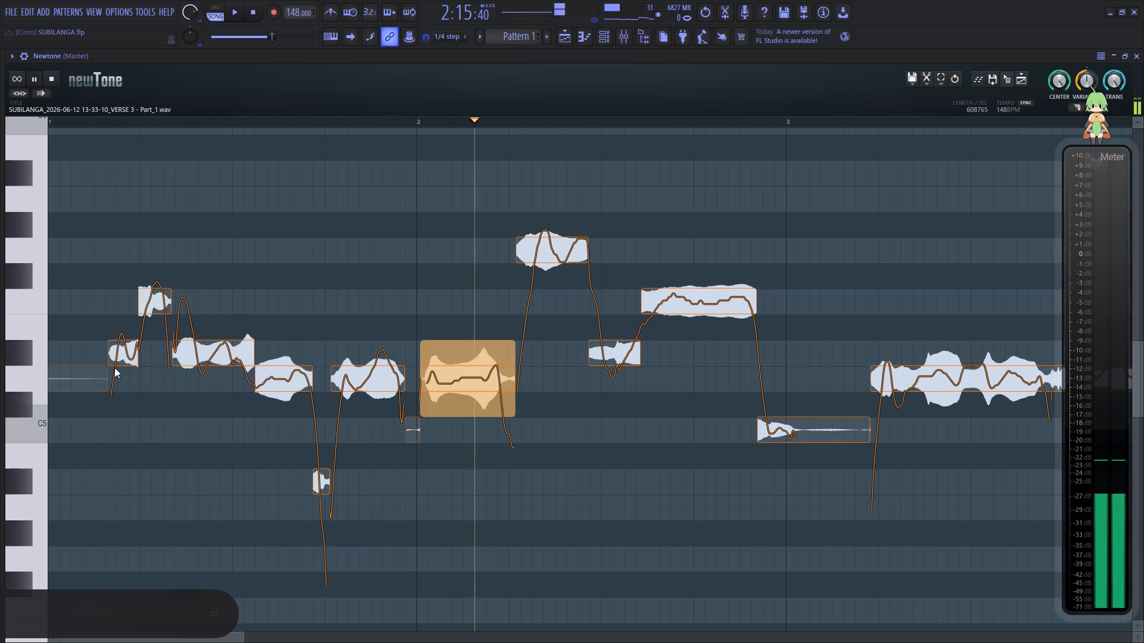
{"action": "key", "text": "space"}
Reduce the pitch variation of the opening D#5 note and of the F5 note after it, the latter to about 47%.
{"action": "left_click_drag", "start_coordinate": [123, 391], "coordinate": [128, 334]}
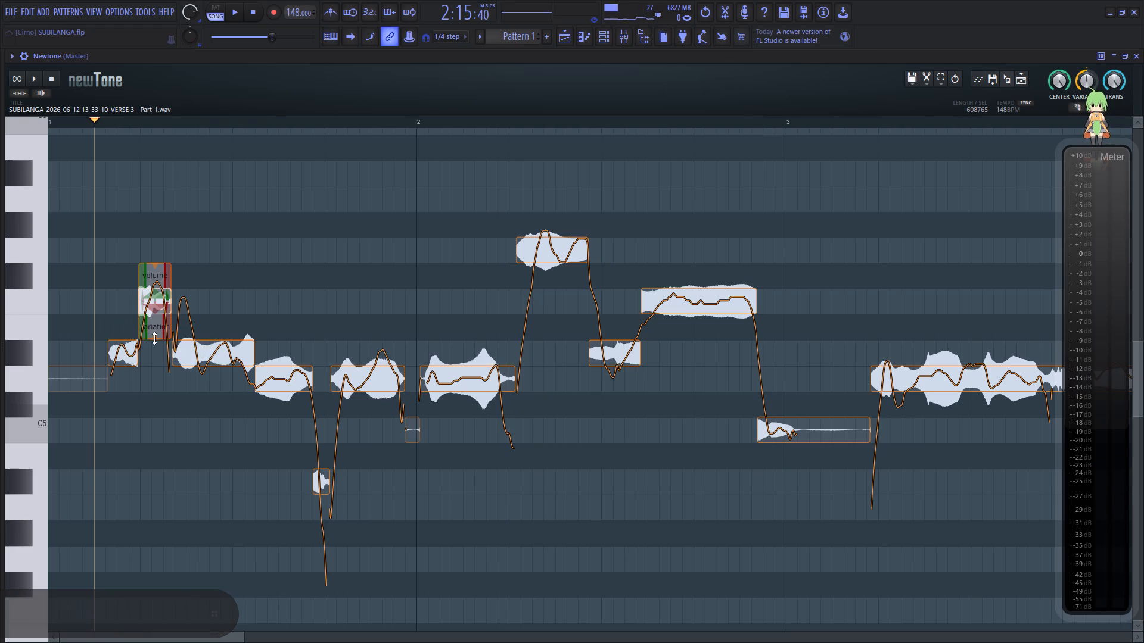
{"action": "left_click_drag", "start_coordinate": [154, 338], "coordinate": [166, 283]}
{"action": "key", "text": "space"}
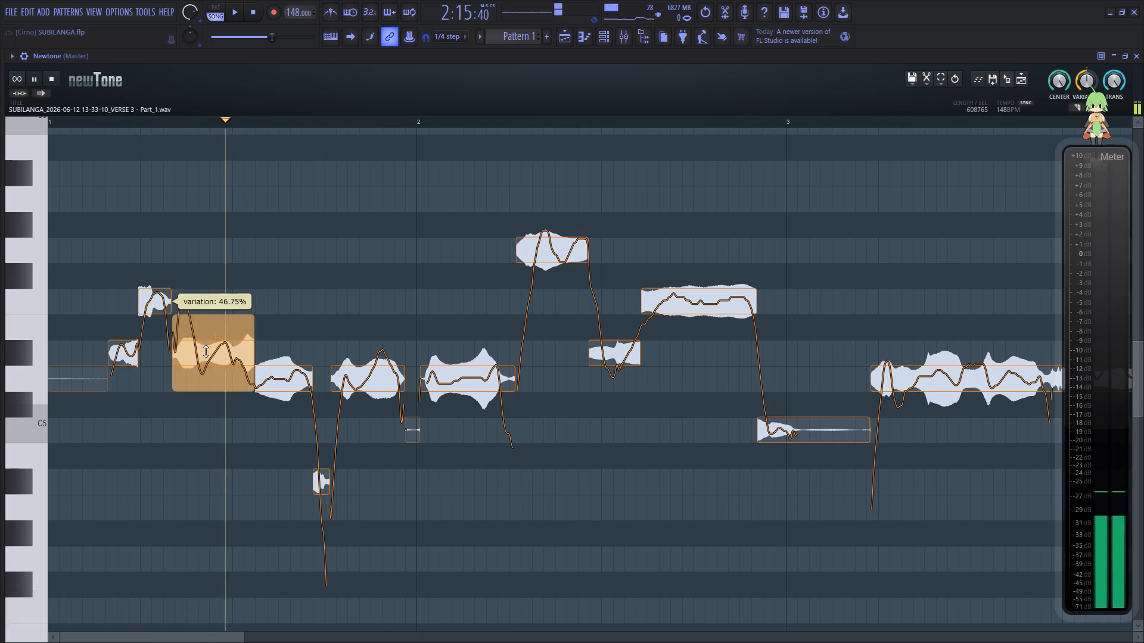
{"action": "key", "text": "space"}
Reduce the pitch variation of the long D#5 note in mid bar 1 and audition from the start.
{"action": "left_click", "coordinate": [211, 357]}
{"action": "left_click_drag", "start_coordinate": [214, 391], "coordinate": [220, 328]}
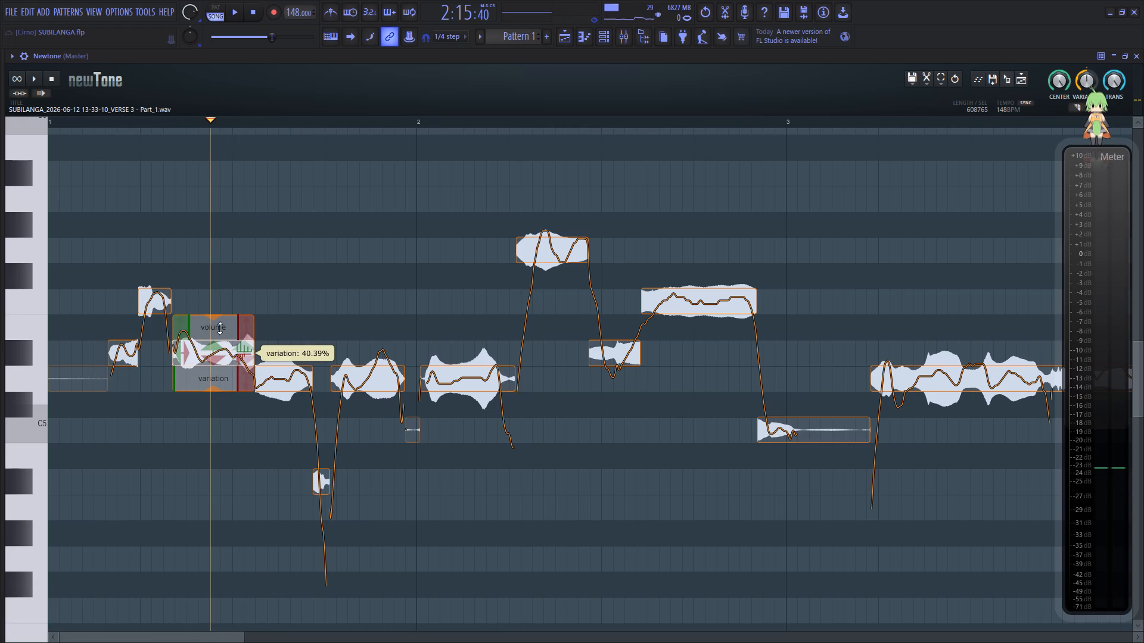
{"action": "left_click_drag", "start_coordinate": [220, 328], "coordinate": [220, 312]}
{"action": "left_click", "coordinate": [82, 408]}
{"action": "key", "text": "space"}
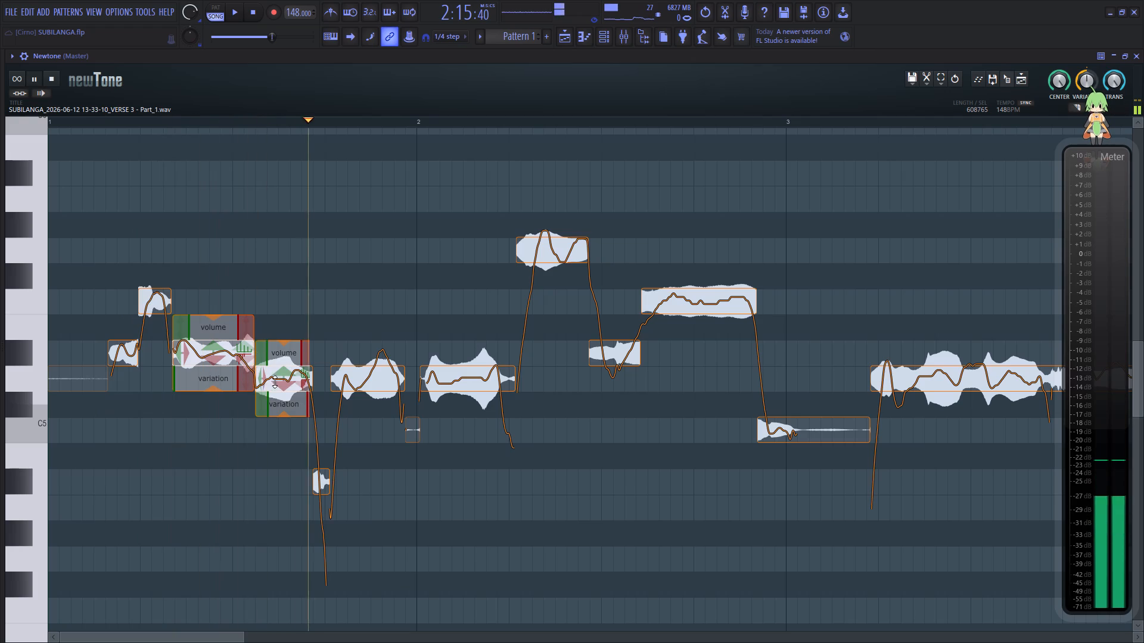
{"action": "key", "text": "space"}
{"action": "key", "text": "space"}
{"action": "key", "text": "space"}
Raise the long note in mid bar 1 two semitones from D#5 to F5 and audition the phrase.
{"action": "left_click_drag", "start_coordinate": [207, 363], "coordinate": [206, 315]}
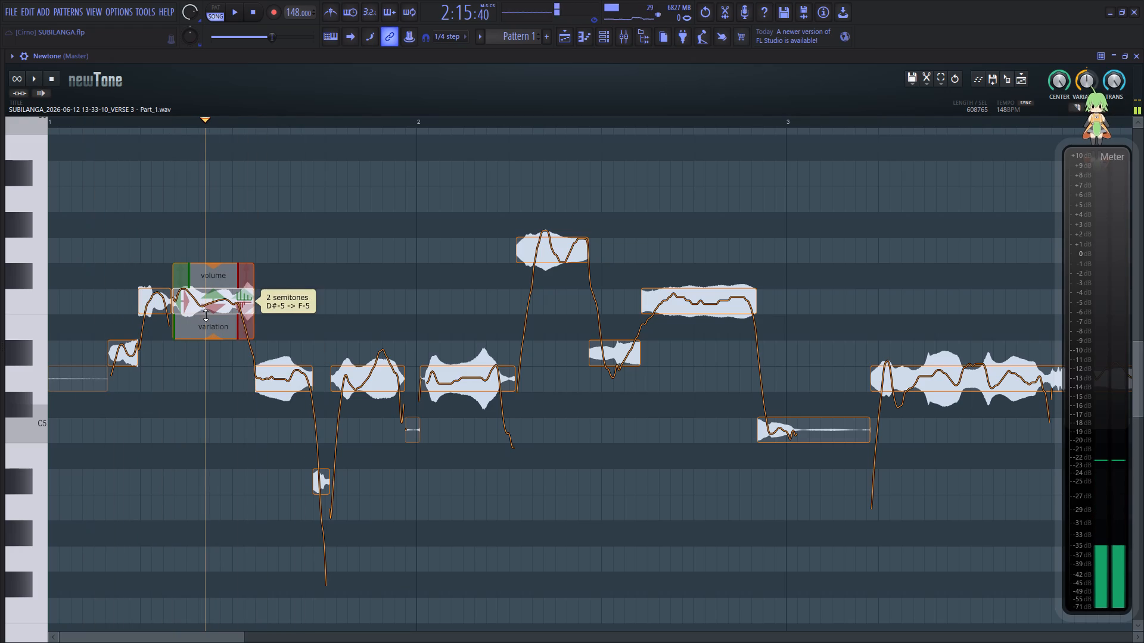
{"action": "left_click", "coordinate": [73, 413]}
{"action": "key", "text": "space"}
{"action": "key", "text": "space"}
{"action": "key", "text": "space"}
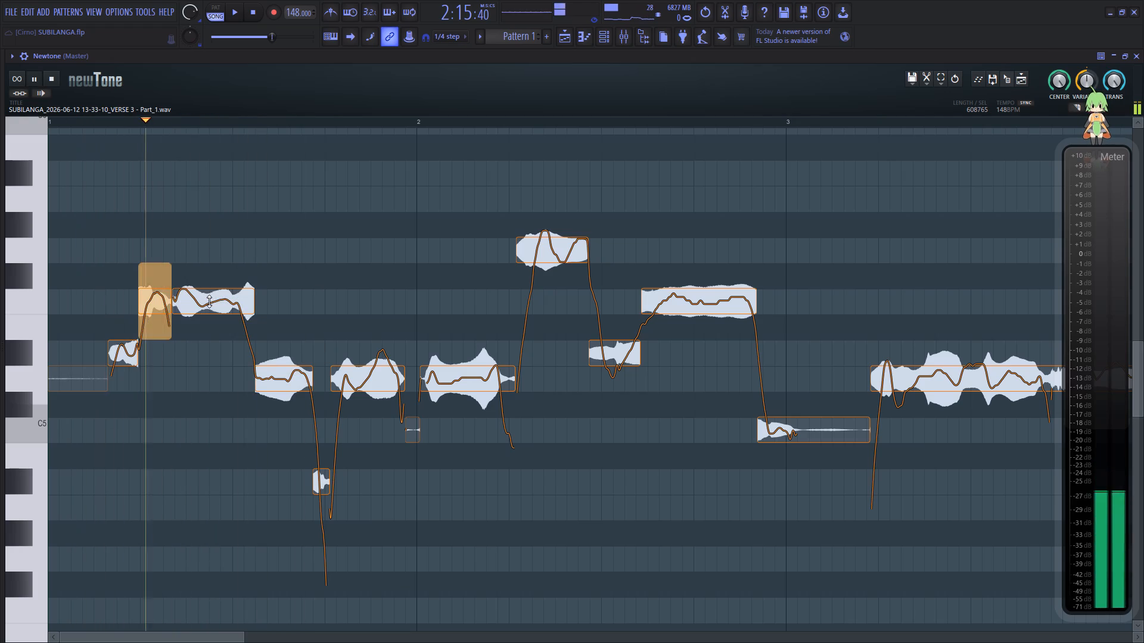
{"action": "left_click", "coordinate": [209, 301]}
{"action": "key", "text": "space"}
{"action": "key", "text": "space"}
{"action": "key", "text": "space"}
{"action": "left_click", "coordinate": [110, 389]}
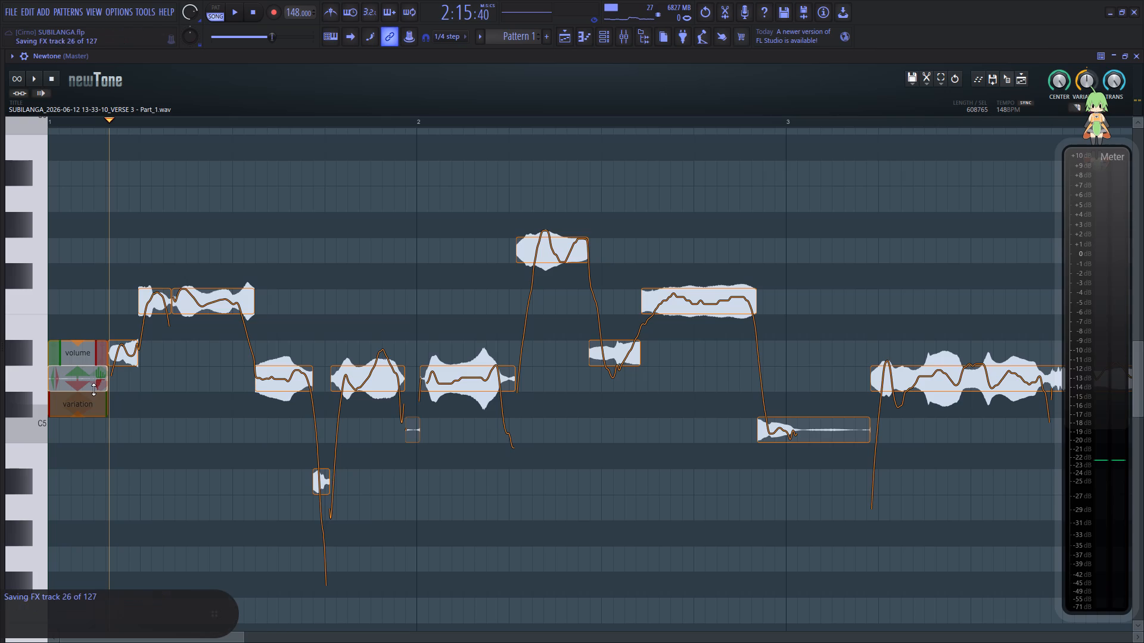
Slice the long F5 note in mid bar 1 in two, setting its first part to F5 and its second part to D#5.
{"action": "key", "text": "c"}
{"action": "left_click", "coordinate": [205, 308]}
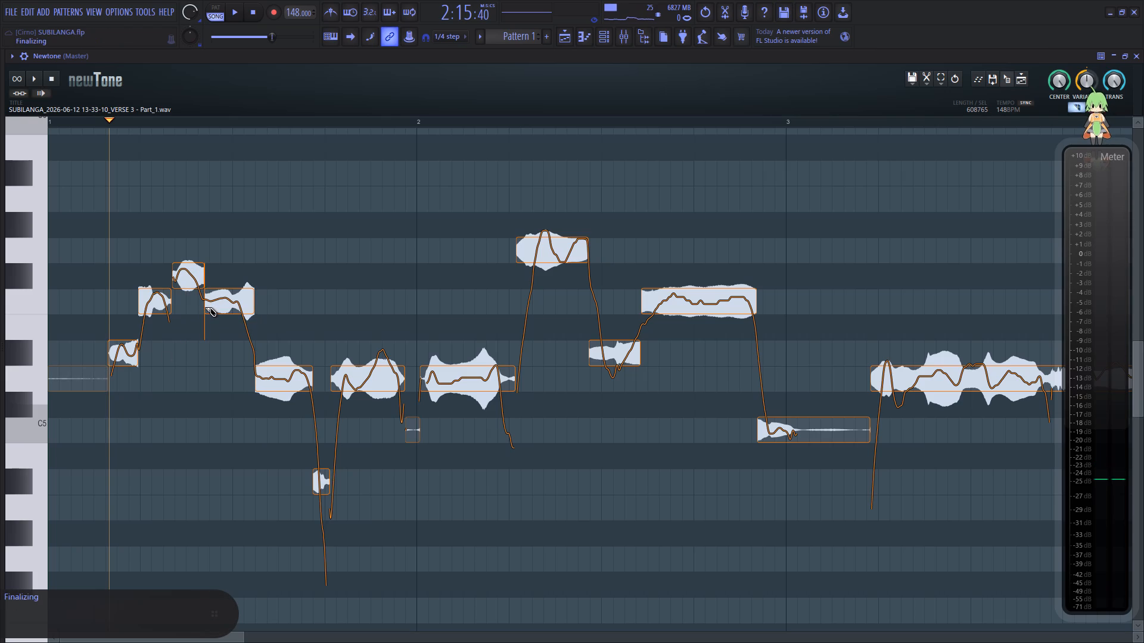
{"action": "key", "text": "c"}
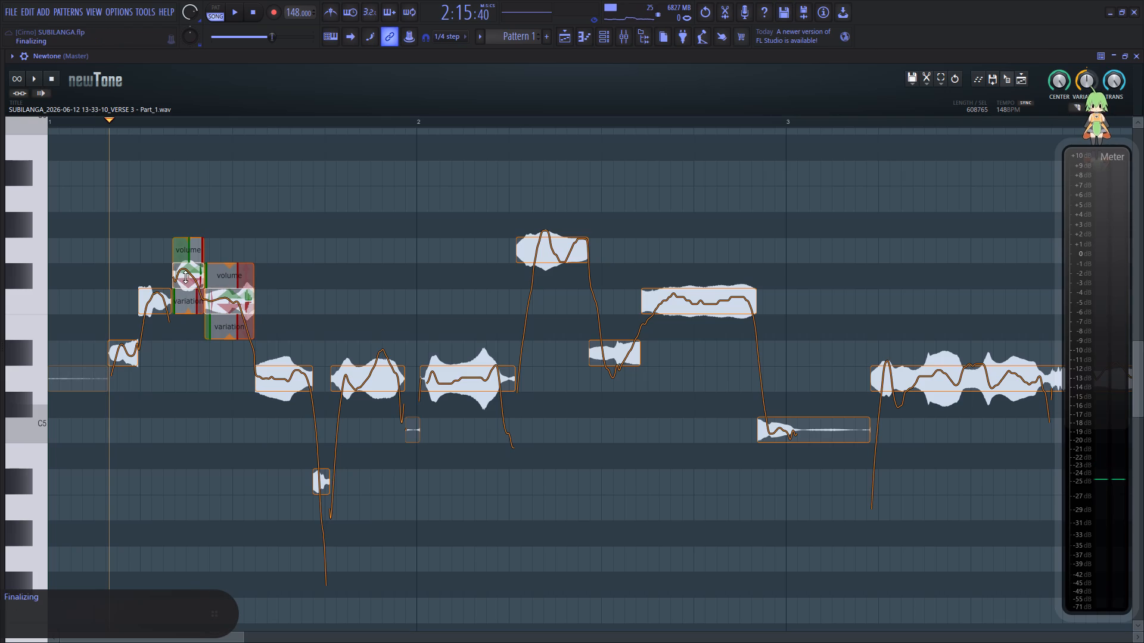
{"action": "left_click_drag", "start_coordinate": [186, 277], "coordinate": [184, 298]}
{"action": "left_click_drag", "start_coordinate": [222, 301], "coordinate": [223, 325]}
{"action": "left_click", "coordinate": [115, 398]}
{"action": "key", "text": "space"}
{"action": "key", "text": "space"}
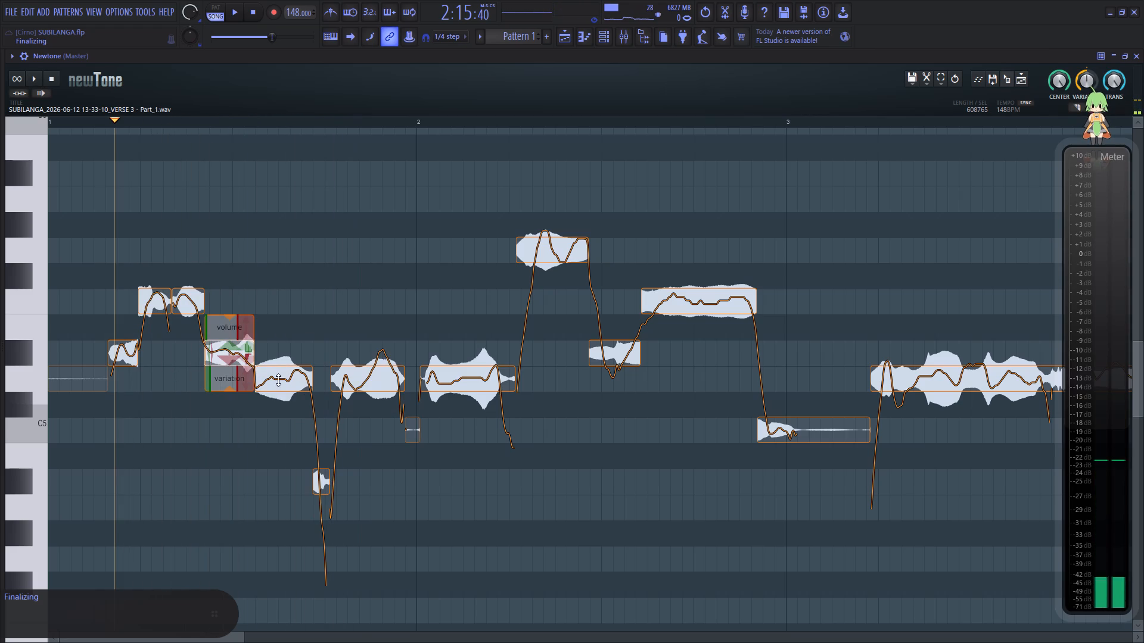
Reduce the pitch variation of the two D5 notes in late bar 1 to about 43% and 39%, auditioning the changes.
{"action": "left_click_drag", "start_coordinate": [286, 415], "coordinate": [287, 357]}
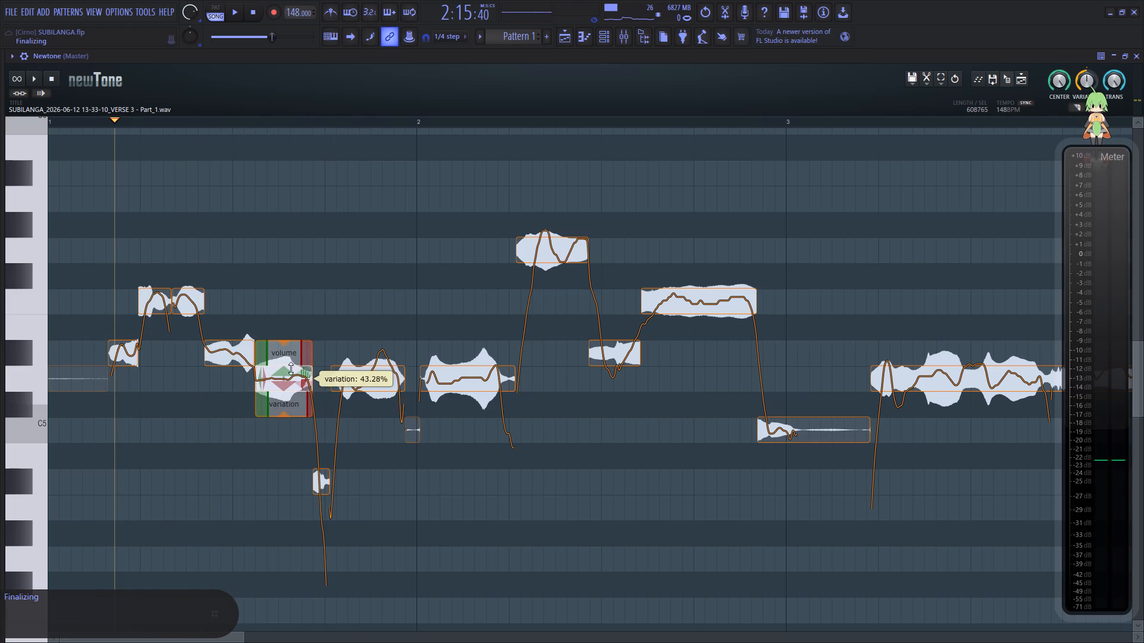
{"action": "key", "text": "space"}
{"action": "key", "text": "space"}
{"action": "key", "text": "space"}
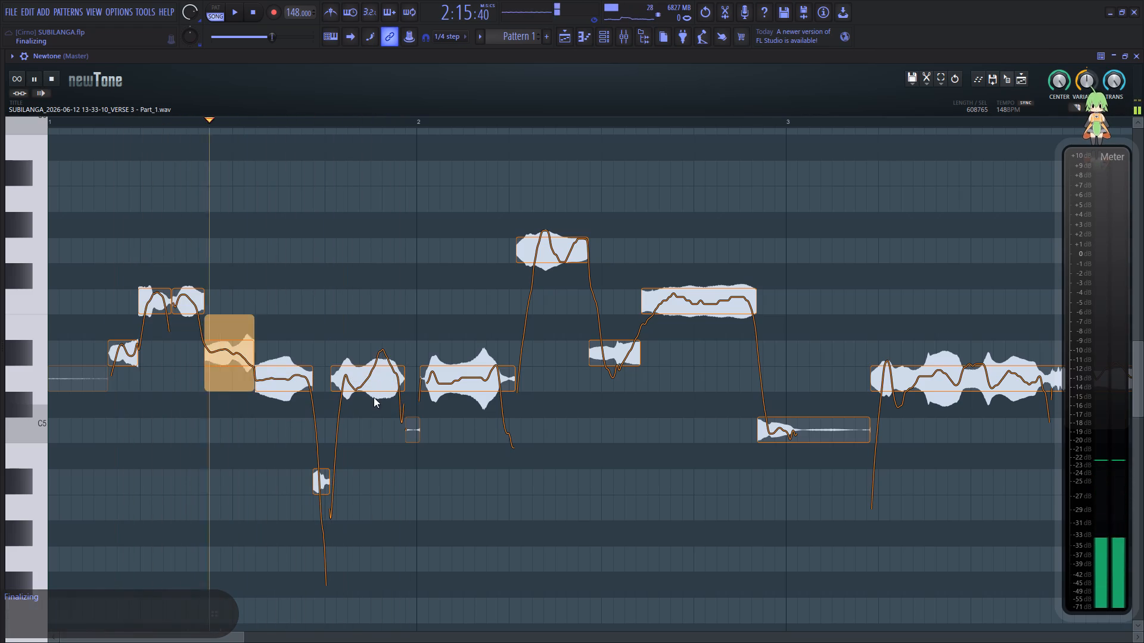
{"action": "key", "text": "space"}
{"action": "key", "text": "space"}
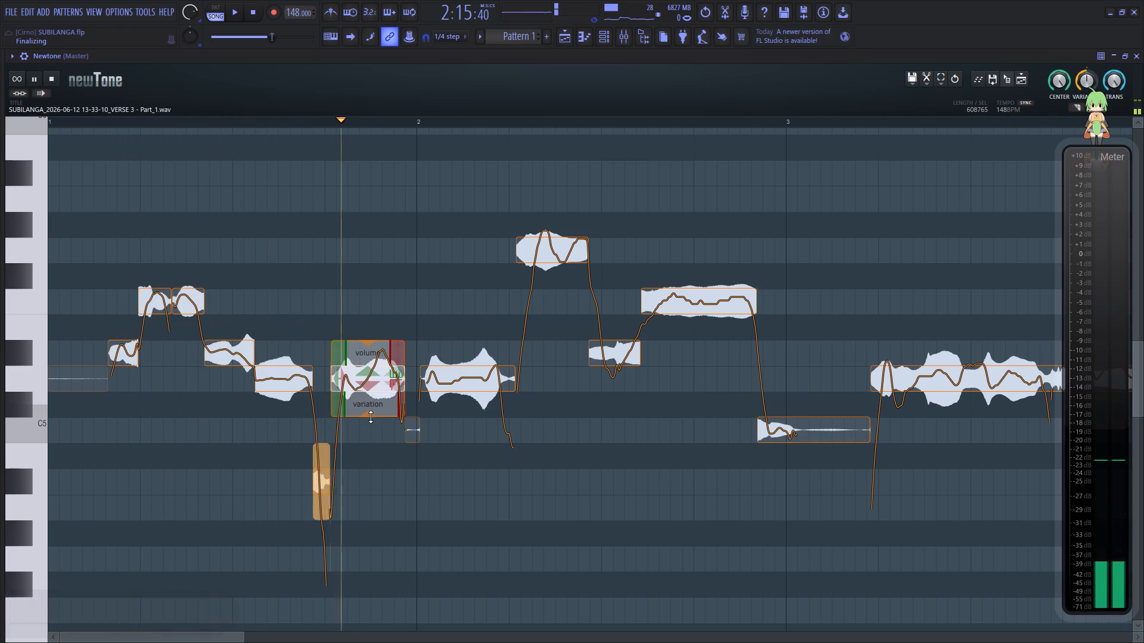
{"action": "left_click_drag", "start_coordinate": [371, 417], "coordinate": [385, 354]}
{"action": "key", "text": "space"}
{"action": "key", "text": "space"}
Raise the D5 note at the start of bar 2 to D#5 and reduce its pitch variation.
{"action": "left_click_drag", "start_coordinate": [466, 382], "coordinate": [466, 363]}
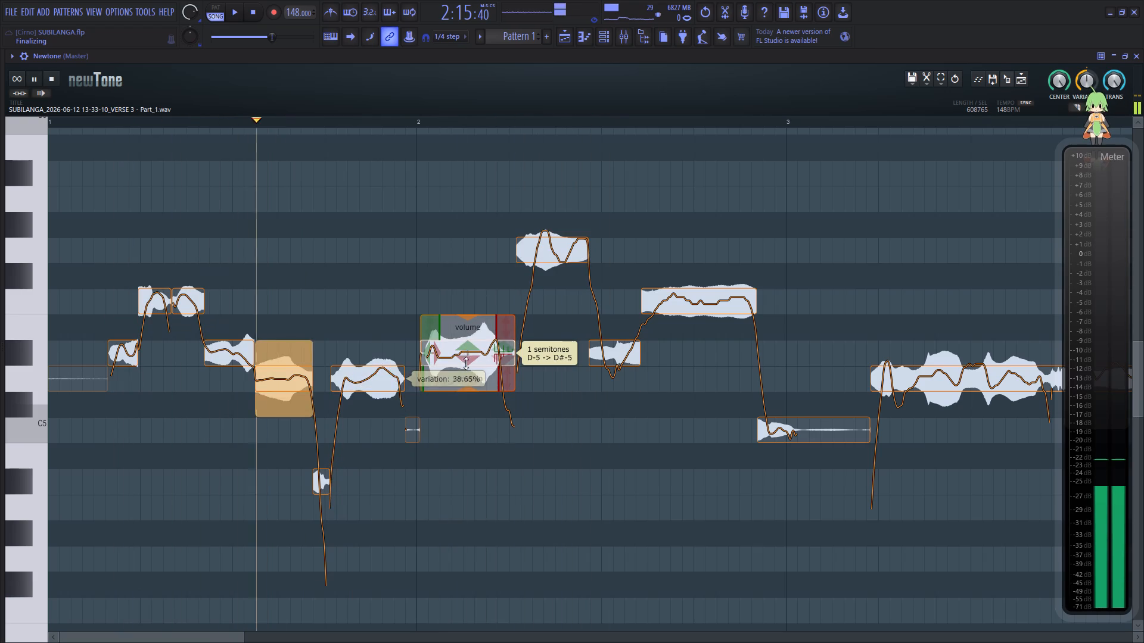
{"action": "left_click_drag", "start_coordinate": [466, 363], "coordinate": [466, 355]}
{"action": "key", "text": "space"}
{"action": "key", "text": "space"}
{"action": "left_click_drag", "start_coordinate": [470, 389], "coordinate": [475, 345]}
Reduce the pitch variation of the G5 note in bar 2 and of the D#5 note after it, the latter to about 68%.
{"action": "left_click_drag", "start_coordinate": [553, 286], "coordinate": [561, 255]}
{"action": "key", "text": "space"}
{"action": "key", "text": "space"}
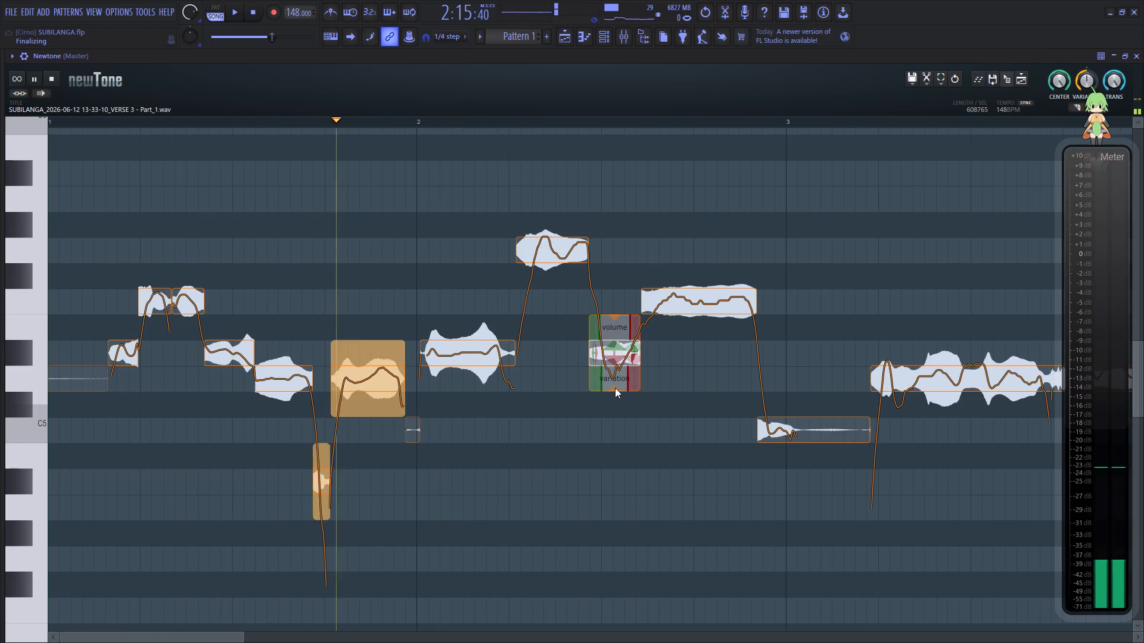
{"action": "left_click", "coordinate": [615, 388]}
{"action": "left_click_drag", "start_coordinate": [615, 389], "coordinate": [622, 356]}
{"action": "key", "text": "space"}
{"action": "key", "text": "space"}
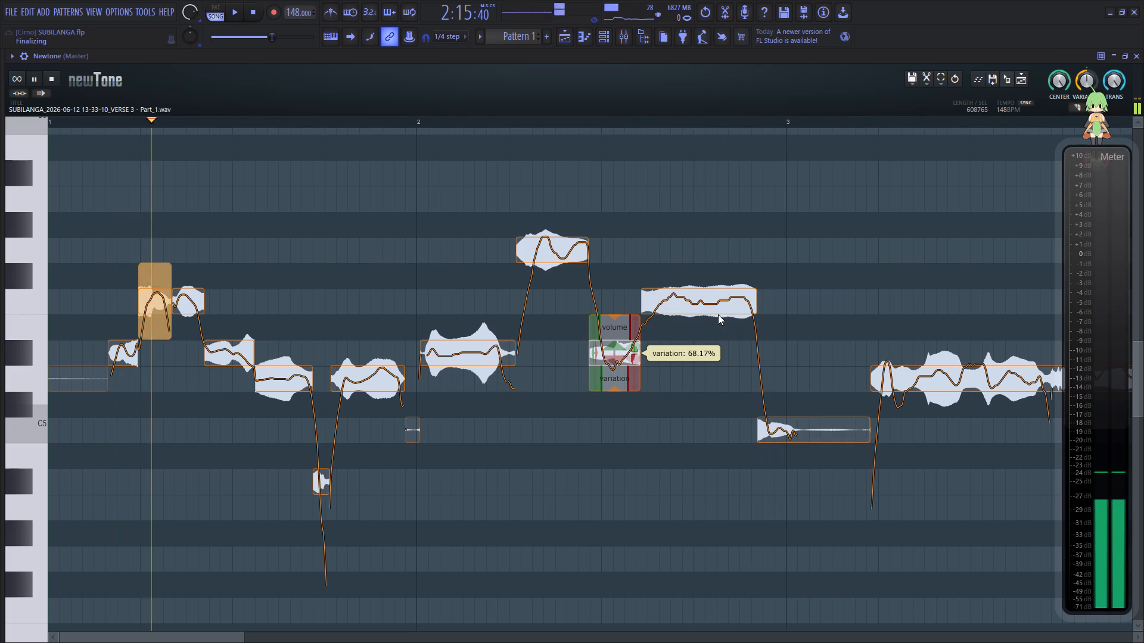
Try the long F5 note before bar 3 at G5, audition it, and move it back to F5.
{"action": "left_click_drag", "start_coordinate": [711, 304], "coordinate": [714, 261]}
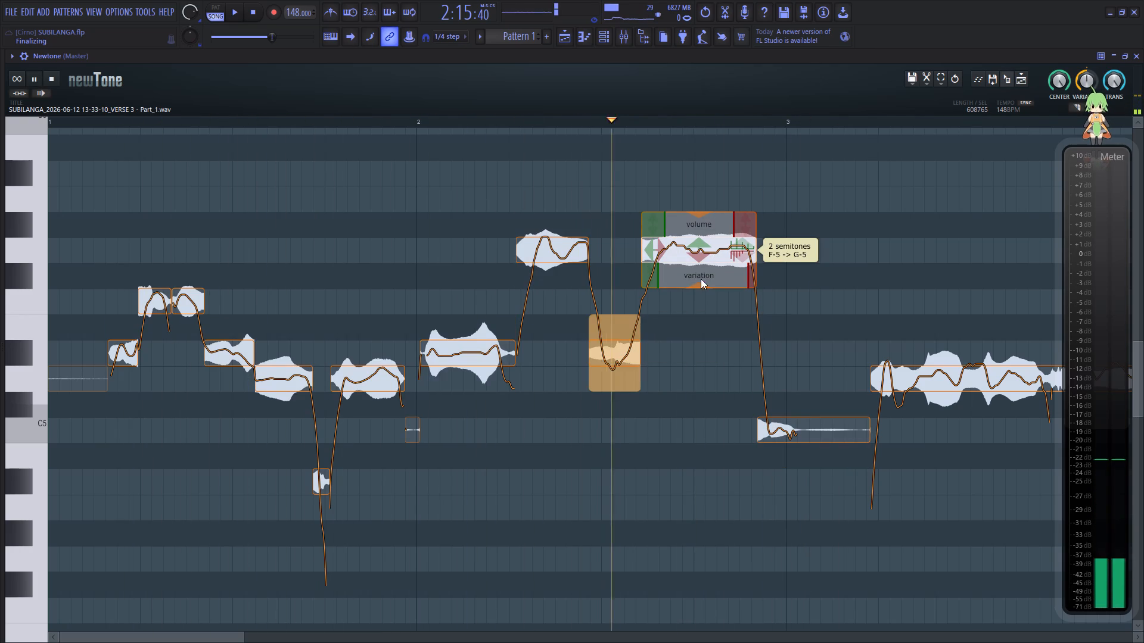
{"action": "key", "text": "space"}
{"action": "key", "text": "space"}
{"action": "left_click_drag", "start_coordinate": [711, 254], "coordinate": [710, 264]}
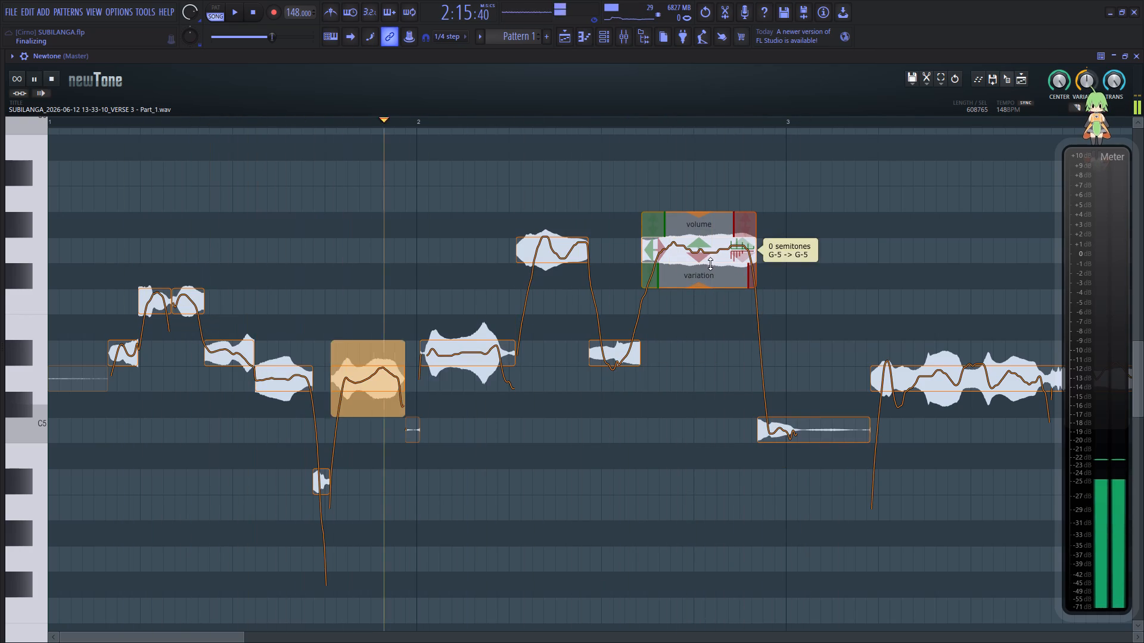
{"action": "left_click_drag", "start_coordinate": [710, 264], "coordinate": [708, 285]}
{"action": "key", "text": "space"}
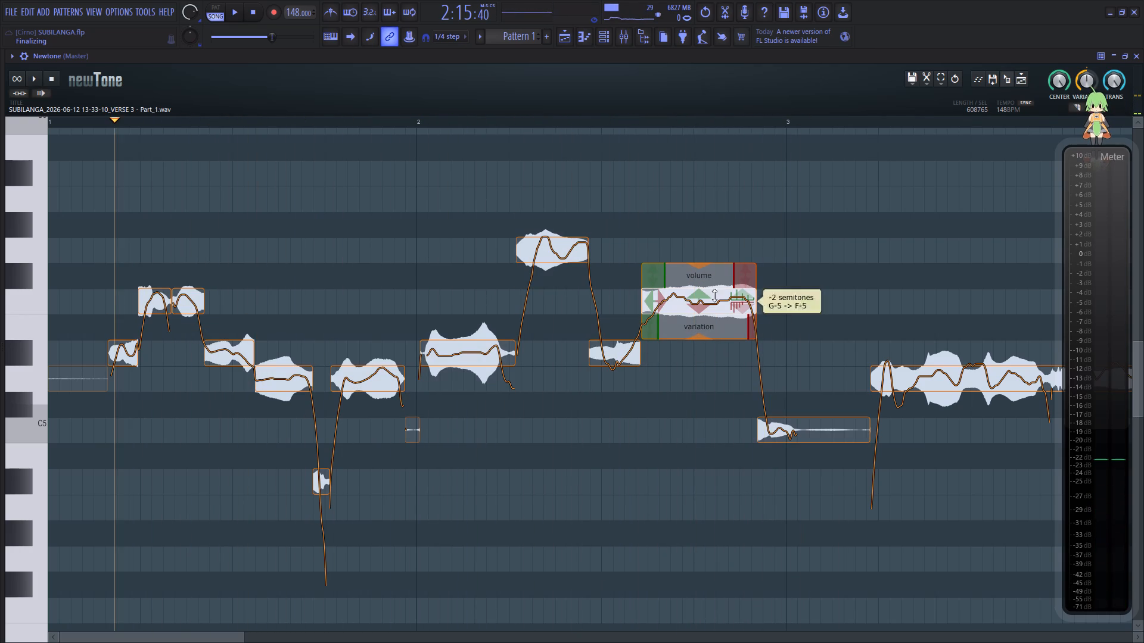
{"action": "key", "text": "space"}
Raise the quiet C5 note running across the start of bar 3 three semitones to D#5 and audition it.
{"action": "left_click_drag", "start_coordinate": [797, 430], "coordinate": [801, 354]}
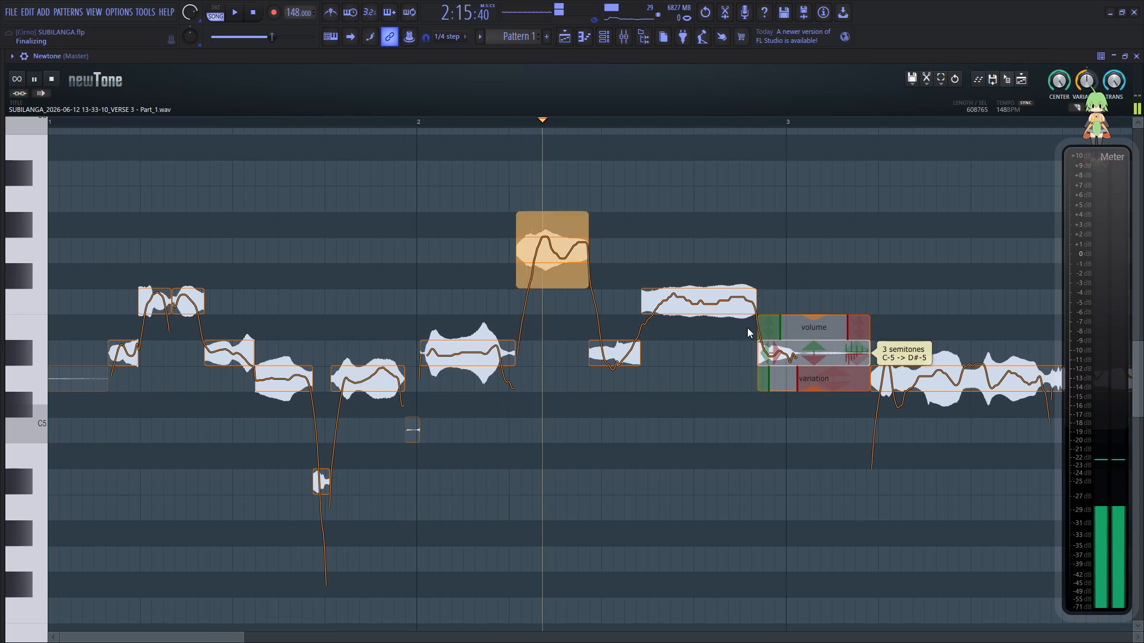
{"action": "key", "text": "space"}
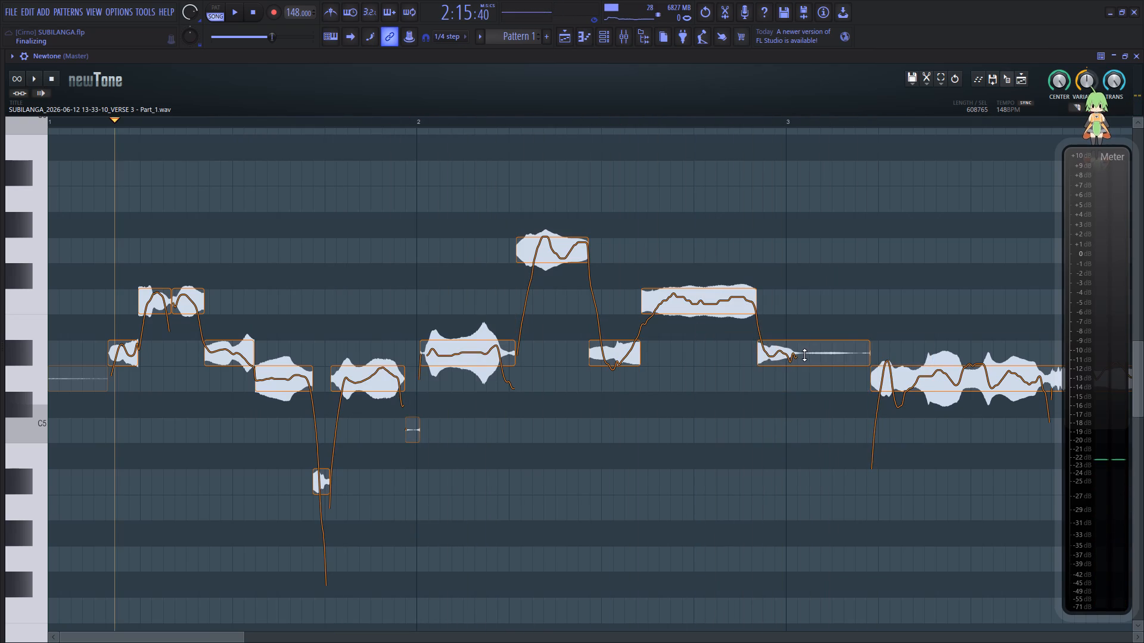
{"action": "left_click", "coordinate": [804, 355]}
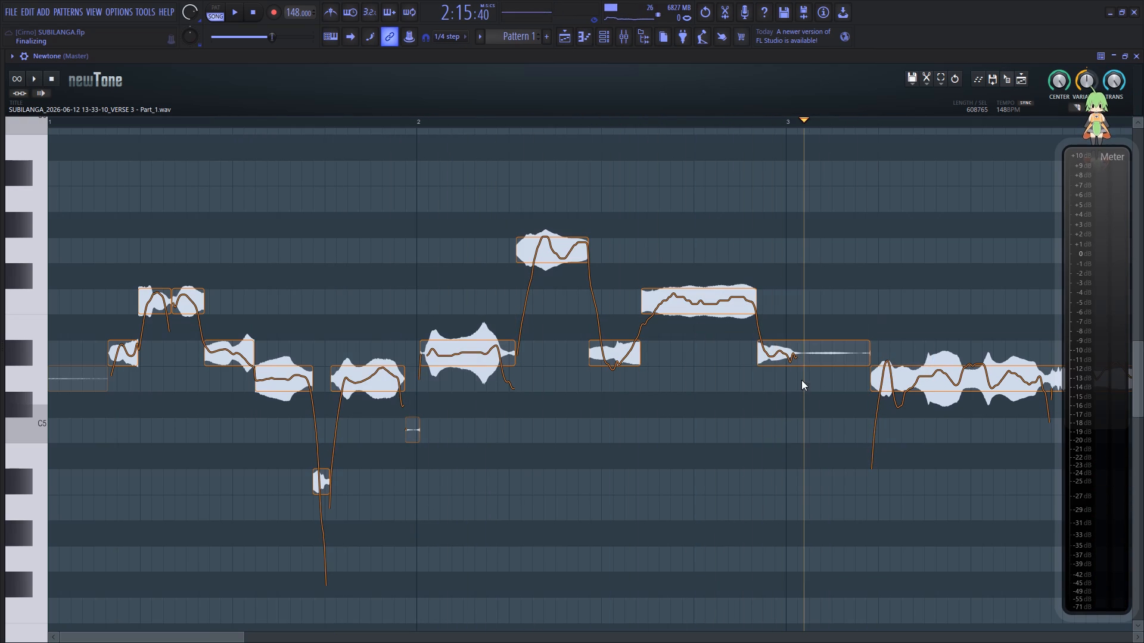
Reduce the pitch variation of the D#5 note across the start of bar 3 to about 35%, and that of the F5 note before it.
{"action": "left_click", "coordinate": [794, 354]}
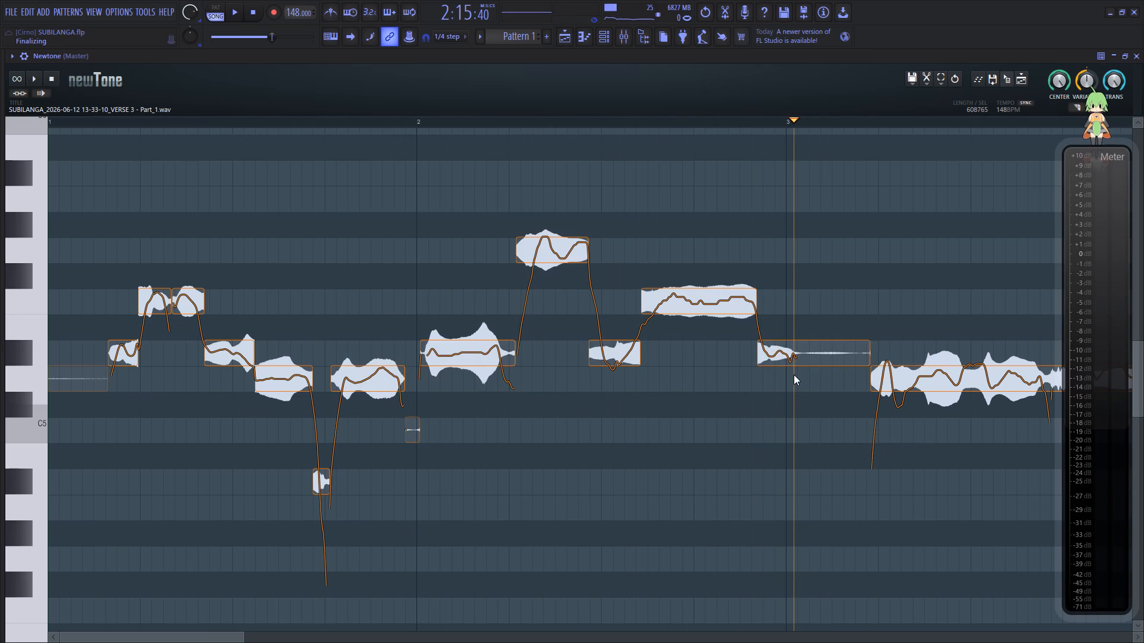
{"action": "left_click", "coordinate": [810, 353]}
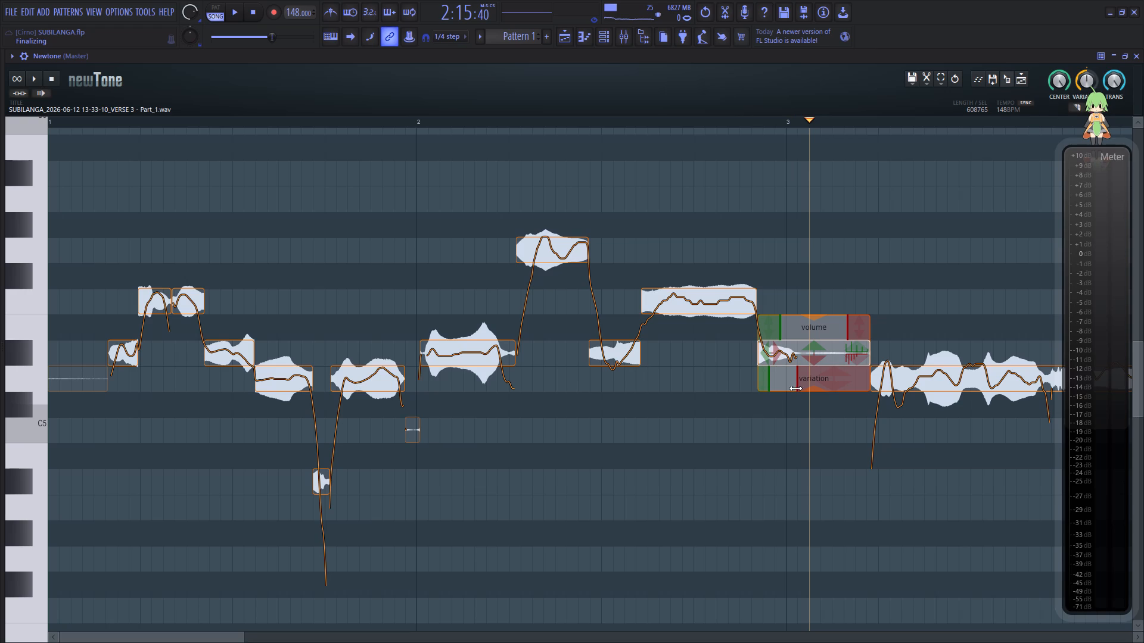
{"action": "left_click_drag", "start_coordinate": [793, 389], "coordinate": [799, 323]}
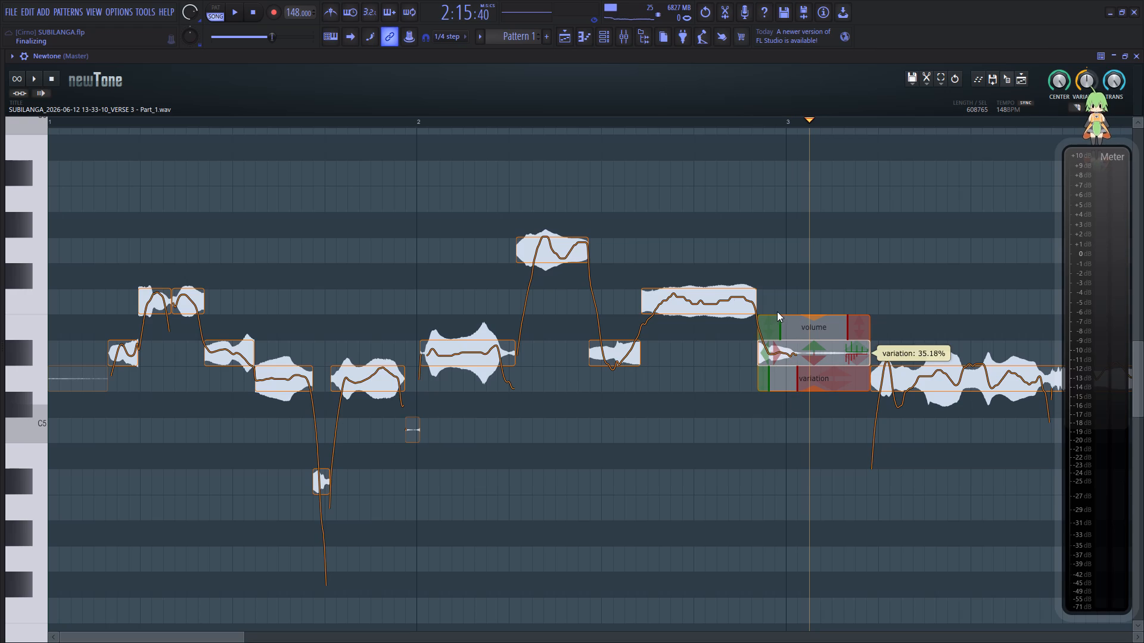
{"action": "left_click_drag", "start_coordinate": [697, 339], "coordinate": [705, 308]}
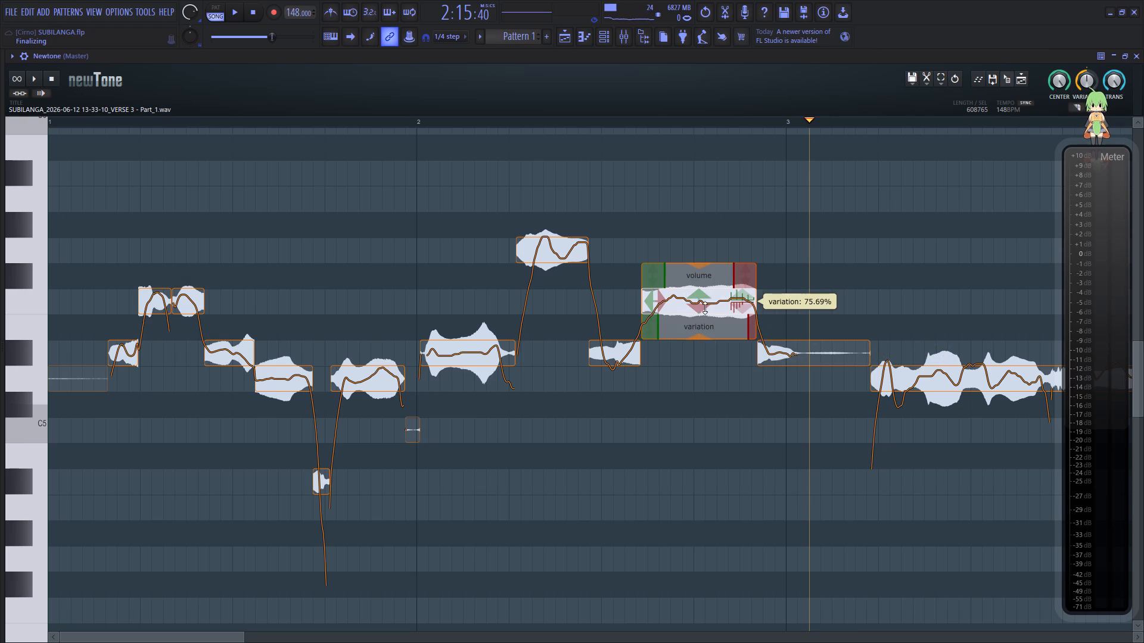
{"action": "left_click_drag", "start_coordinate": [705, 308], "coordinate": [706, 304]}
Audition the passage from the start of bar 2 into bar 4, checking the long D5 note in bar 3.
{"action": "left_click", "coordinate": [456, 387]}
{"action": "key", "text": "space"}
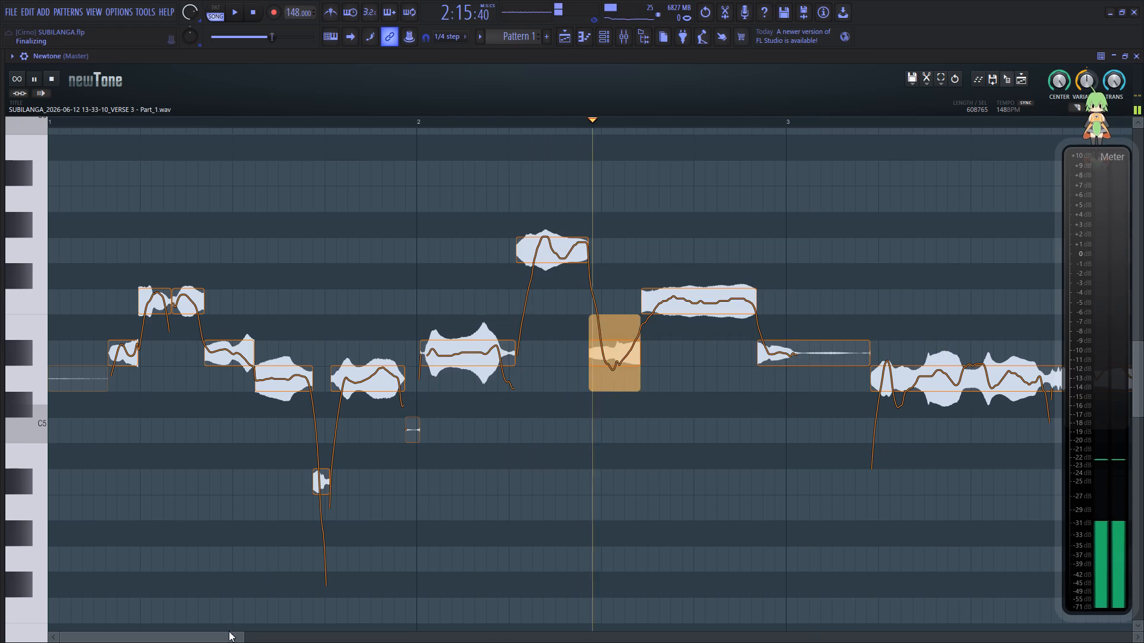
{"action": "left_click_drag", "start_coordinate": [222, 637], "coordinate": [335, 630]}
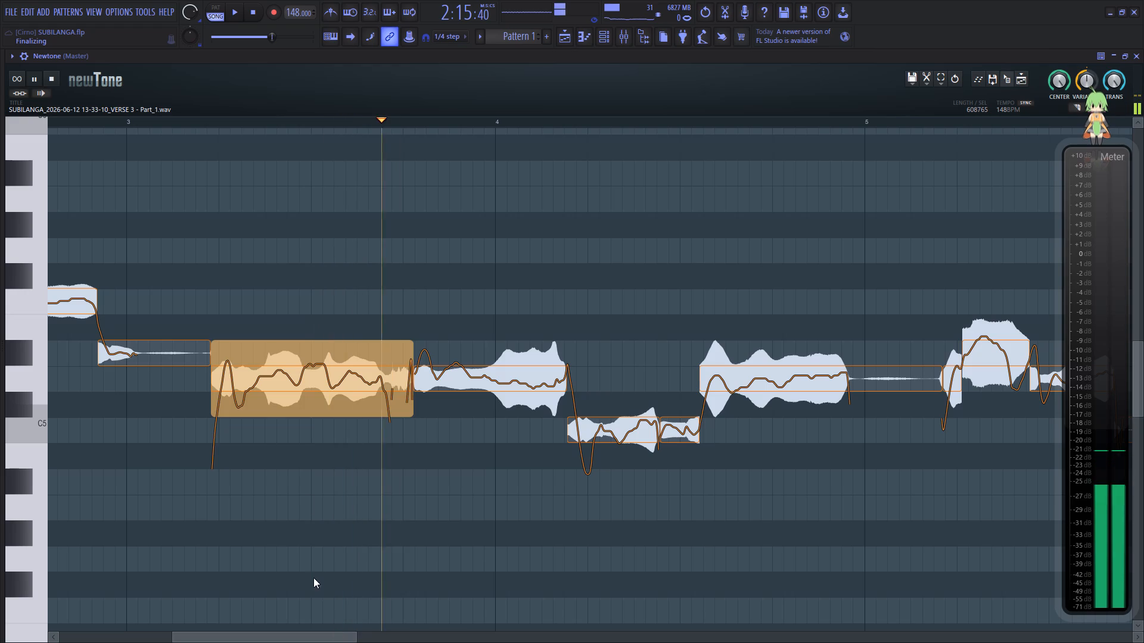
{"action": "key", "text": "space"}
{"action": "key", "text": "space"}
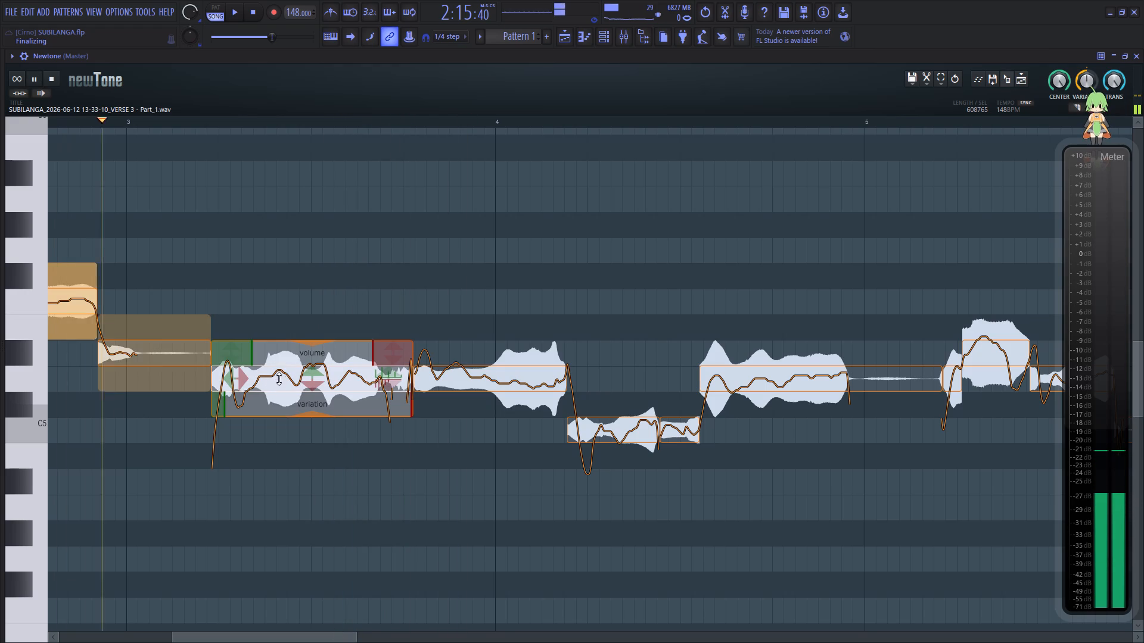
{"action": "key", "text": "space"}
{"action": "key", "text": "space"}
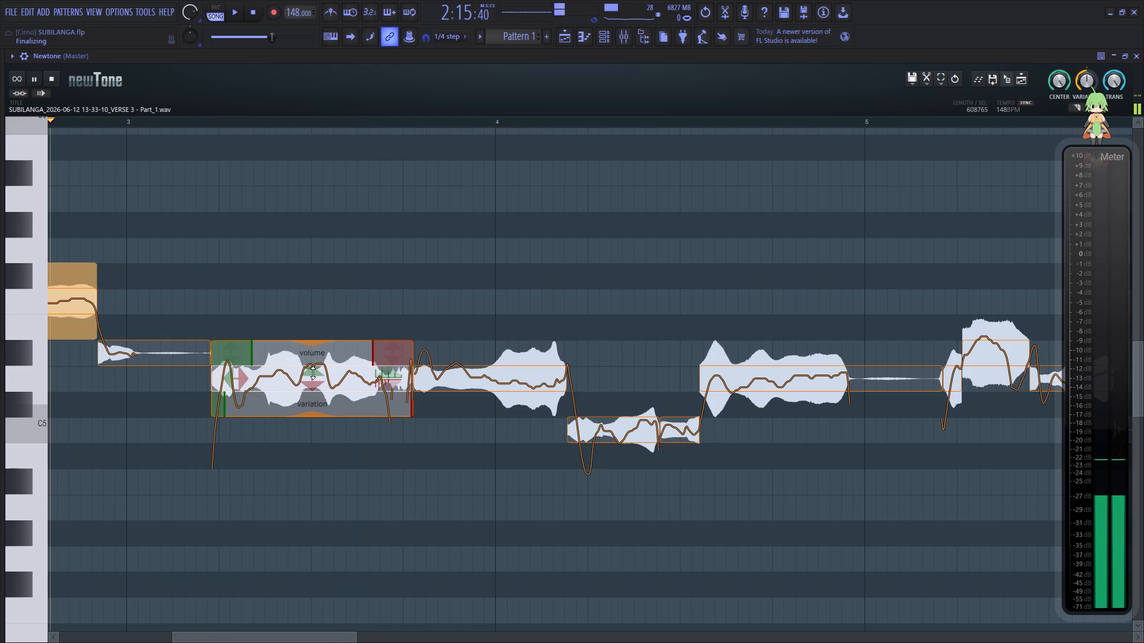
{"action": "key", "text": "space"}
{"action": "key", "text": "space"}
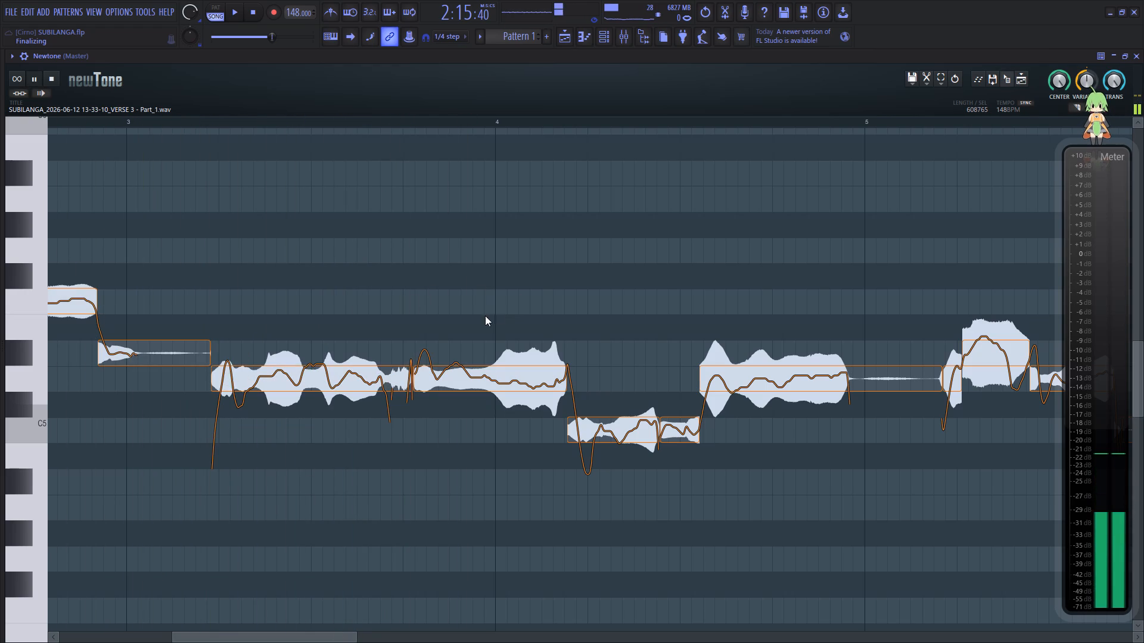
Slice the long D5 note in bar 3 in two near its middle and audition the passage.
{"action": "key", "text": "c"}
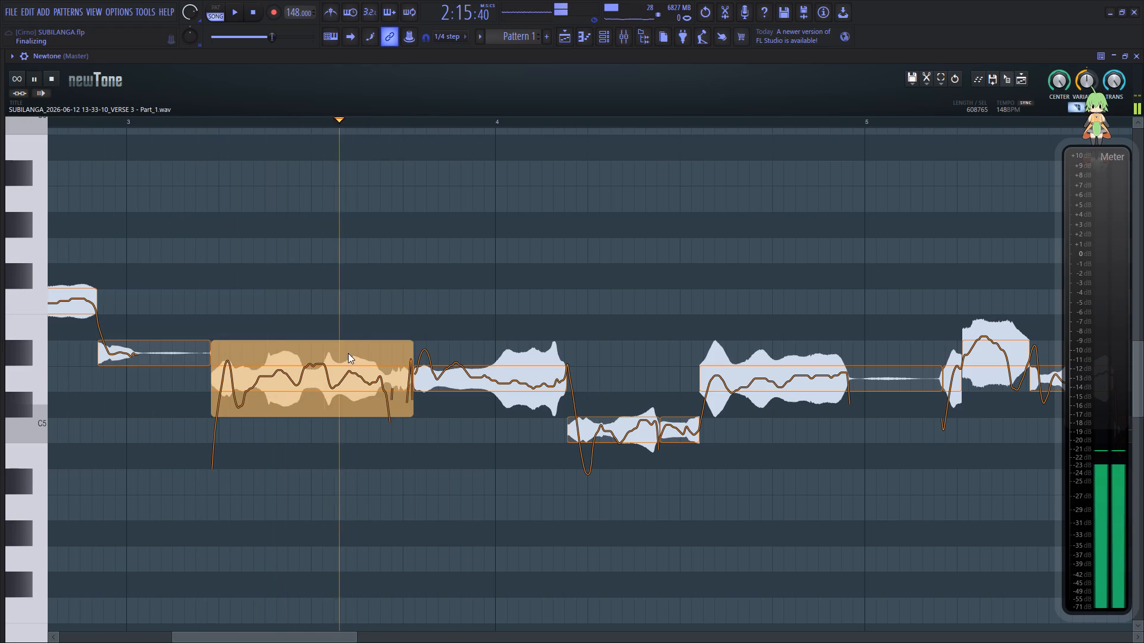
{"action": "left_click", "coordinate": [310, 375]}
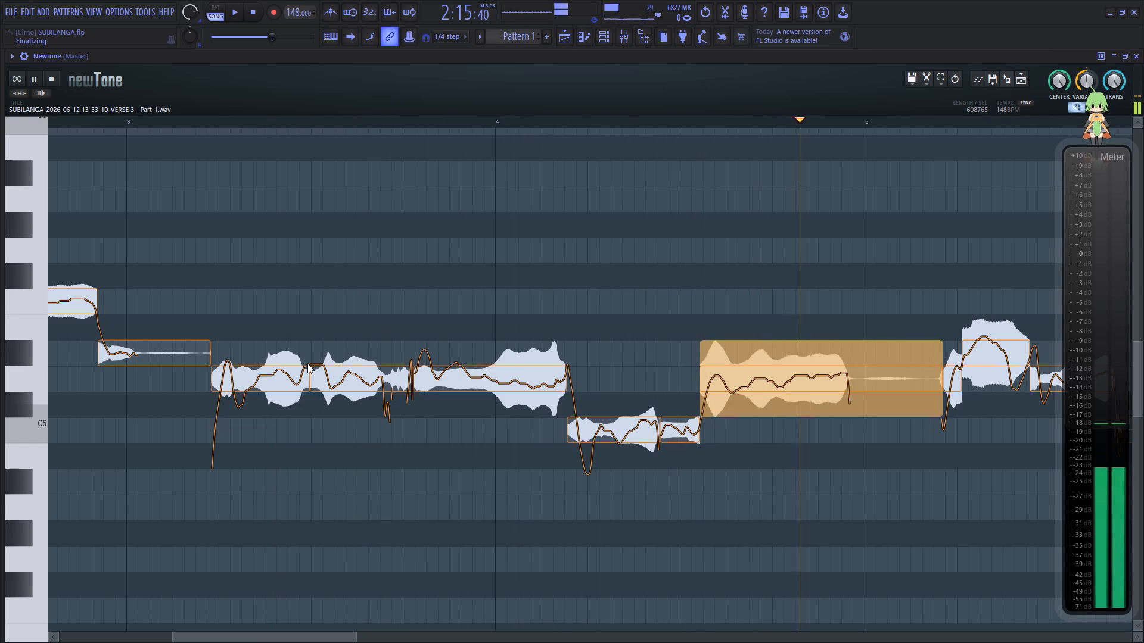
{"action": "key", "text": "c"}
{"action": "key", "text": "space"}
{"action": "key", "text": "space"}
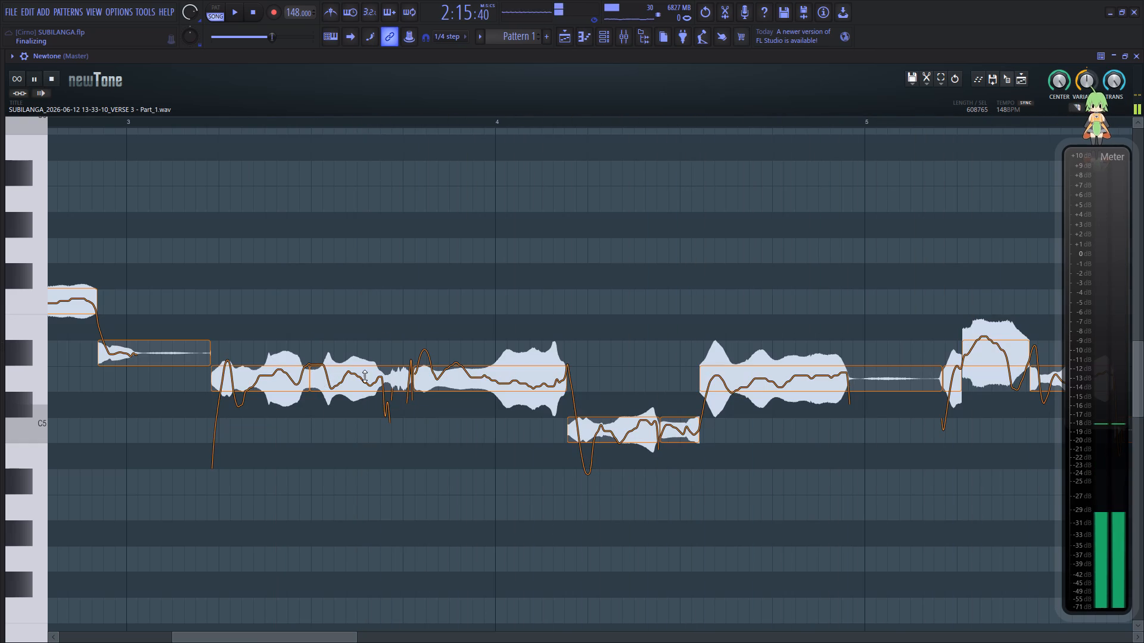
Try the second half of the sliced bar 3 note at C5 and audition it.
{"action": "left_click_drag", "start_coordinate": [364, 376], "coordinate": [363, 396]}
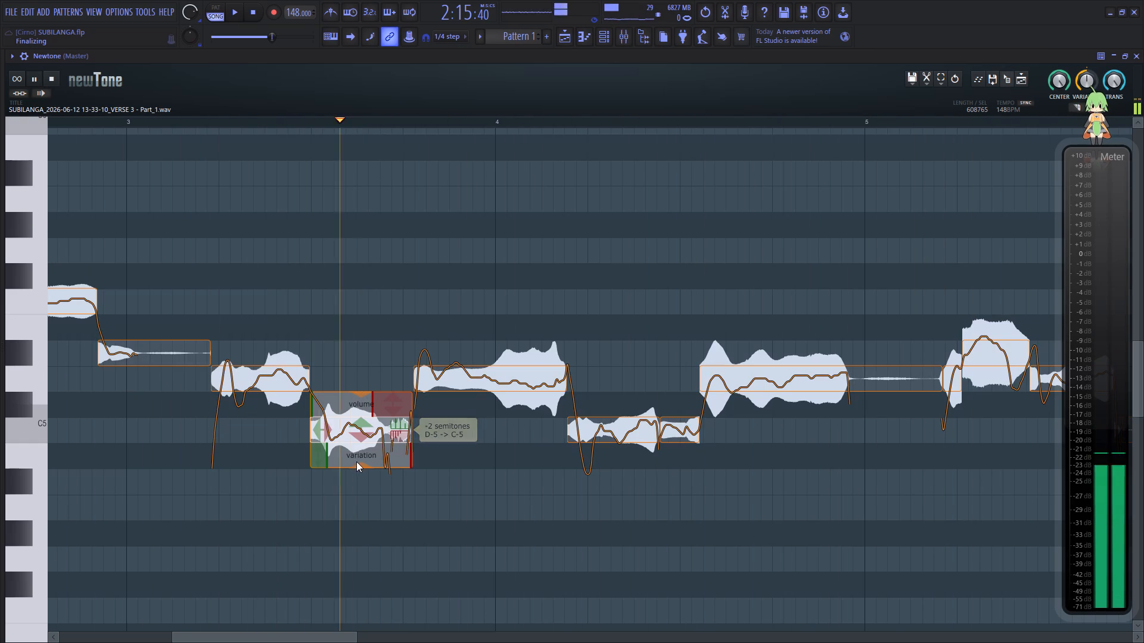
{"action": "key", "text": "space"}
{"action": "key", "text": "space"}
Raise the second half of the sliced bar 3 note to D#5, audition it, and reduce its pitch variation to about 54%.
{"action": "left_click_drag", "start_coordinate": [362, 434], "coordinate": [366, 354]}
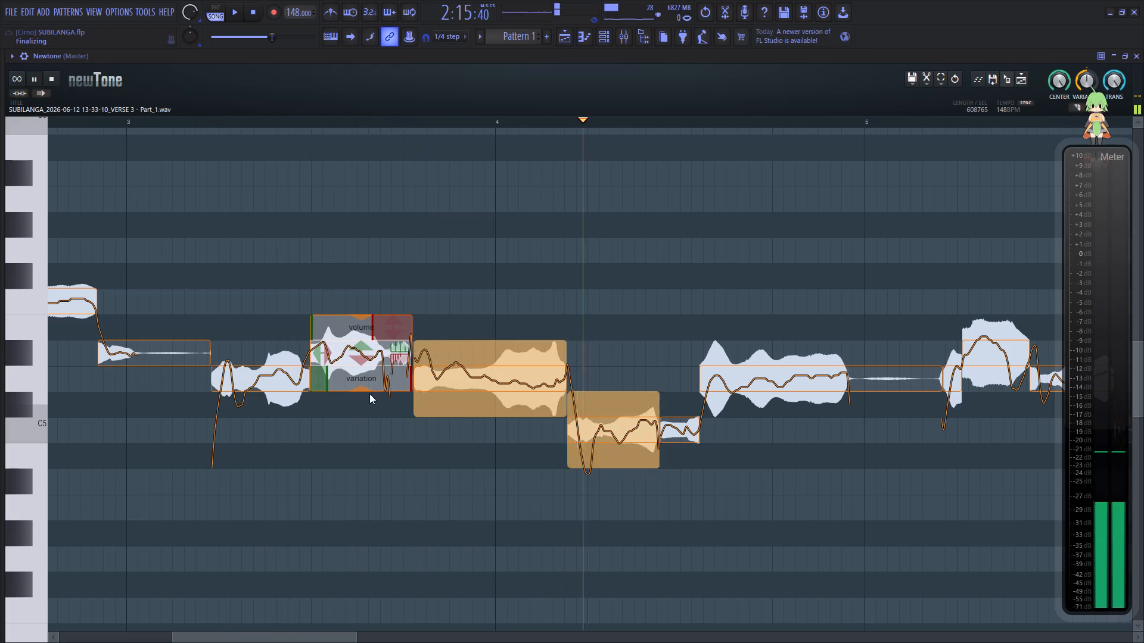
{"action": "key", "text": "space"}
{"action": "key", "text": "space"}
{"action": "left_click_drag", "start_coordinate": [366, 389], "coordinate": [368, 341]}
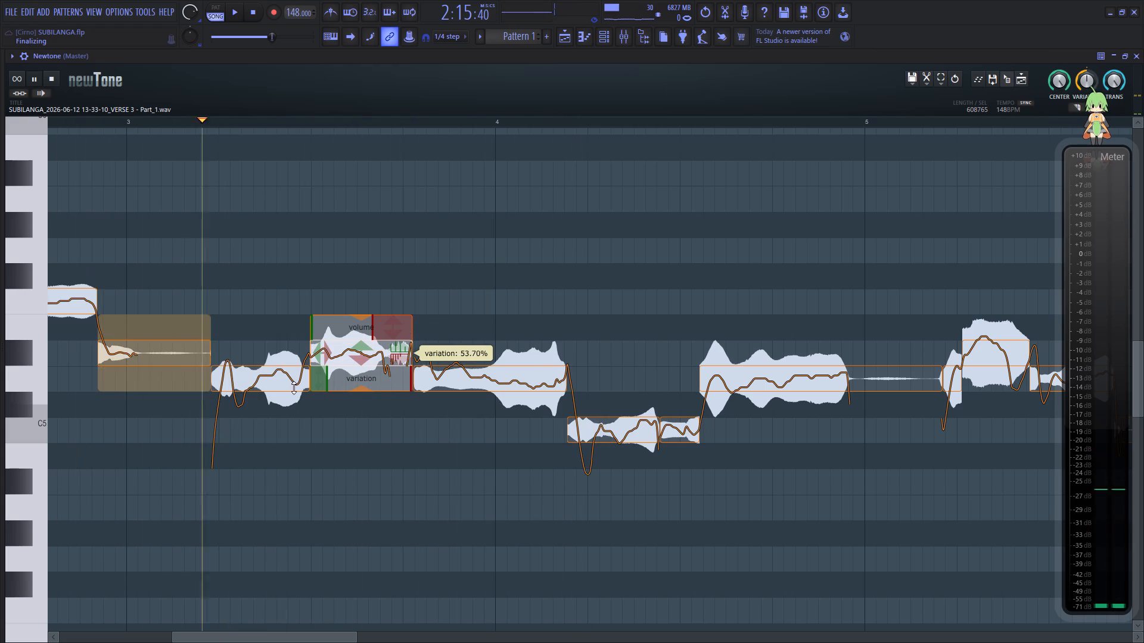
{"action": "key", "text": "space"}
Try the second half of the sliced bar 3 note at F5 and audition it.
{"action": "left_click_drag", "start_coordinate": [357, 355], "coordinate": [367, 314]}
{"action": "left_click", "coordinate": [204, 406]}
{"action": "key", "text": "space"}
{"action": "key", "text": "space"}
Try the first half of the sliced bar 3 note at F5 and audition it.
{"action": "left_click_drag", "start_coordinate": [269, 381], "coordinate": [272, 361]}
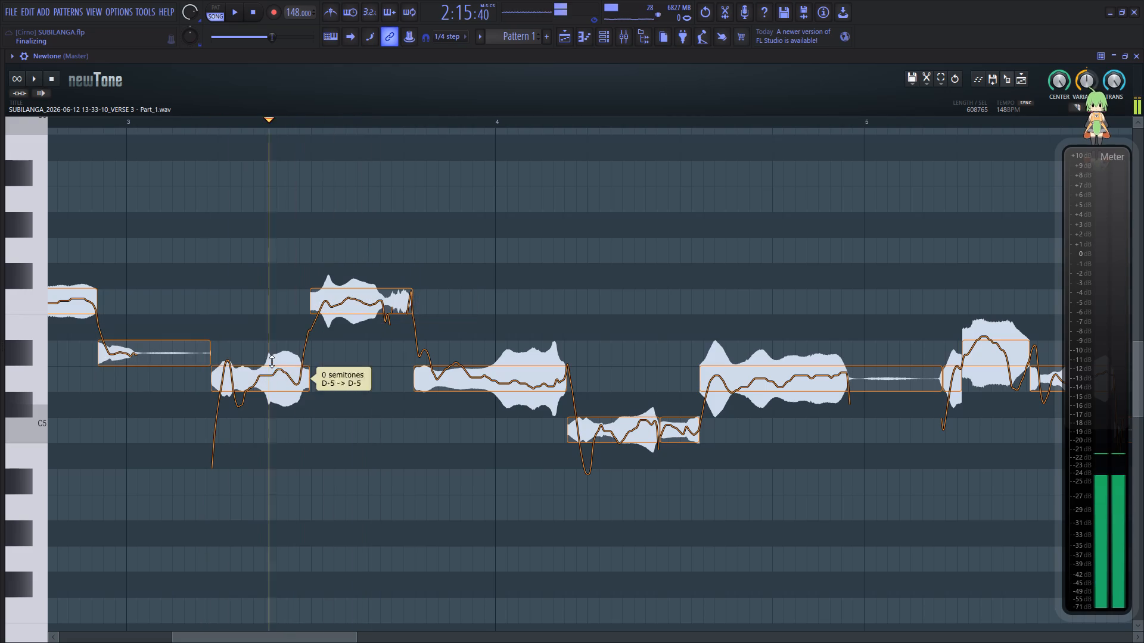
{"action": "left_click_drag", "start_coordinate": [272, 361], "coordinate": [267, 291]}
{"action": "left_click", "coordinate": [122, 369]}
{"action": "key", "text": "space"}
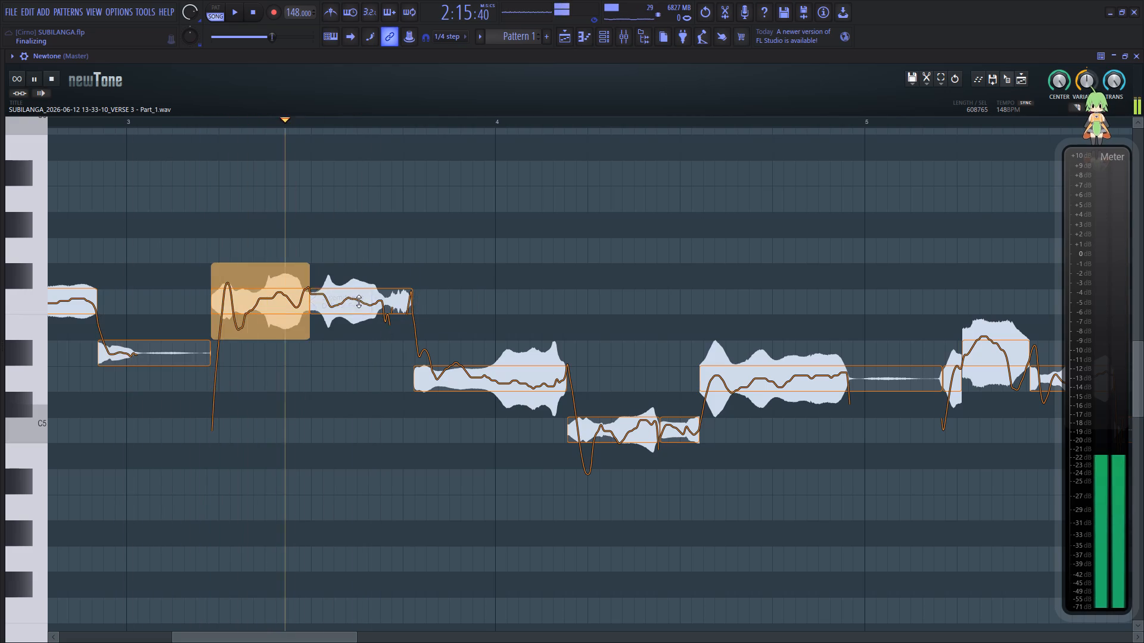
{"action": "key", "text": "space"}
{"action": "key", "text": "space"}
Lower the second half of the sliced bar 3 note to D#5 and flatten its pitch variation further.
{"action": "left_click_drag", "start_coordinate": [359, 299], "coordinate": [359, 329]}
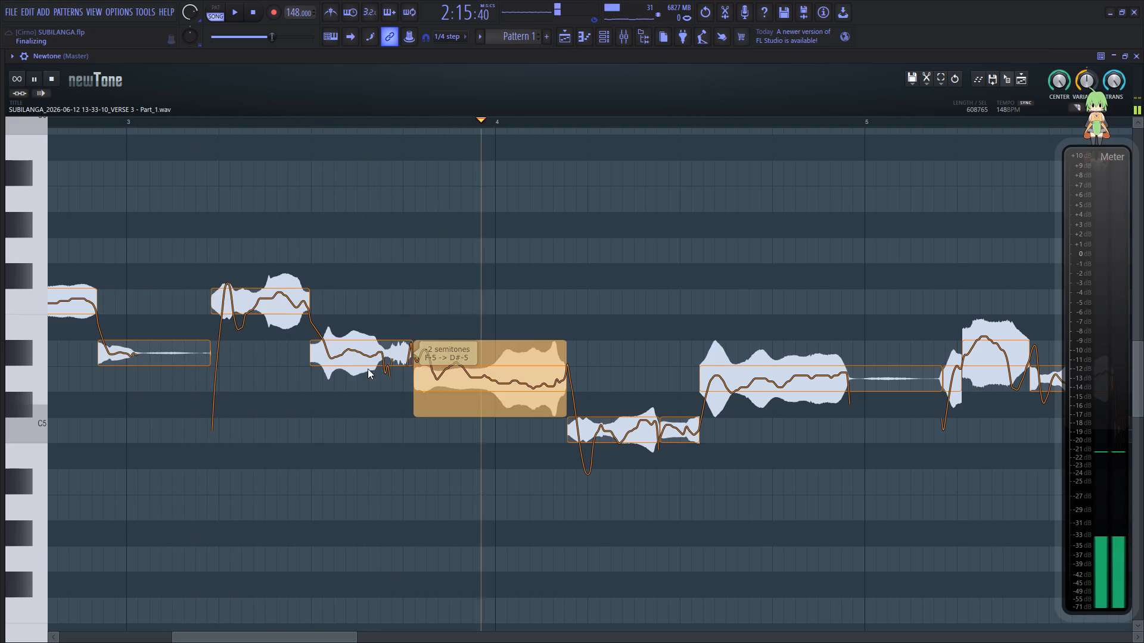
{"action": "key", "text": "space"}
{"action": "left_click_drag", "start_coordinate": [363, 391], "coordinate": [372, 343]}
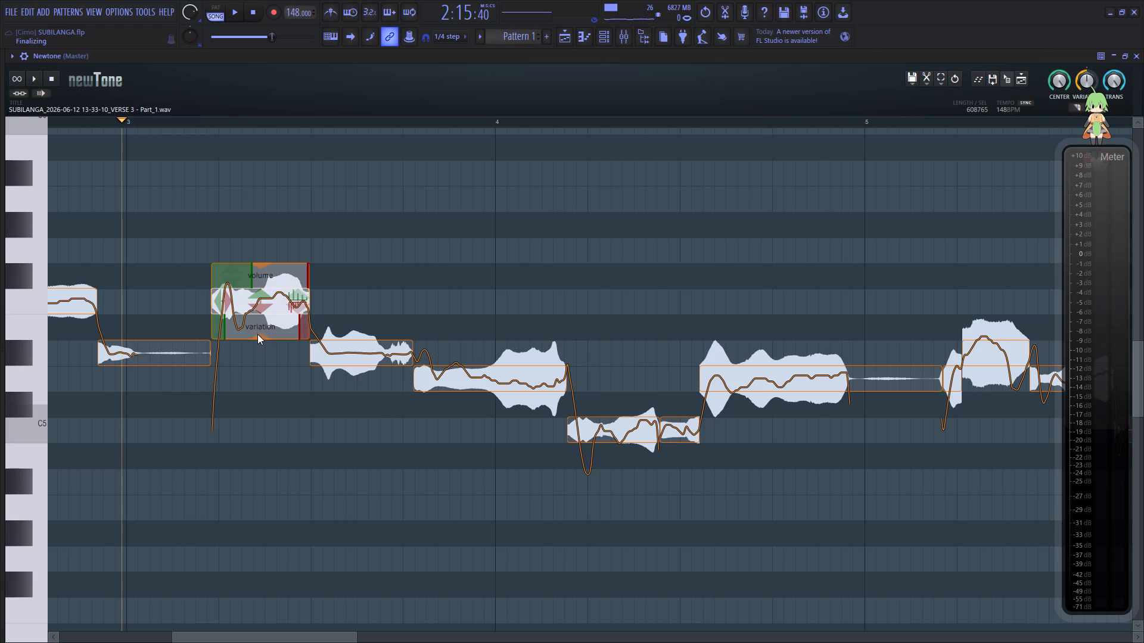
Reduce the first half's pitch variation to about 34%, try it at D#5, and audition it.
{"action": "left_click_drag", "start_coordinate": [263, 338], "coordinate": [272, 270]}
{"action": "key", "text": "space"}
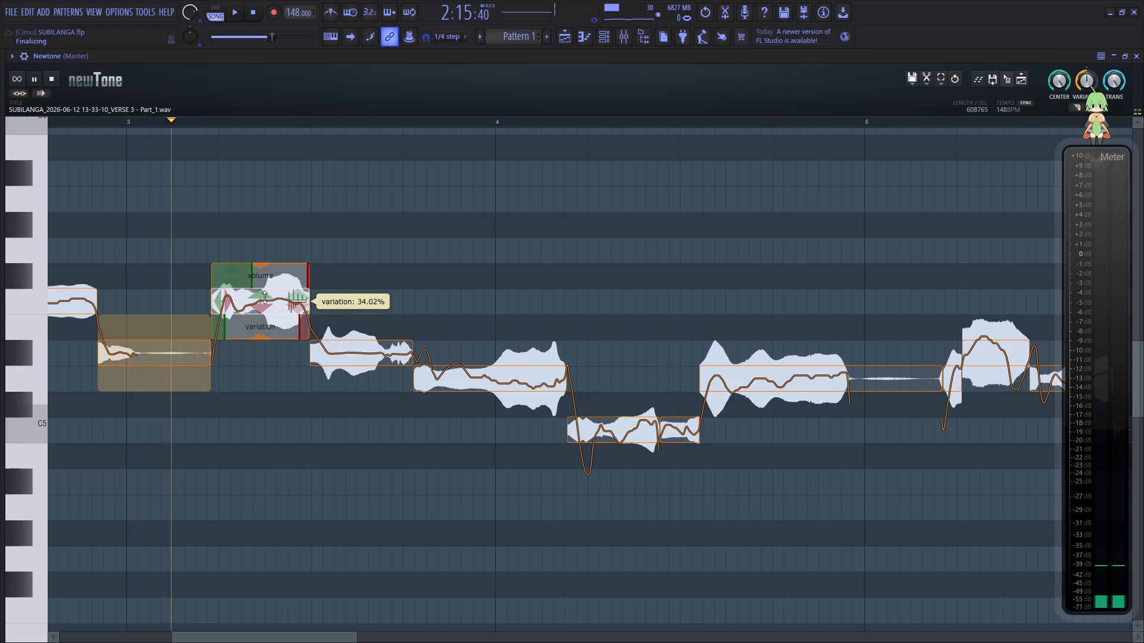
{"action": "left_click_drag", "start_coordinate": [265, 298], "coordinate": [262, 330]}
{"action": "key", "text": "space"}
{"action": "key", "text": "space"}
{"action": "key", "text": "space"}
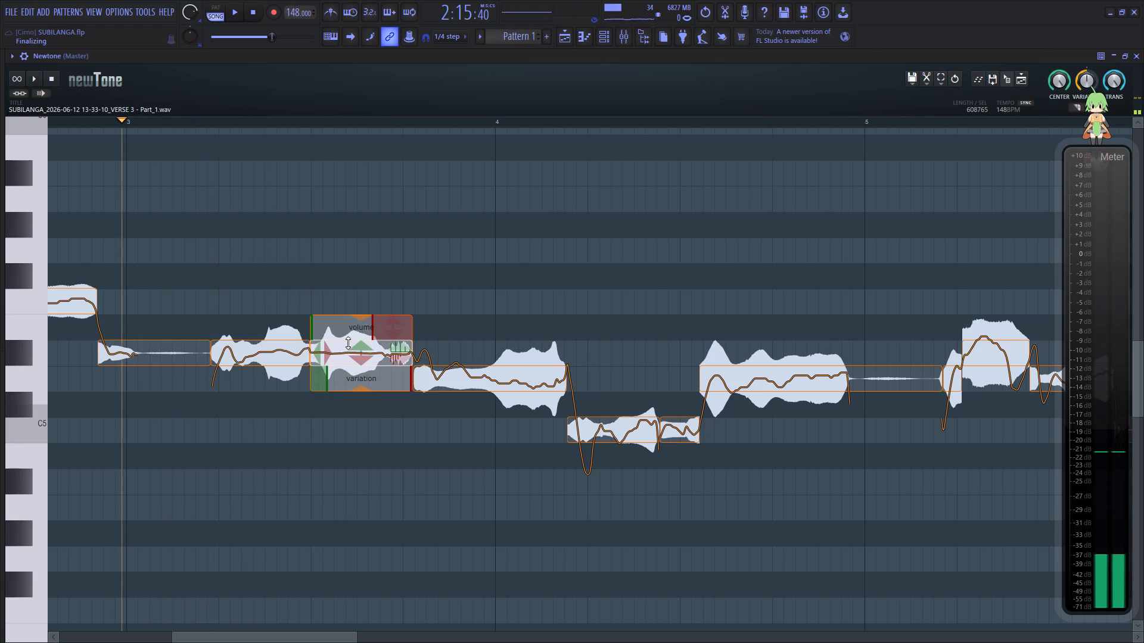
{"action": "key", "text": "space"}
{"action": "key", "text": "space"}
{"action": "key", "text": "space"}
Lower the first half of the sliced bar 3 note to D5 and audition the phrase into bar 4.
{"action": "left_click_drag", "start_coordinate": [263, 346], "coordinate": [263, 365]}
{"action": "key", "text": "space"}
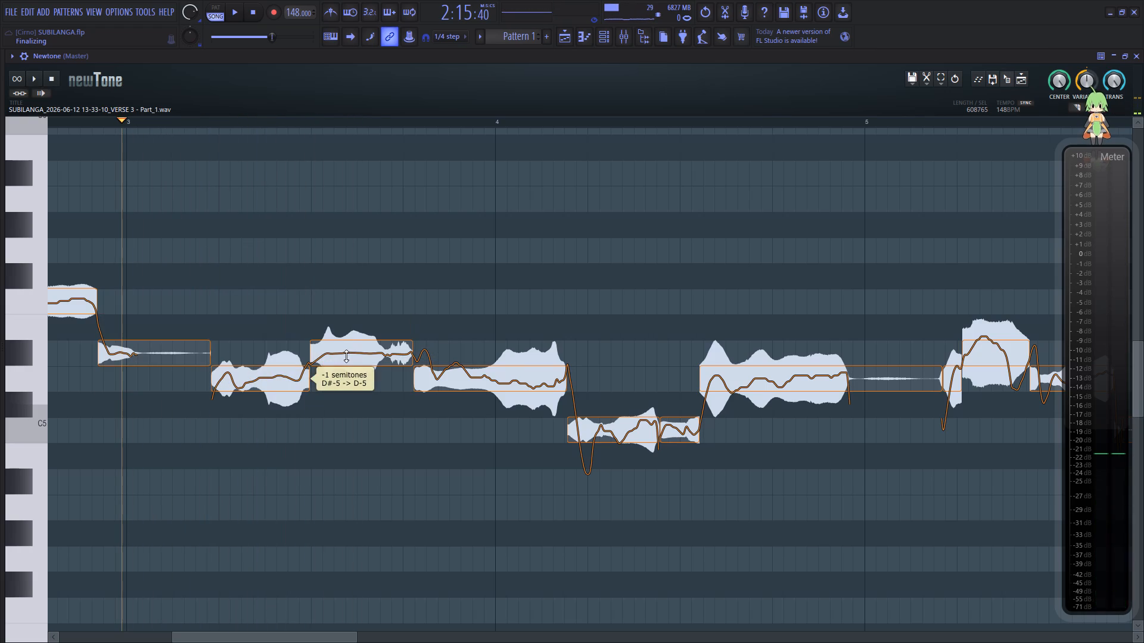
{"action": "key", "text": "space"}
{"action": "key", "text": "space"}
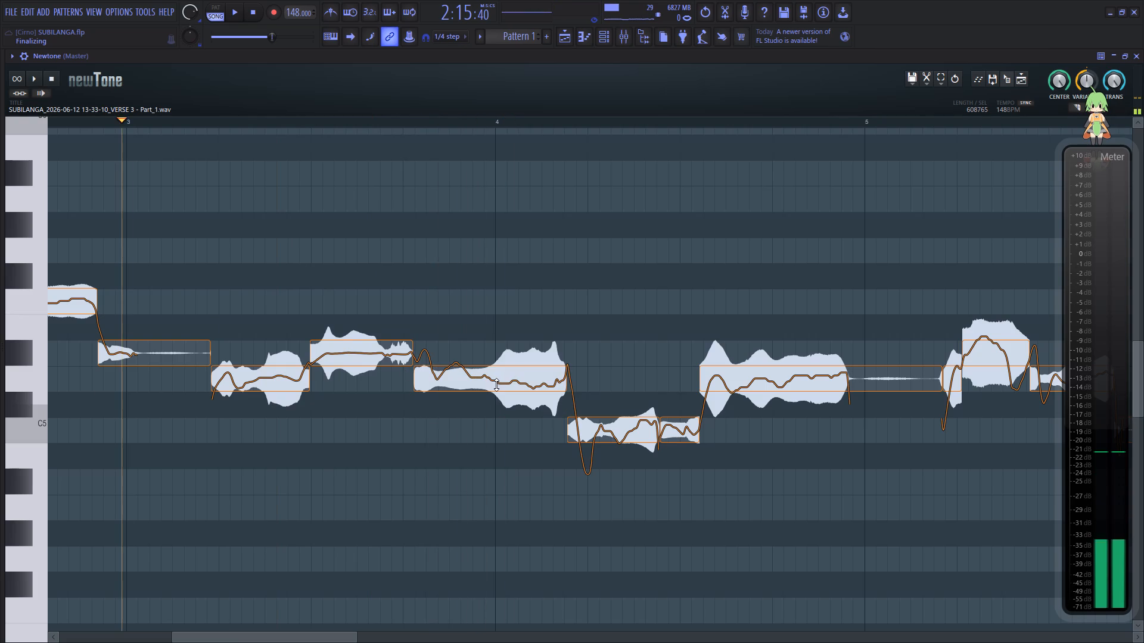
{"action": "key", "text": "space"}
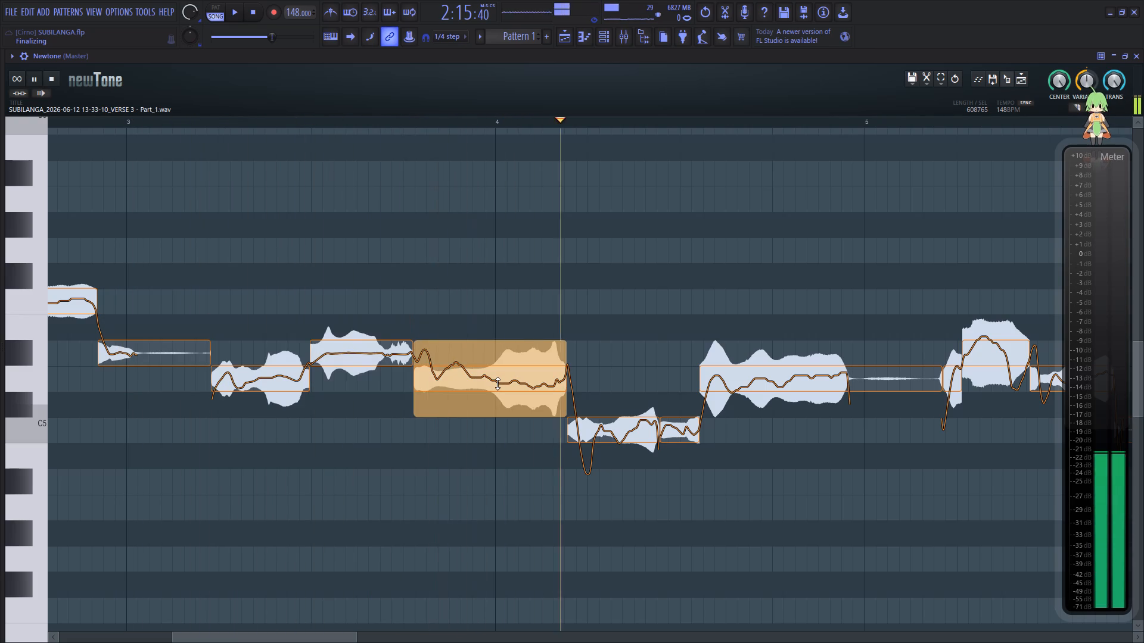
{"action": "key", "text": "space"}
{"action": "key", "text": "space"}
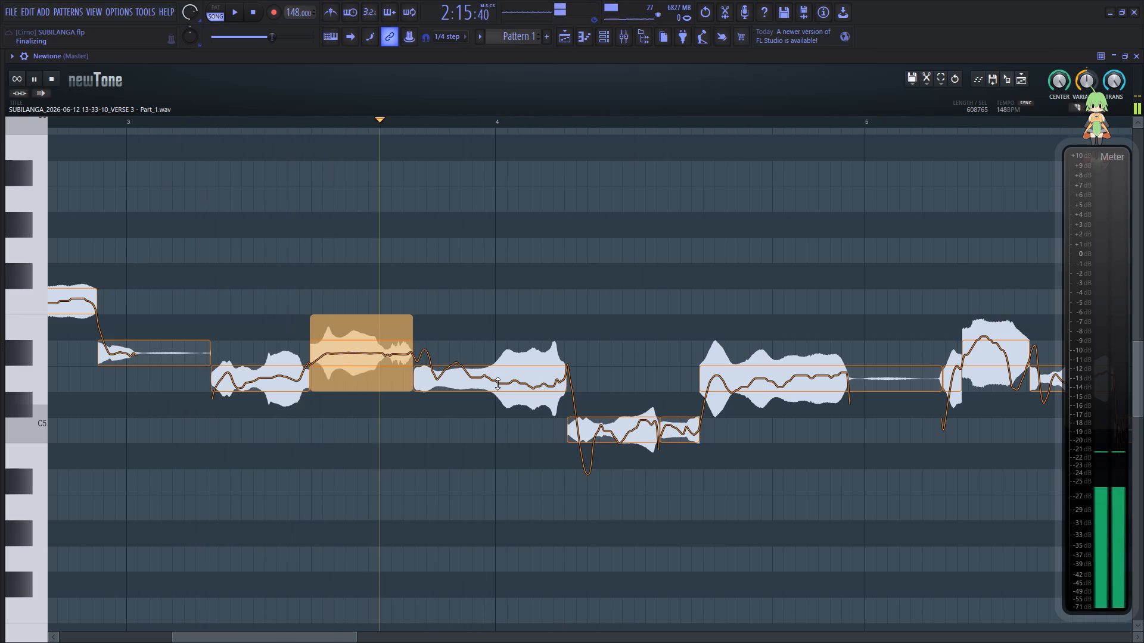
{"action": "key", "text": "space"}
Slice the D5 note that crosses into bar 4 just before the bar line.
{"action": "key", "text": "c"}
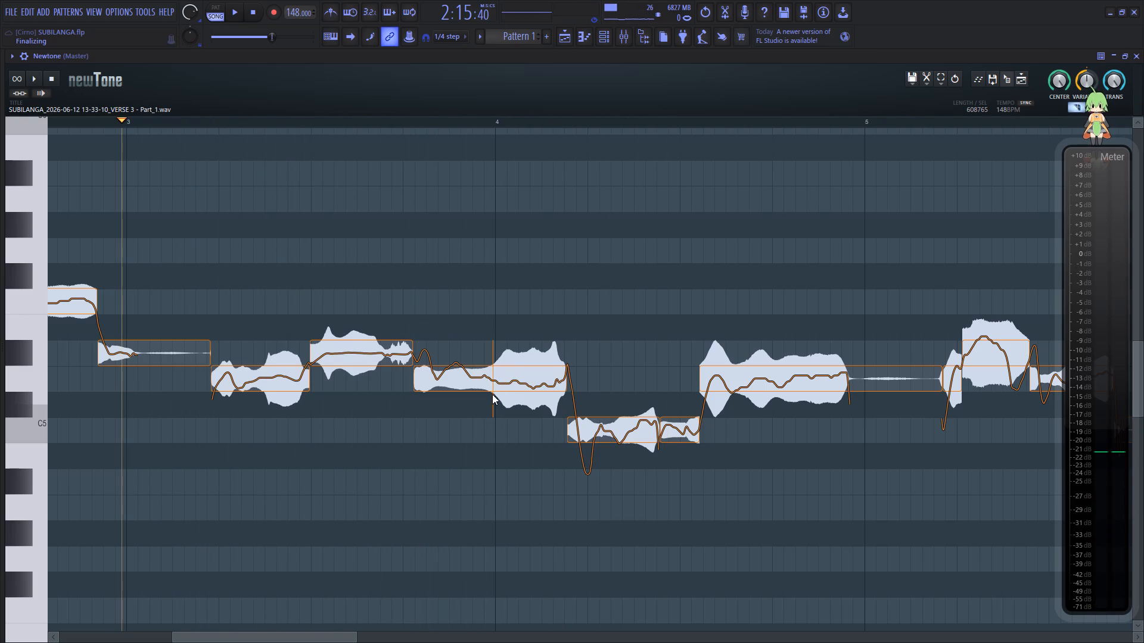
{"action": "left_click", "coordinate": [486, 375]}
{"action": "key", "text": "c"}
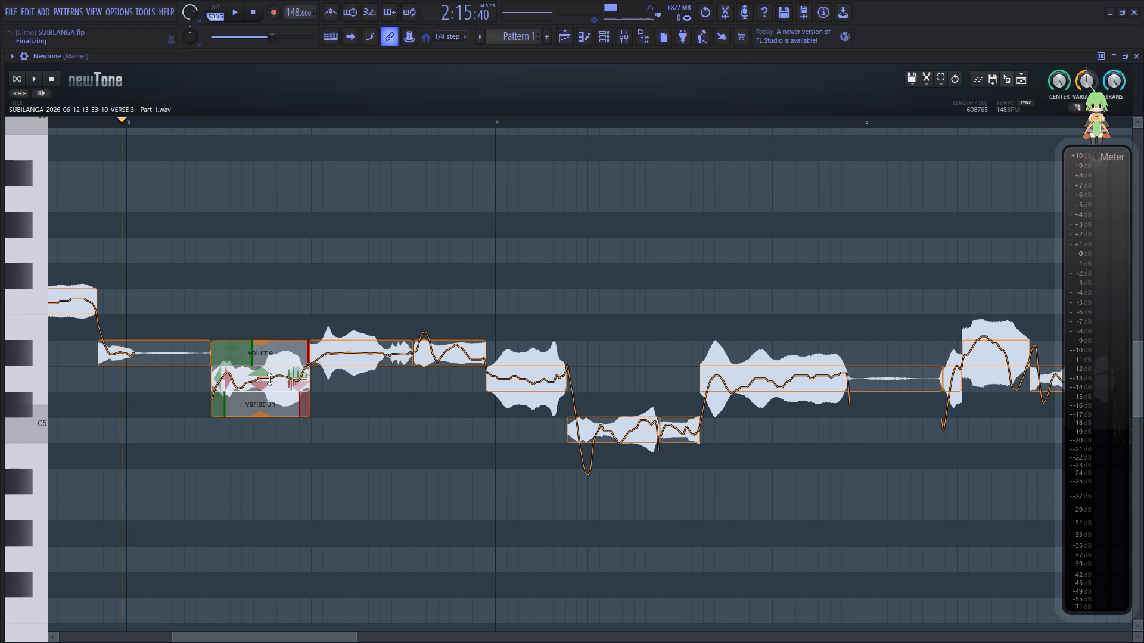
Reduce the pitch variation of the first D5 note in bar 3 to about 11%, and that of the short D#5 note before bar 4.
{"action": "left_click_drag", "start_coordinate": [265, 417], "coordinate": [265, 393]}
{"action": "key", "text": "space"}
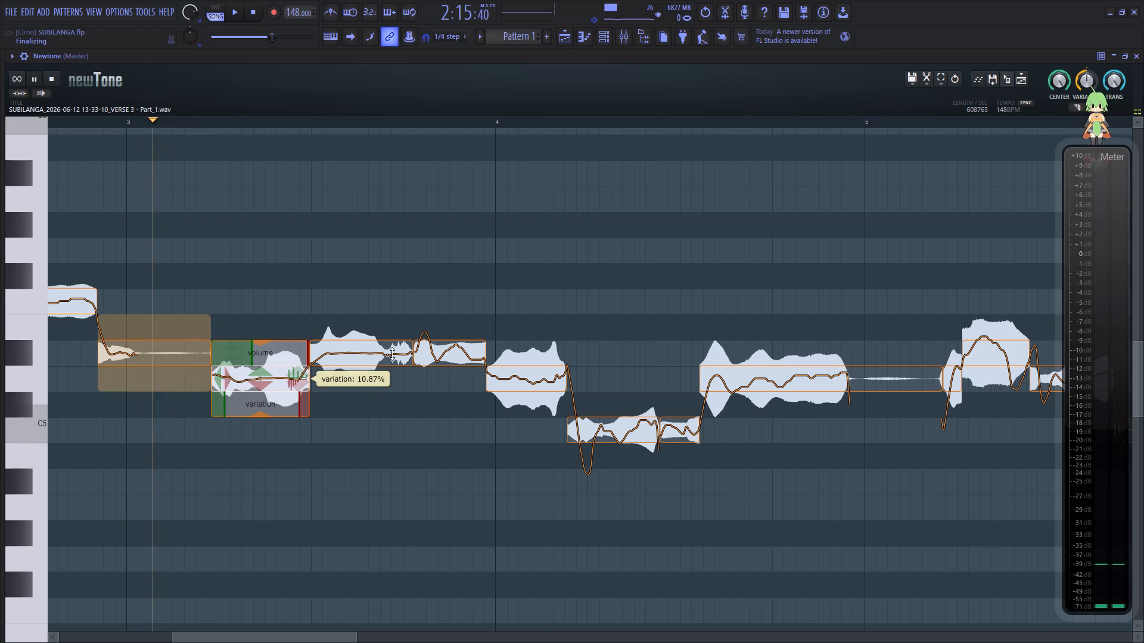
{"action": "left_click_drag", "start_coordinate": [449, 391], "coordinate": [461, 349]}
{"action": "key", "text": "space"}
{"action": "key", "text": "space"}
Reduce the pitch variation of the D5 note at the start of bar 4 to about 65% and audition it.
{"action": "left_click_drag", "start_coordinate": [529, 416], "coordinate": [525, 378]}
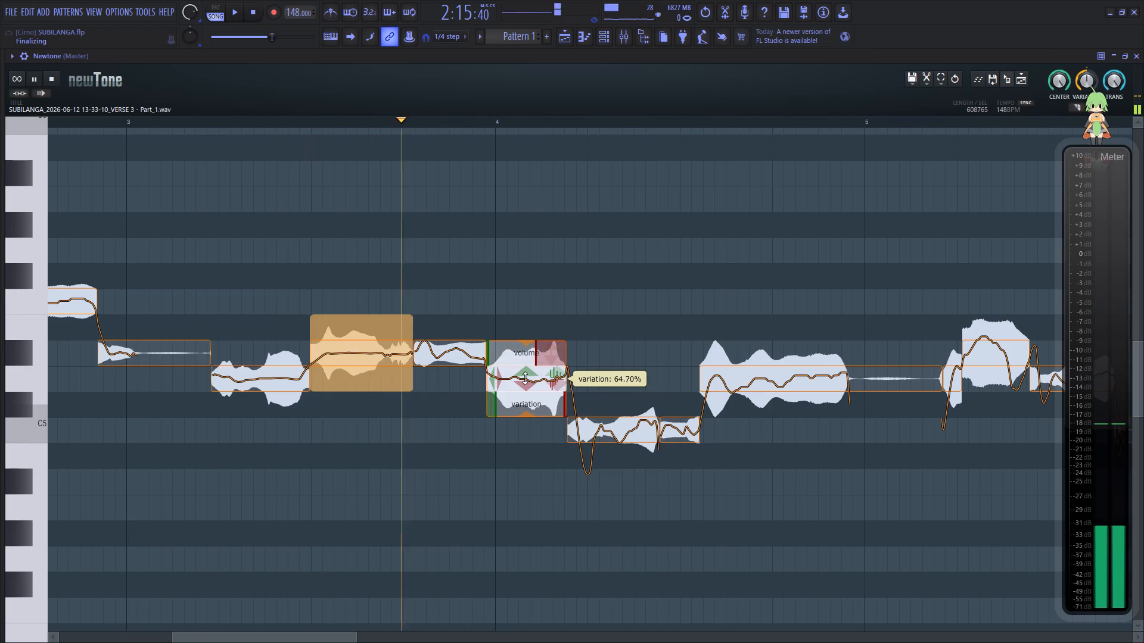
{"action": "left_click_drag", "start_coordinate": [525, 378], "coordinate": [525, 376]}
{"action": "key", "text": "space"}
{"action": "key", "text": "space"}
Reduce the pitch variation of the first C5 note in bar 4 and audition the phrase.
{"action": "left_click", "coordinate": [623, 430]}
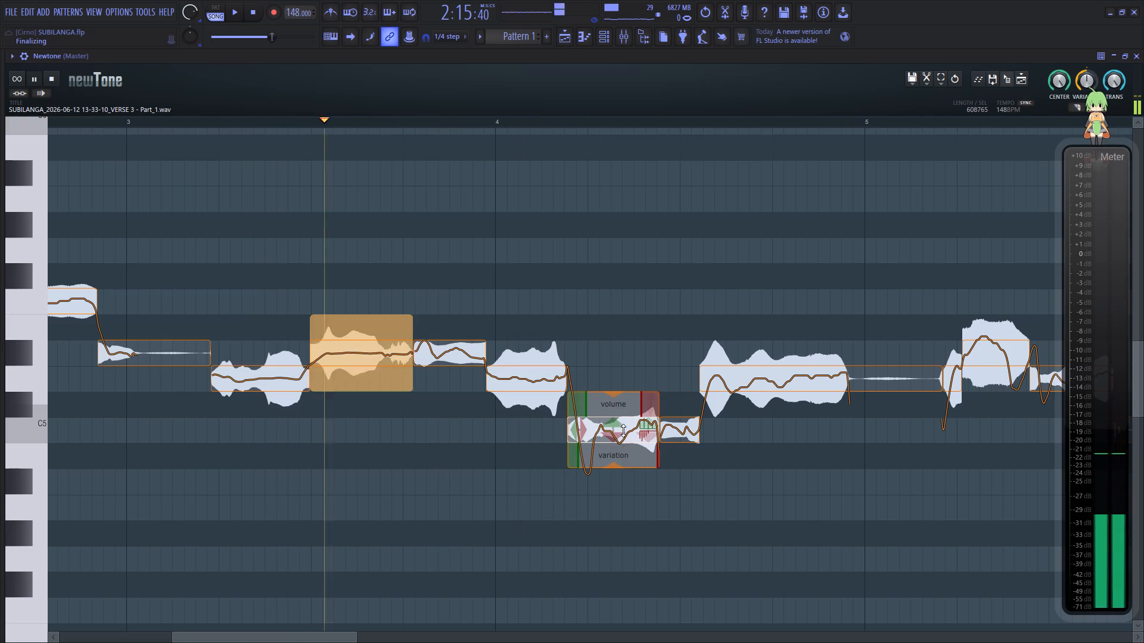
{"action": "left_click_drag", "start_coordinate": [614, 467], "coordinate": [615, 391]}
{"action": "left_click", "coordinate": [231, 461]}
{"action": "left_click_drag", "start_coordinate": [325, 638], "coordinate": [368, 636]}
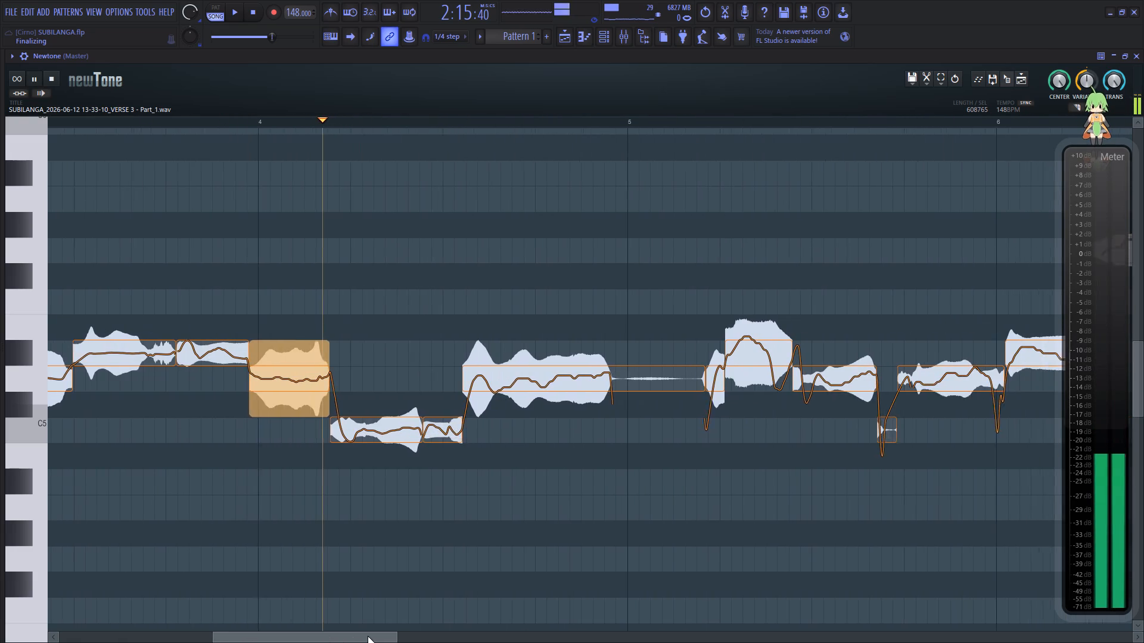
{"action": "left_click_drag", "start_coordinate": [368, 636], "coordinate": [389, 632]}
{"action": "key", "text": "space"}
{"action": "key", "text": "space"}
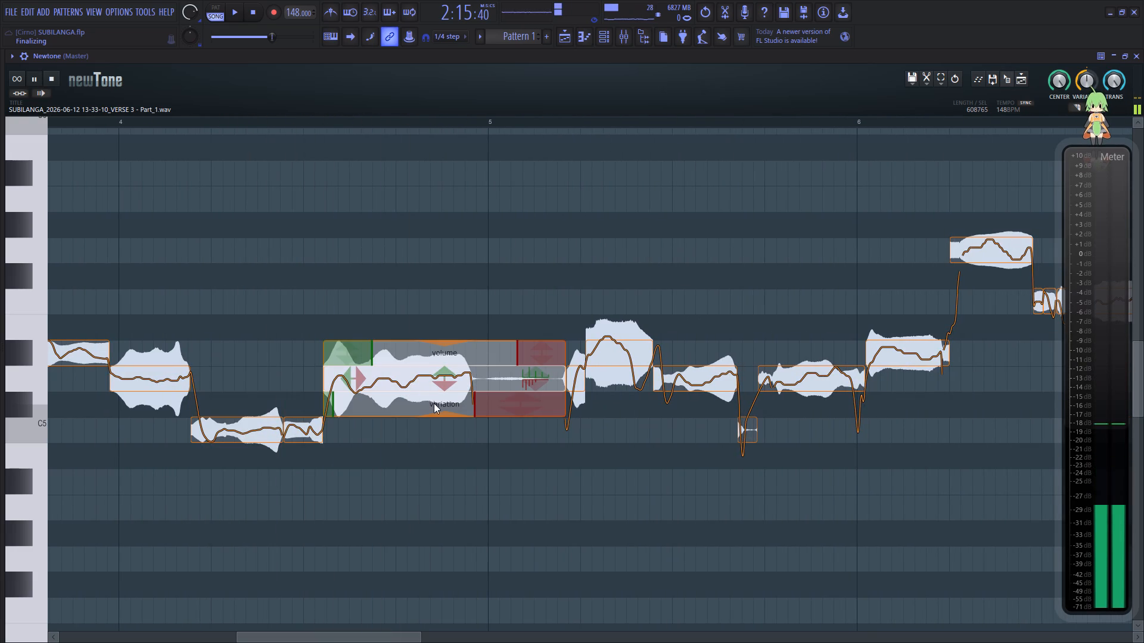
Reduce the pitch variation of the long D5 note running into bar 5 to about 58% and audition it.
{"action": "left_click_drag", "start_coordinate": [439, 415], "coordinate": [447, 372]}
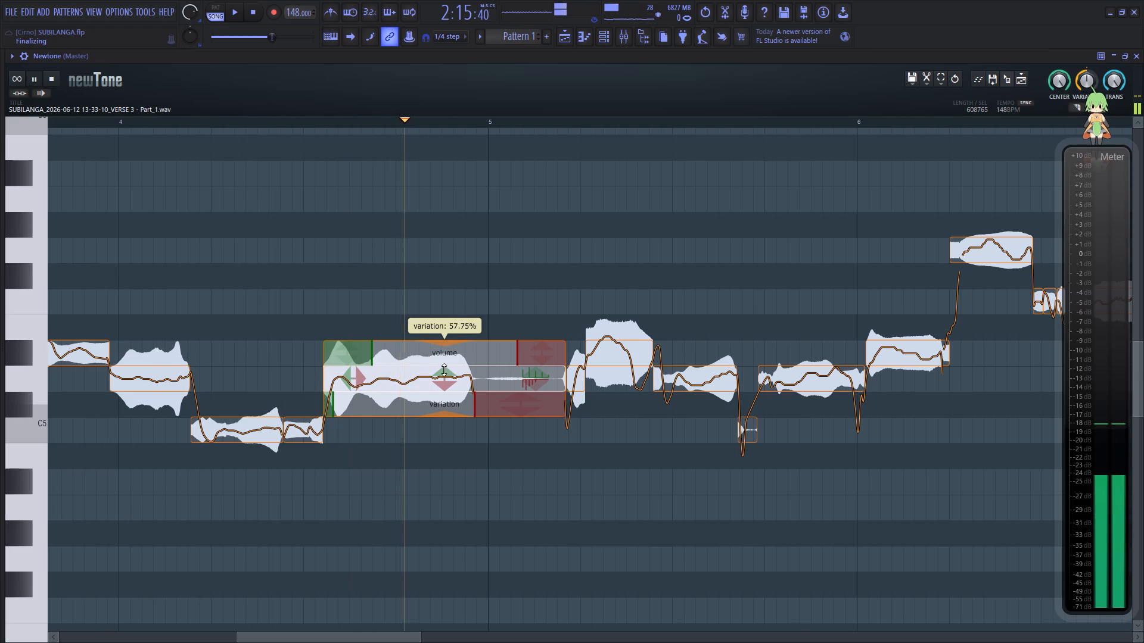
{"action": "key", "text": "space"}
{"action": "key", "text": "space"}
Raise the loud D#5 note in bar 5 two semitones to F5.
{"action": "left_click_drag", "start_coordinate": [626, 351], "coordinate": [624, 314]}
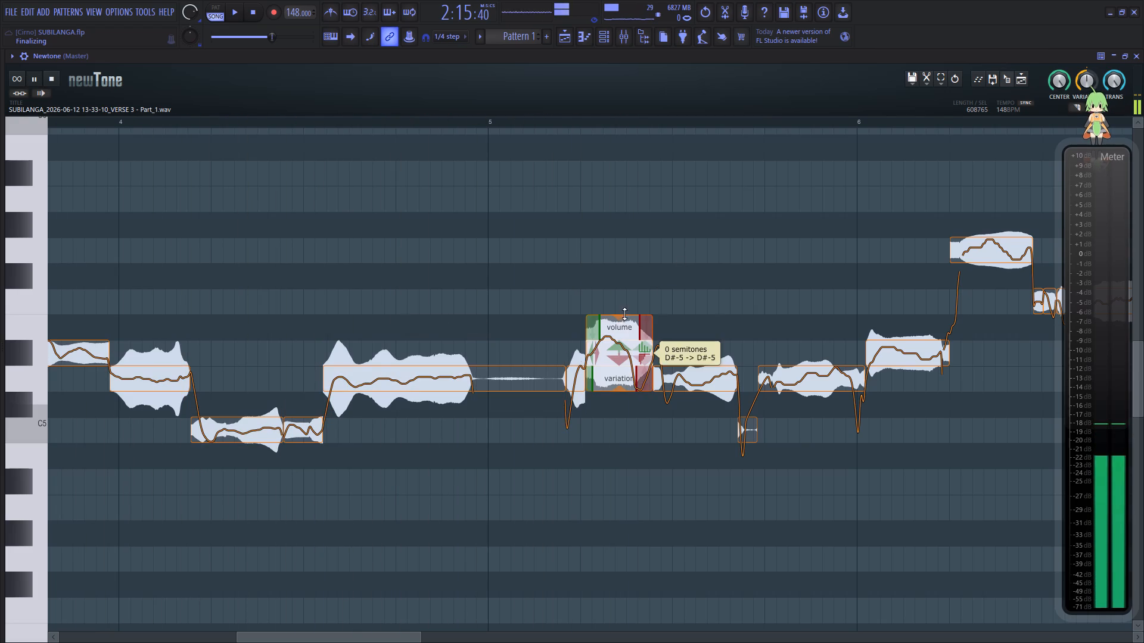
{"action": "left_click_drag", "start_coordinate": [624, 314], "coordinate": [624, 307]}
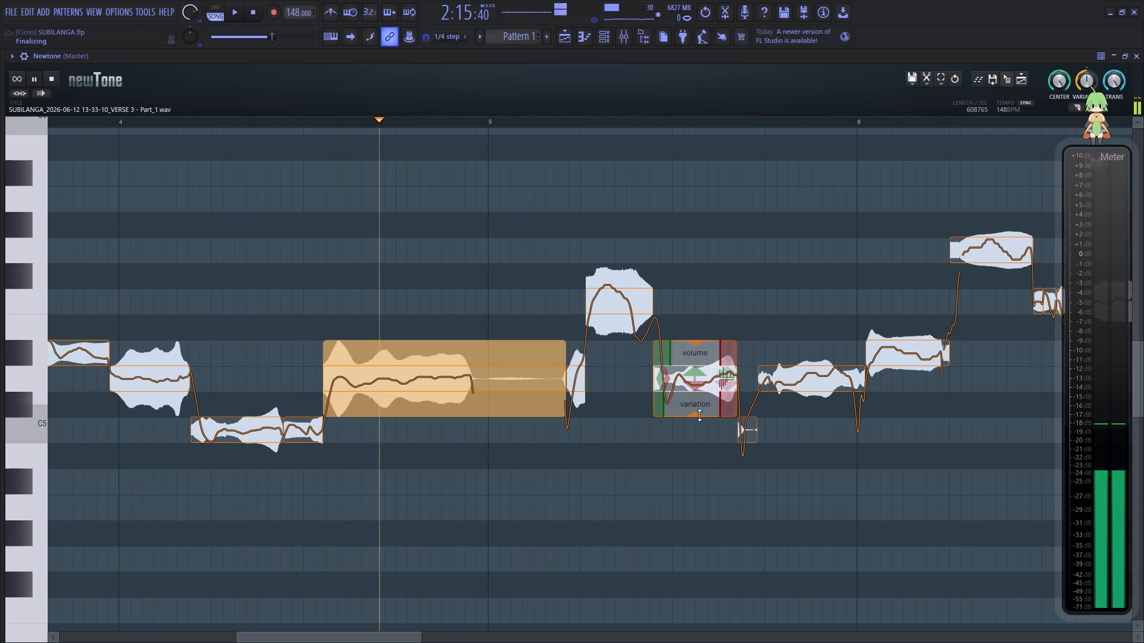
Reduce the pitch variation of the D5 note just after the F5 note in bar 5 and audition it.
{"action": "left_click_drag", "start_coordinate": [700, 415], "coordinate": [702, 355]}
{"action": "key", "text": "space"}
{"action": "key", "text": "space"}
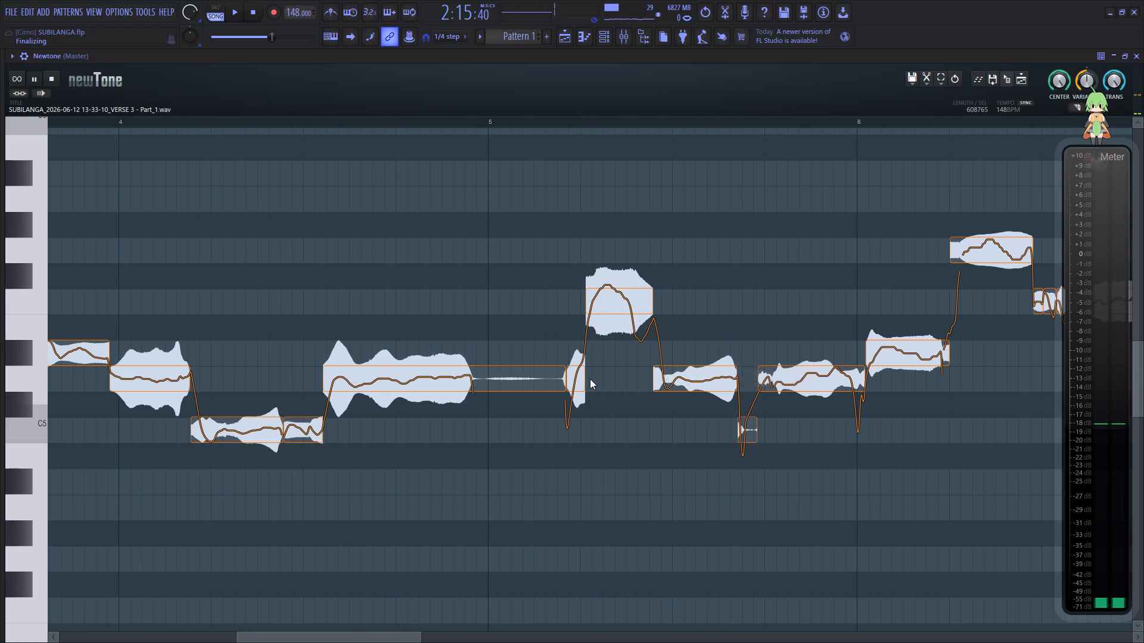
Raise the short D5 note leading into the F5 in bar 5 one semitone to D#5 and reduce its pitch variation.
{"action": "left_click_drag", "start_coordinate": [579, 384], "coordinate": [578, 349]}
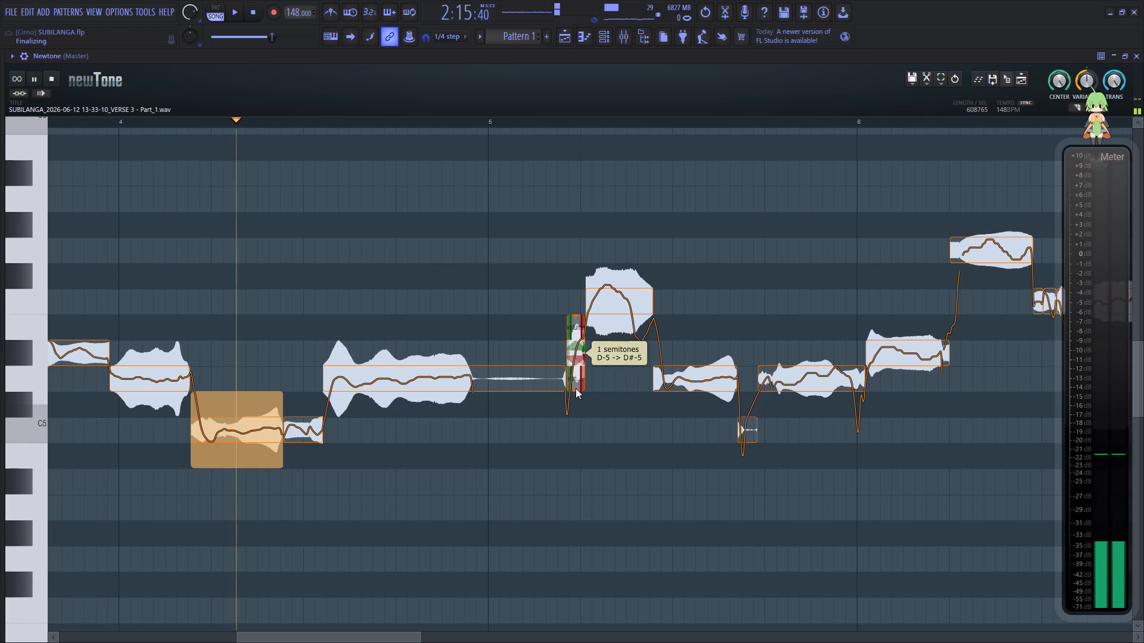
{"action": "left_click_drag", "start_coordinate": [576, 389], "coordinate": [586, 344]}
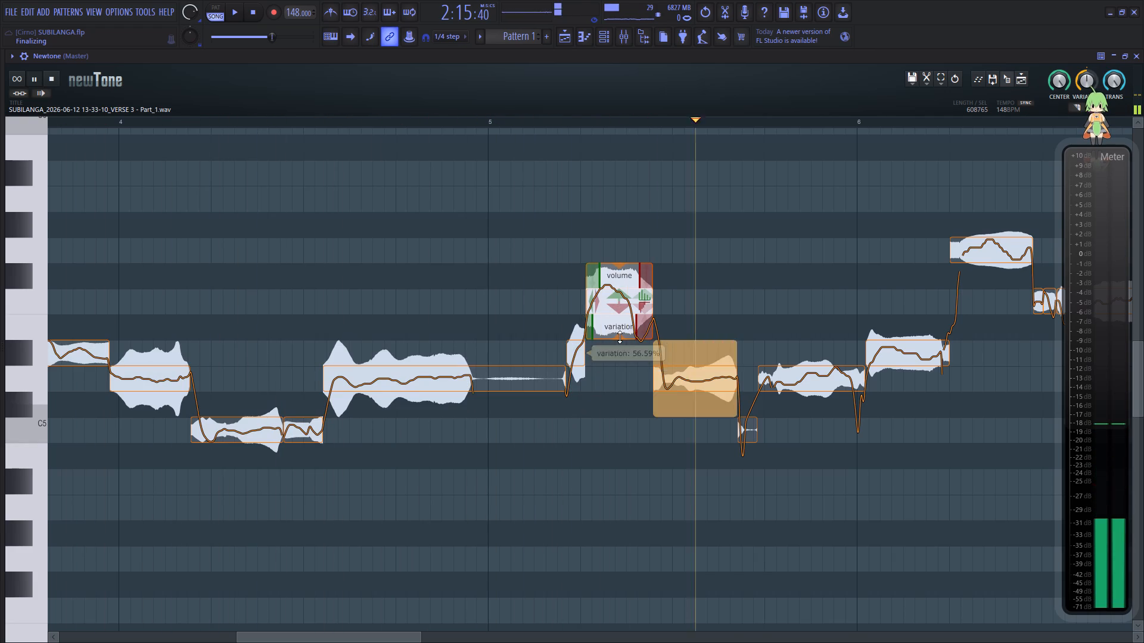
Reduce the pitch variation of the F5 note in bar 5 to about 50% and audition the phrase.
{"action": "left_click_drag", "start_coordinate": [619, 338], "coordinate": [633, 286]}
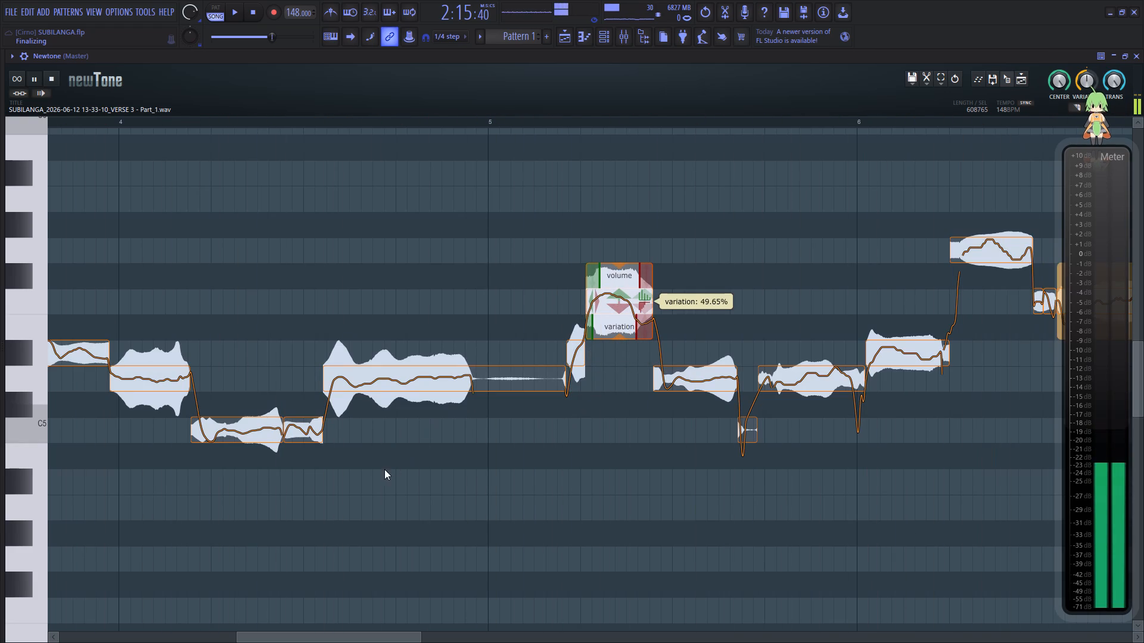
{"action": "left_click", "coordinate": [384, 469]}
Reduce the pitch variation of the last D5 note in bar 5 and of the D#5 opening bar 6, the latter to about 56%.
{"action": "left_click_drag", "start_coordinate": [405, 634], "coordinate": [457, 631]}
{"action": "key", "text": "space"}
{"action": "key", "text": "space"}
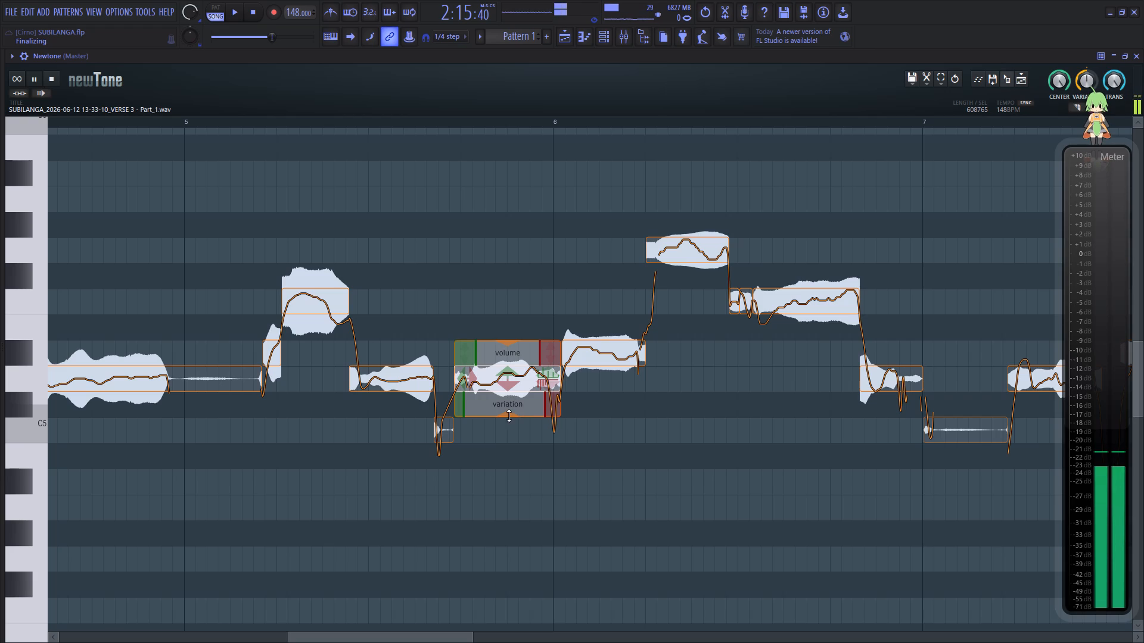
{"action": "left_click_drag", "start_coordinate": [509, 416], "coordinate": [525, 366]}
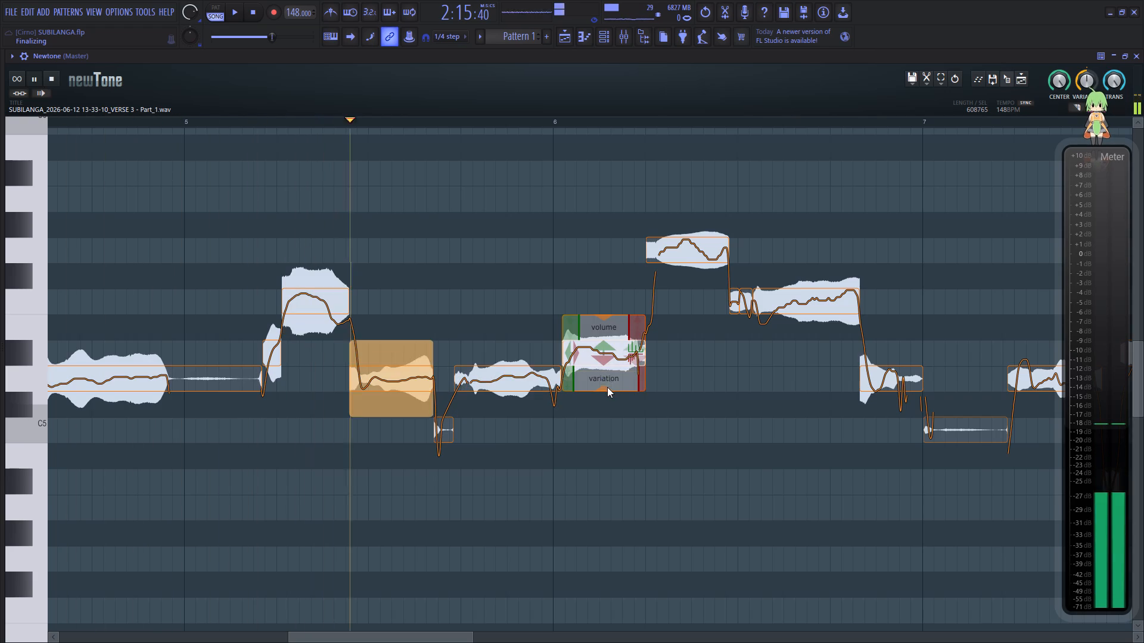
{"action": "left_click_drag", "start_coordinate": [604, 390], "coordinate": [619, 345]}
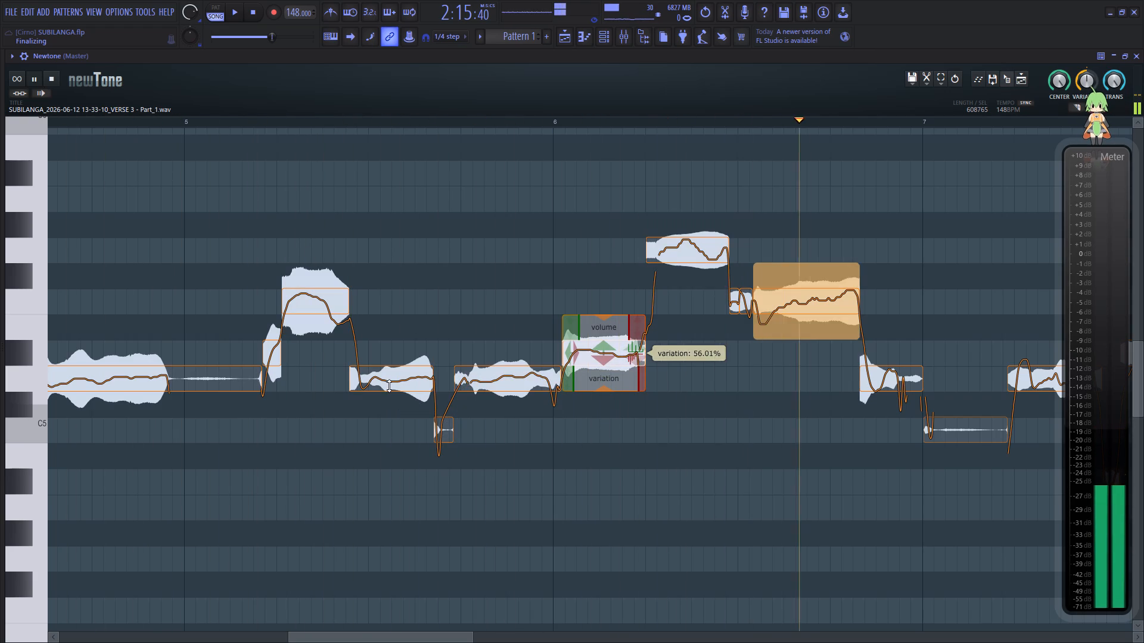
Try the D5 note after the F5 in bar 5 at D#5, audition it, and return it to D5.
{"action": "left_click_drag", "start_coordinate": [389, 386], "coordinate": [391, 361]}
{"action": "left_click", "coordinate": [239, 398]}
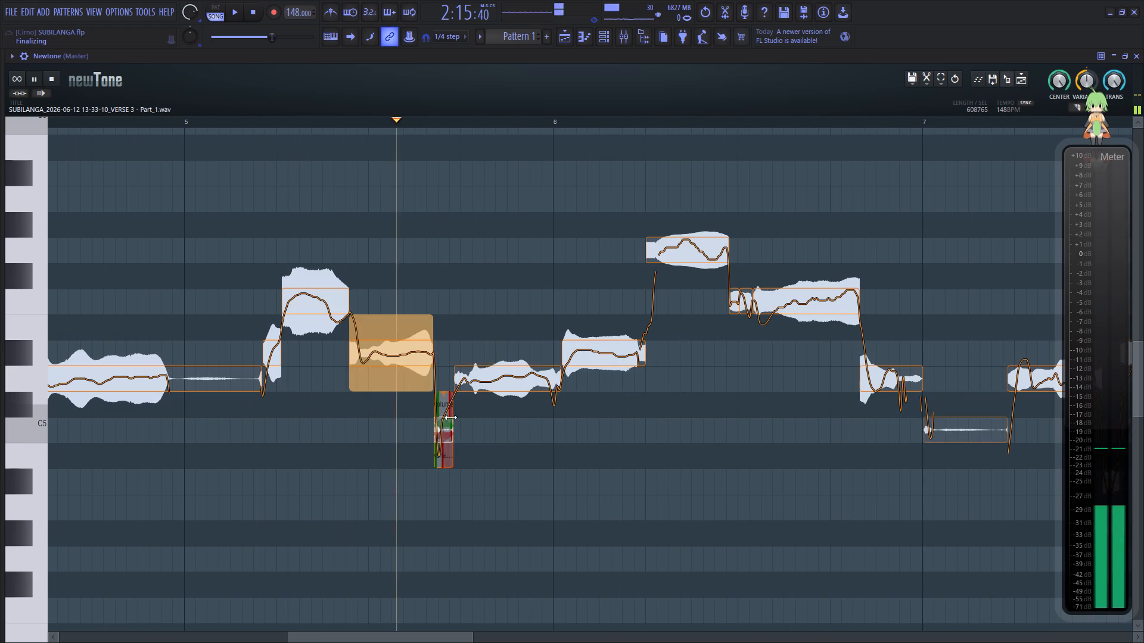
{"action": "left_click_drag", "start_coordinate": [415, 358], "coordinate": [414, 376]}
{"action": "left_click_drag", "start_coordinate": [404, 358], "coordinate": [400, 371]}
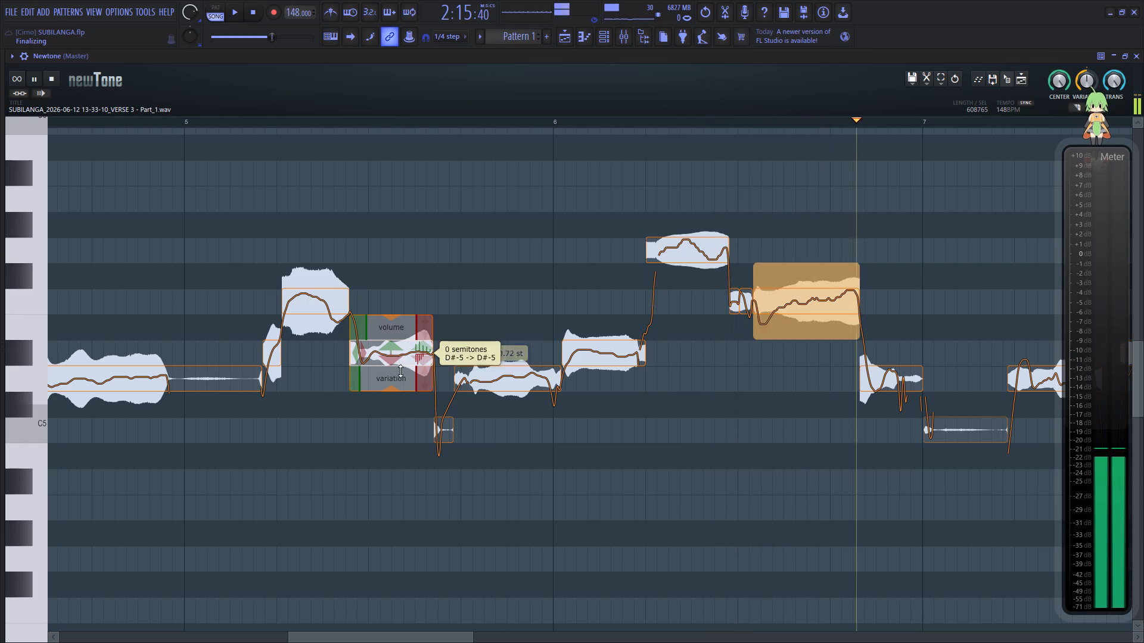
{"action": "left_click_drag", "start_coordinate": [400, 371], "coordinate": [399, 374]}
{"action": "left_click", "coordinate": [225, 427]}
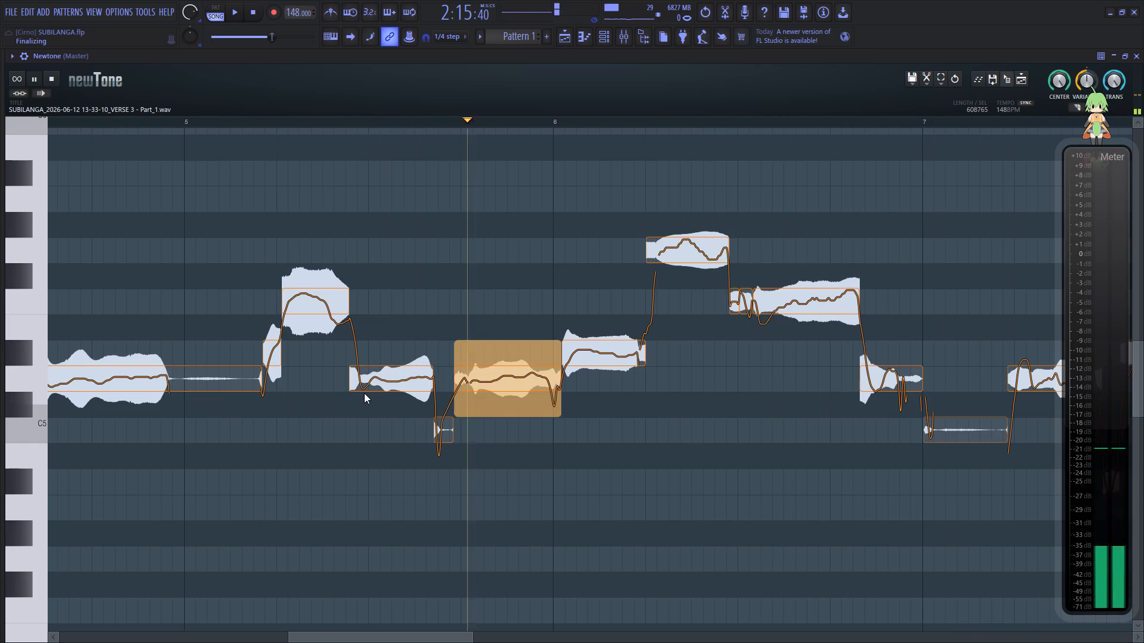
Slice the short onset off the D5 note after the F5 in bar 5 and audition the phrase.
{"action": "key", "text": "space"}
{"action": "type", "text": "c"}
{"action": "left_click", "coordinate": [360, 389]}
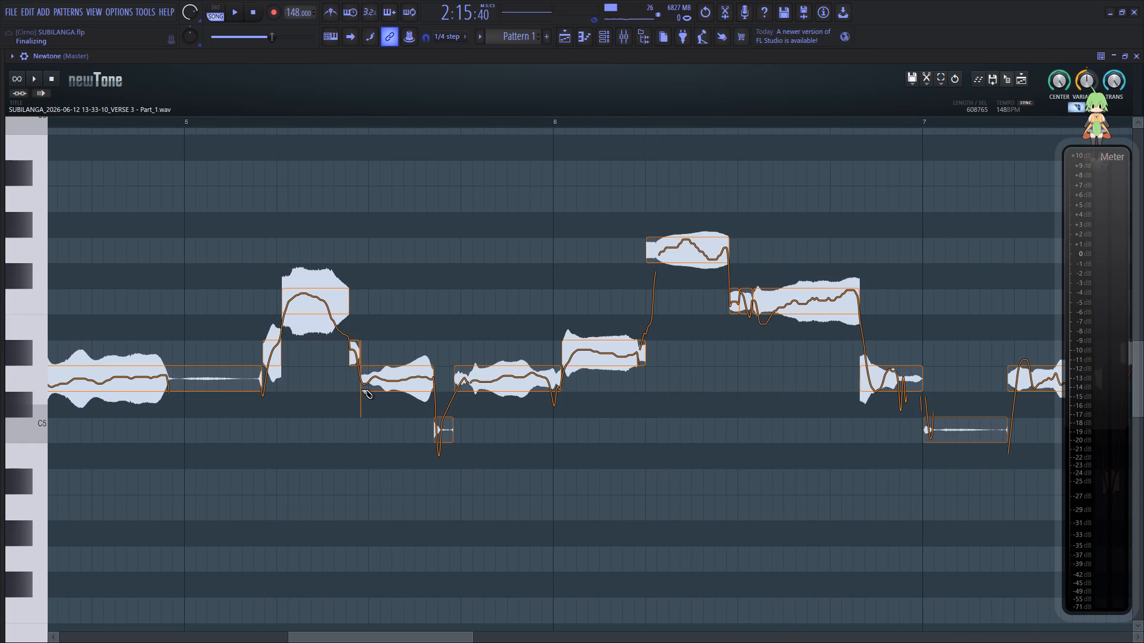
{"action": "key", "text": "c"}
{"action": "key", "text": "space"}
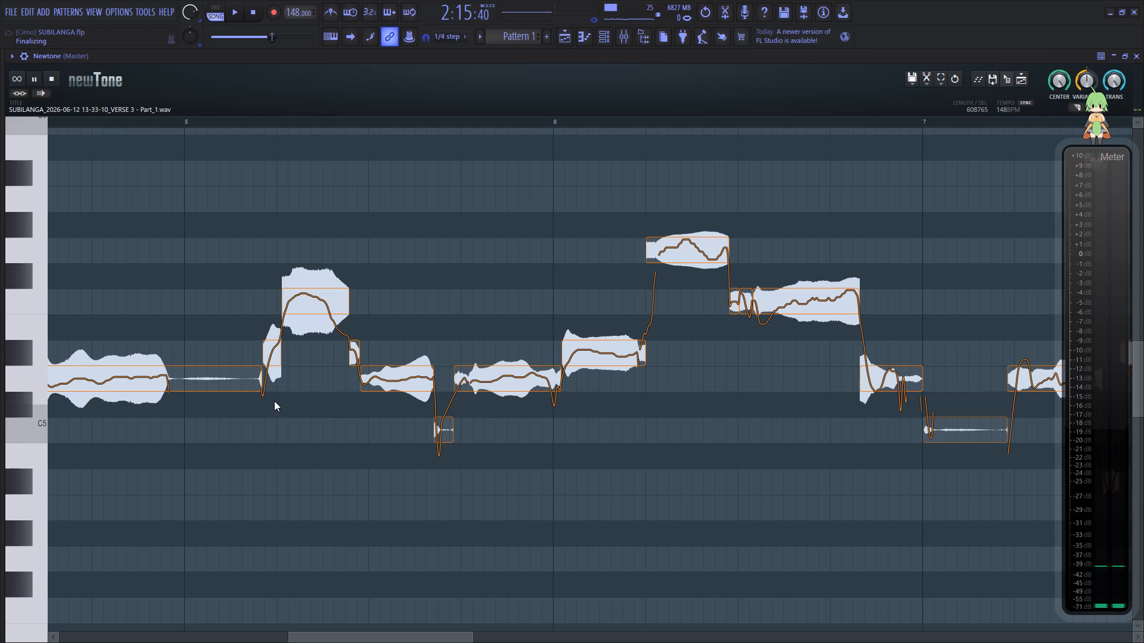
{"action": "left_click", "coordinate": [173, 410]}
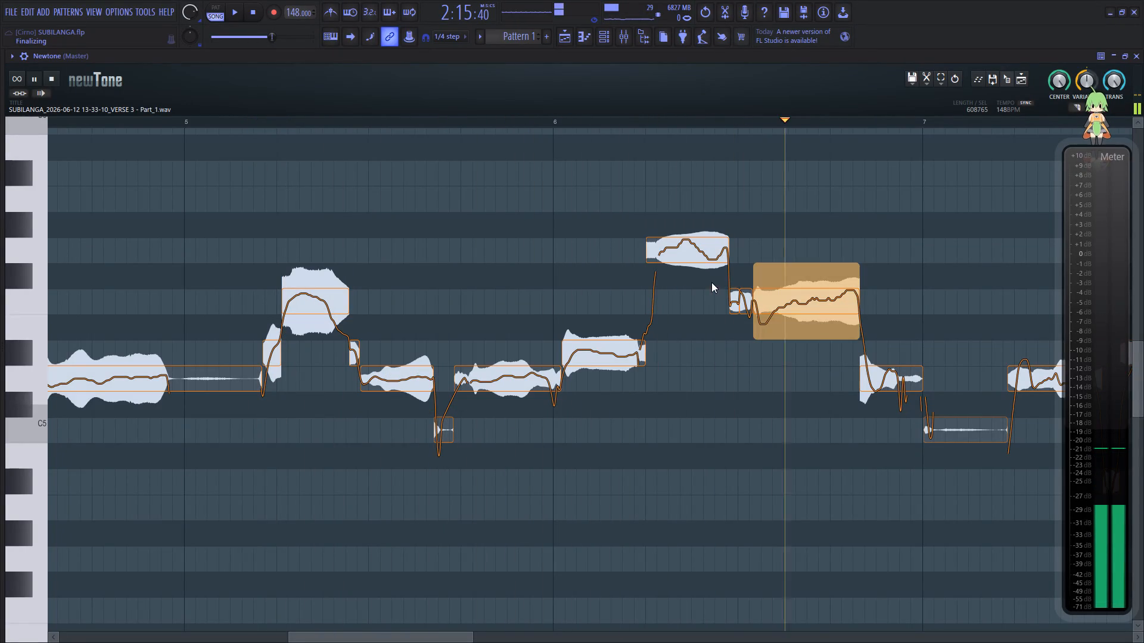
Reduce the pitch variation of the long F5 note late in bar 6 and audition the phrase.
{"action": "key", "text": "space"}
{"action": "left_click", "coordinate": [818, 309]}
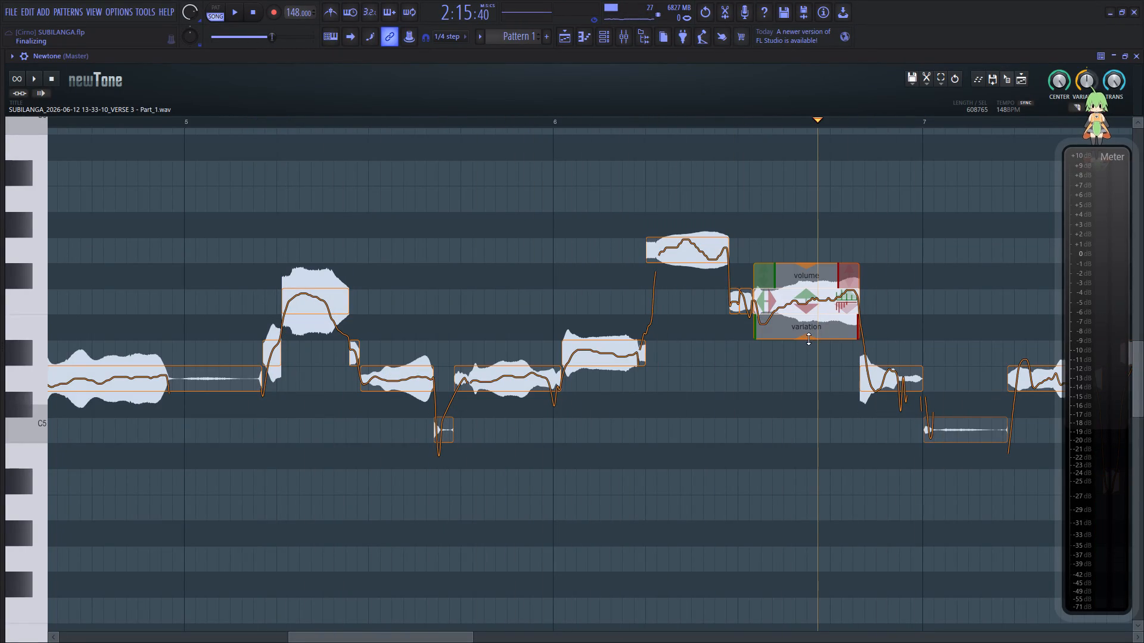
{"action": "left_click_drag", "start_coordinate": [809, 339], "coordinate": [814, 288]}
{"action": "left_click", "coordinate": [525, 332]}
{"action": "key", "text": "space"}
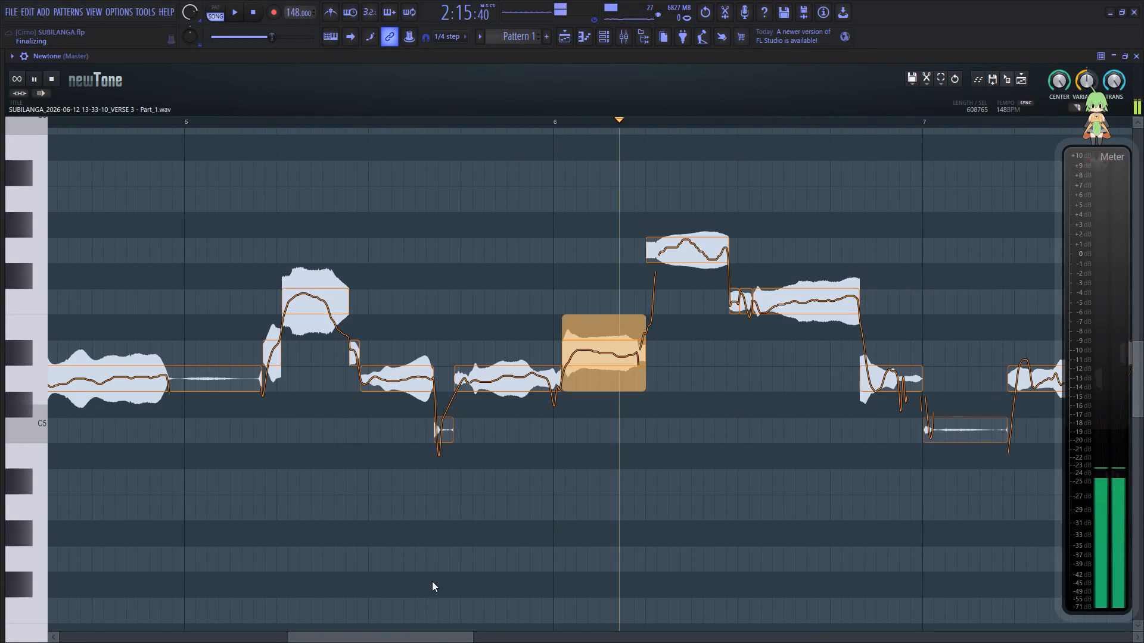
Audition the passage around bar 7 and reduce the pitch variation of the D5 note in bar 7 to about 48%.
{"action": "left_click_drag", "start_coordinate": [431, 633], "coordinate": [521, 620]}
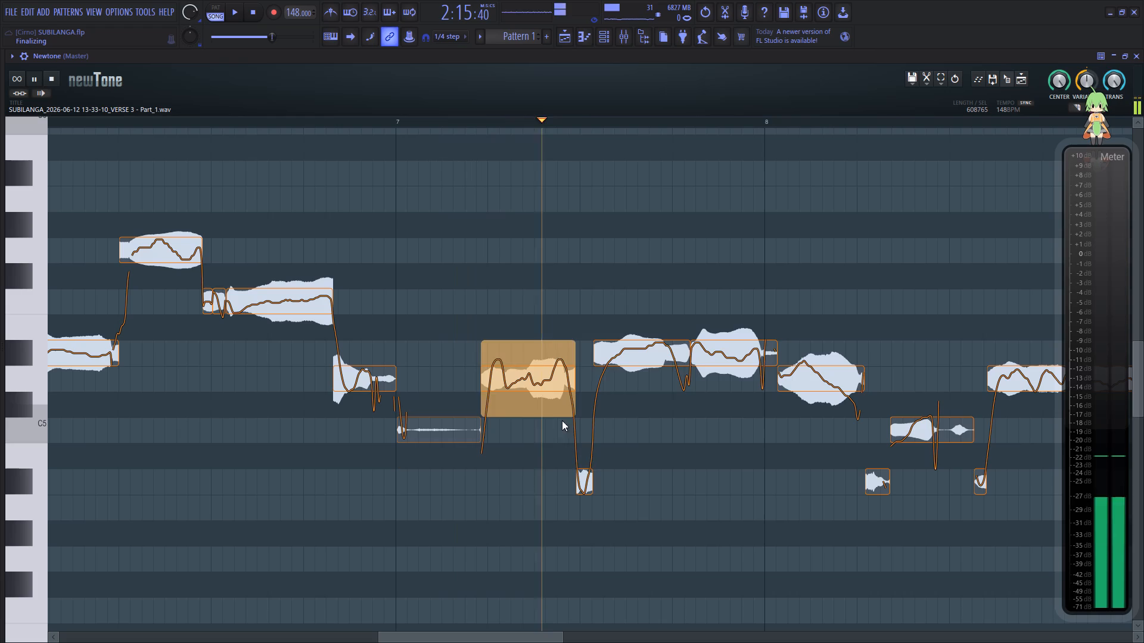
{"action": "left_click", "coordinate": [324, 448]}
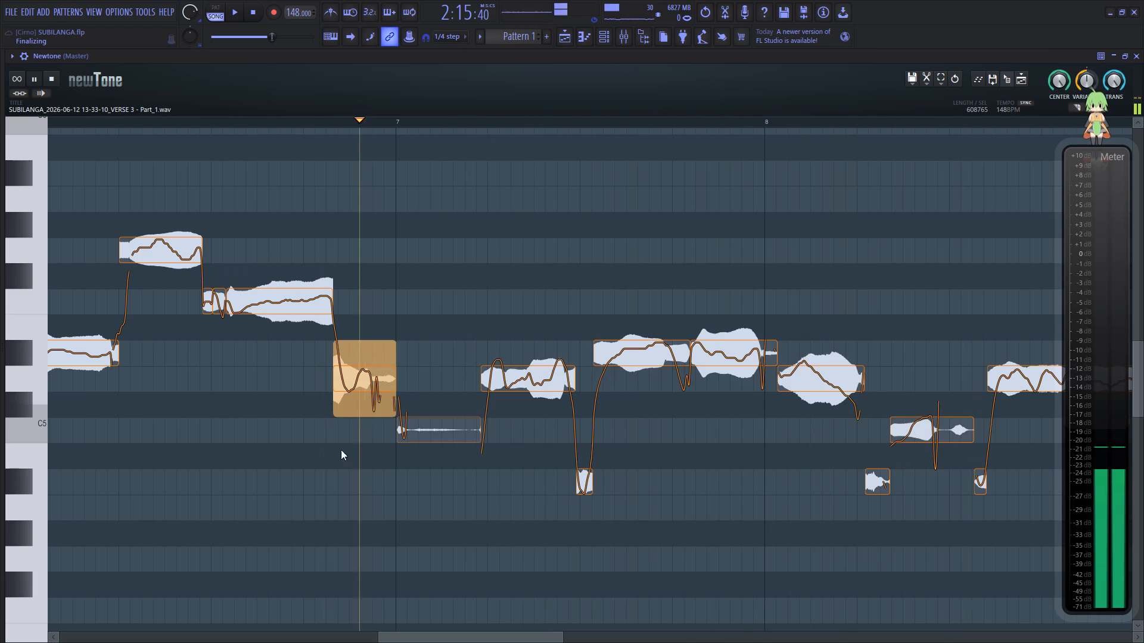
{"action": "key", "text": "space"}
{"action": "key", "text": "space"}
{"action": "key", "text": "space"}
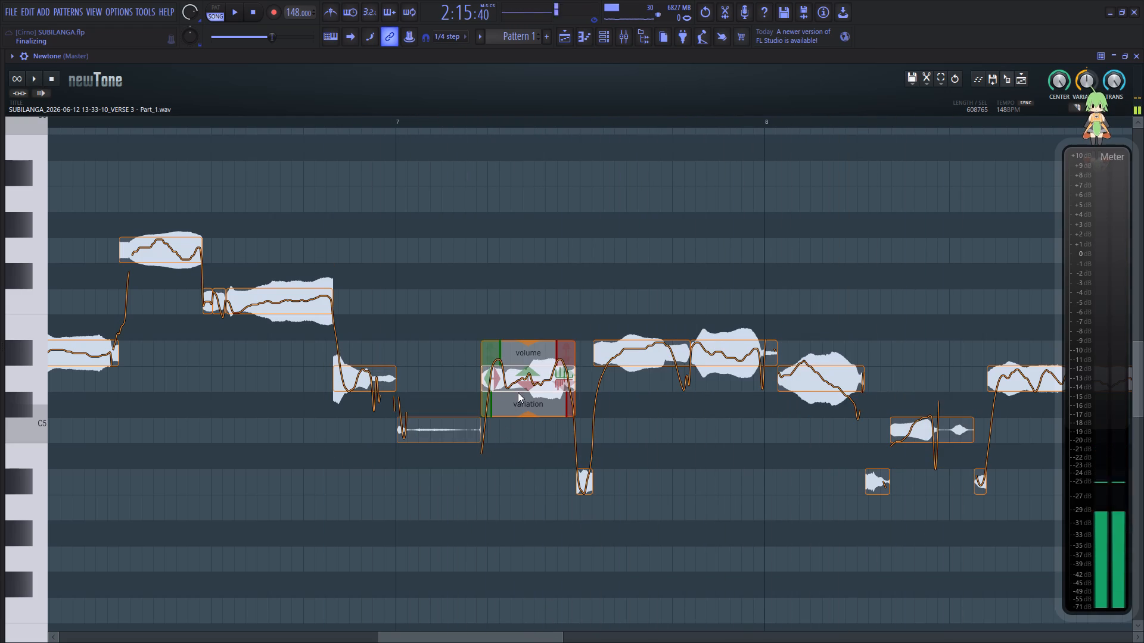
{"action": "key", "text": "space"}
{"action": "left_click_drag", "start_coordinate": [530, 416], "coordinate": [540, 363]}
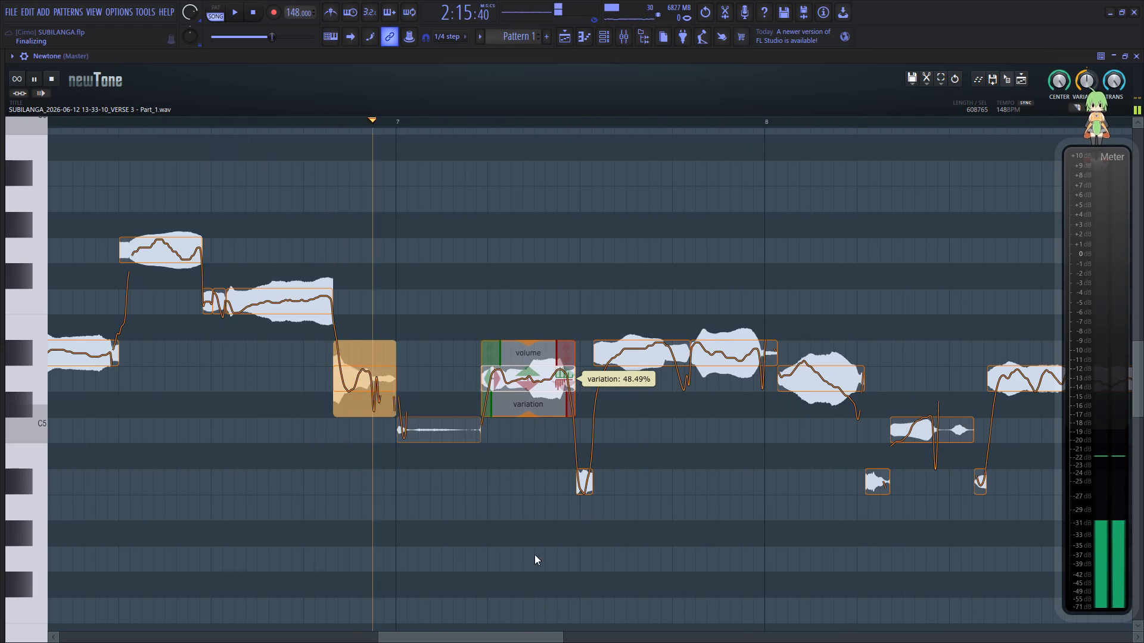
Reduce the pitch variation of the two adjacent D#5 notes in the second half of bar 7 to about 60% each.
{"action": "left_click_drag", "start_coordinate": [534, 639], "coordinate": [577, 622]}
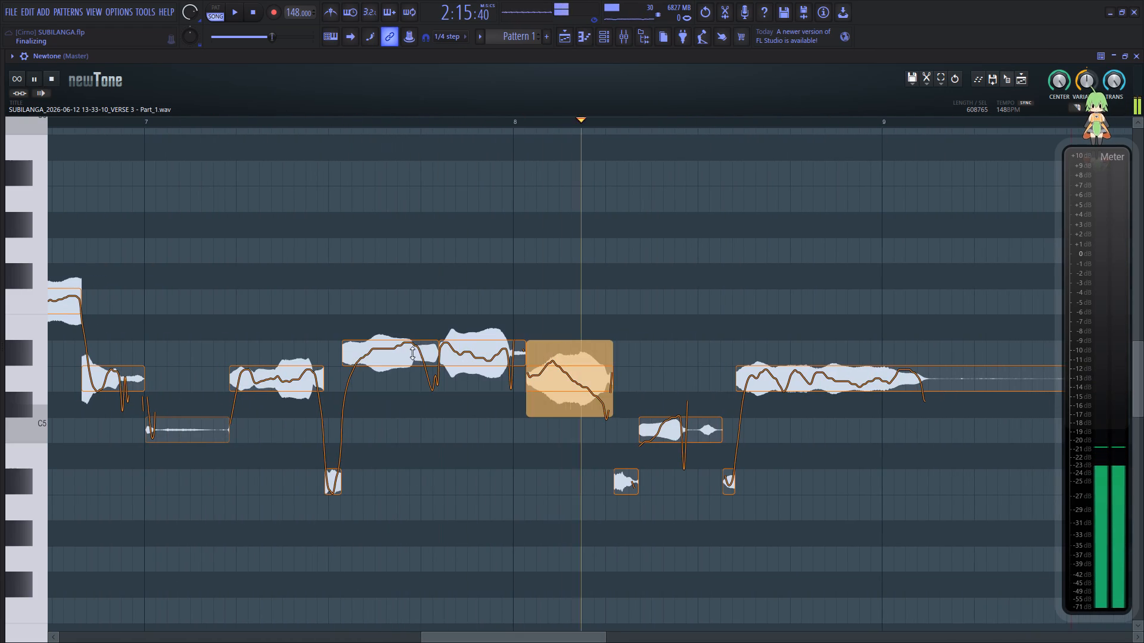
{"action": "left_click_drag", "start_coordinate": [390, 390], "coordinate": [402, 349]}
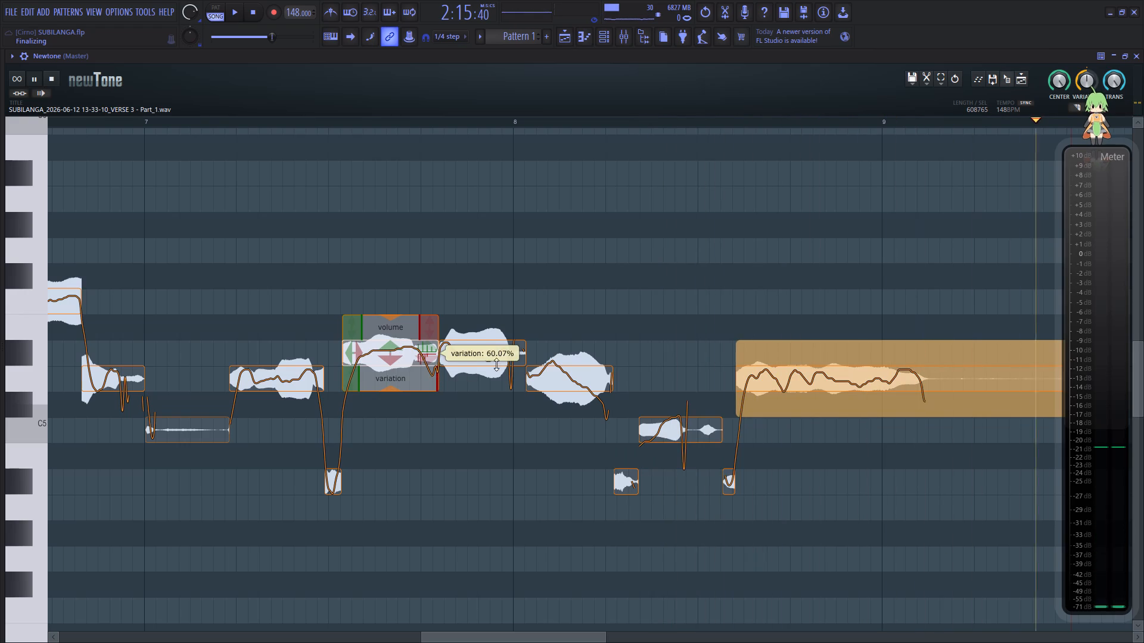
{"action": "key", "text": "space"}
{"action": "left_click_drag", "start_coordinate": [484, 391], "coordinate": [499, 349]}
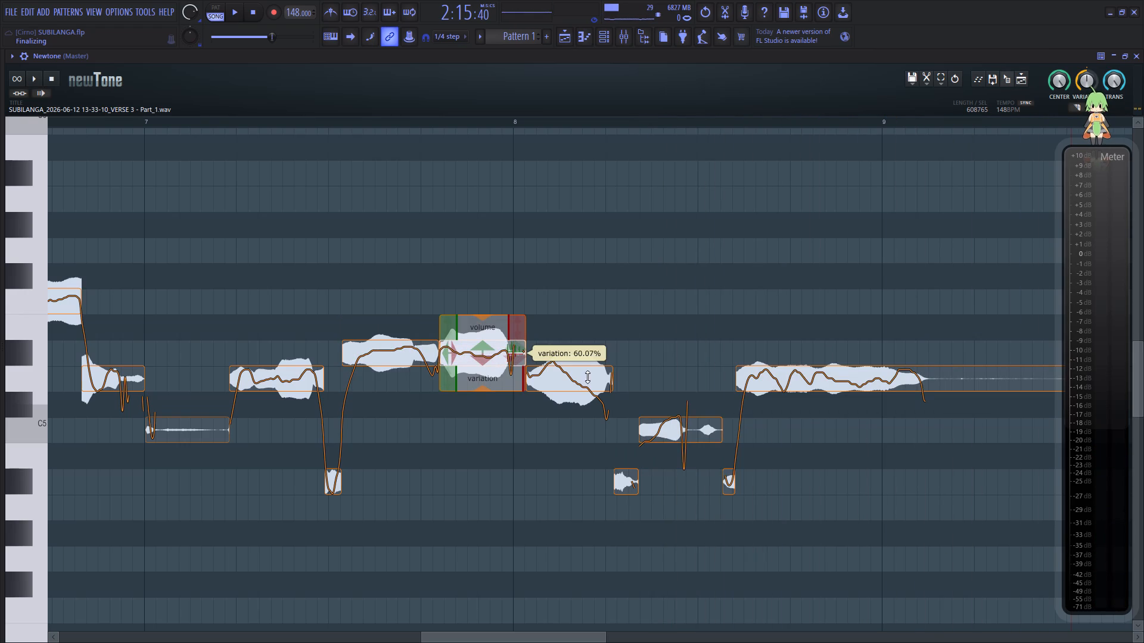
Reduce the pitch variation of the falling D5 note at the start of bar 8 and audition the phrase.
{"action": "key", "text": "space"}
{"action": "left_click_drag", "start_coordinate": [569, 416], "coordinate": [572, 364]}
{"action": "left_click", "coordinate": [257, 455]}
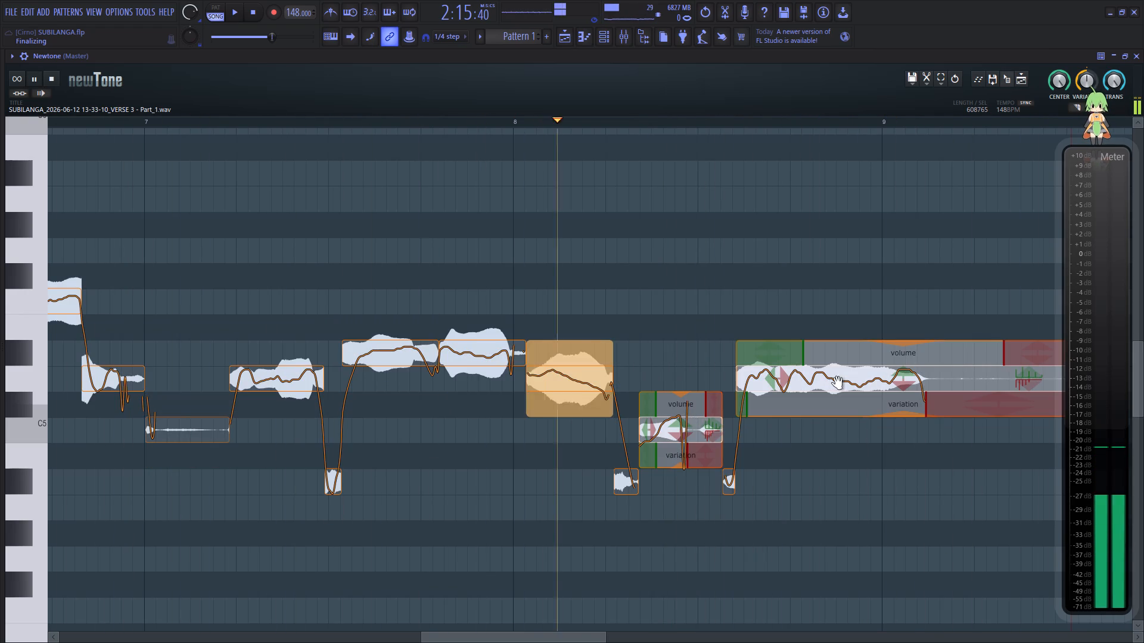
Reduce the pitch variation of the long final D5 note running into bar 9 to about 44%.
{"action": "left_click_drag", "start_coordinate": [884, 416], "coordinate": [884, 358]}
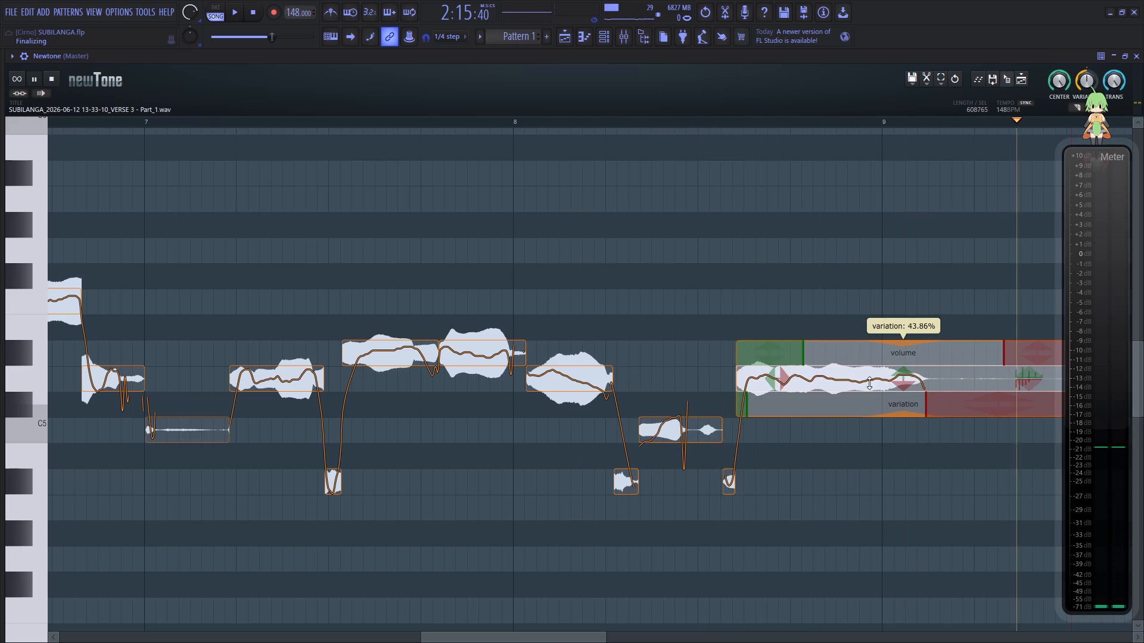
{"action": "key", "text": "space"}
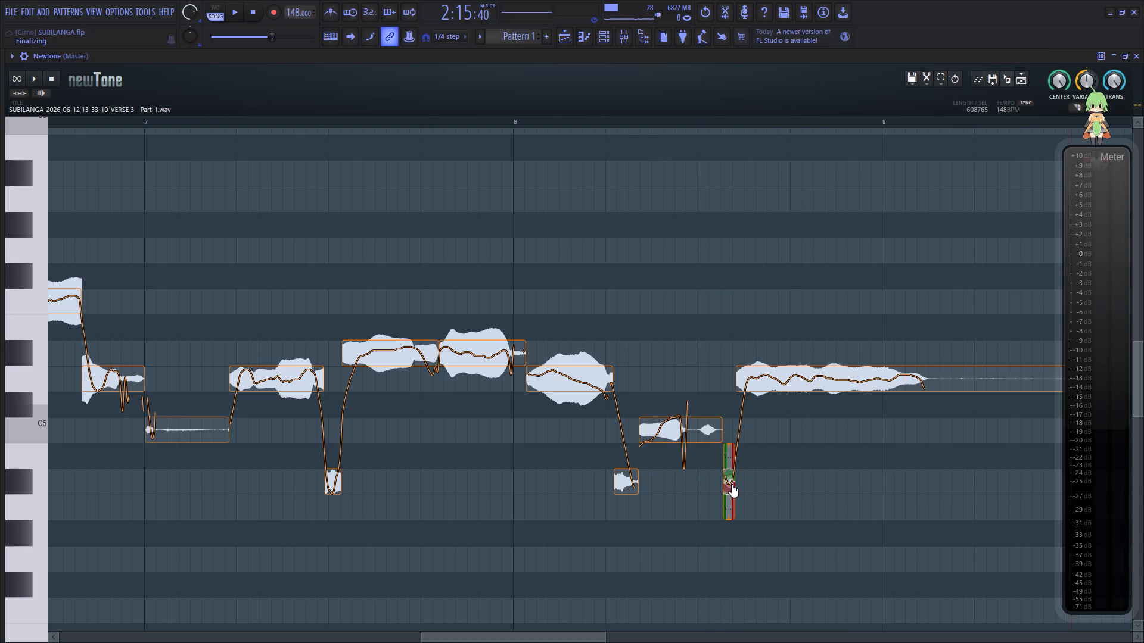
Raise the short A#4 note just before the final D5 two semitones to C5 and audition the phrase.
{"action": "left_click_drag", "start_coordinate": [728, 484], "coordinate": [729, 437]}
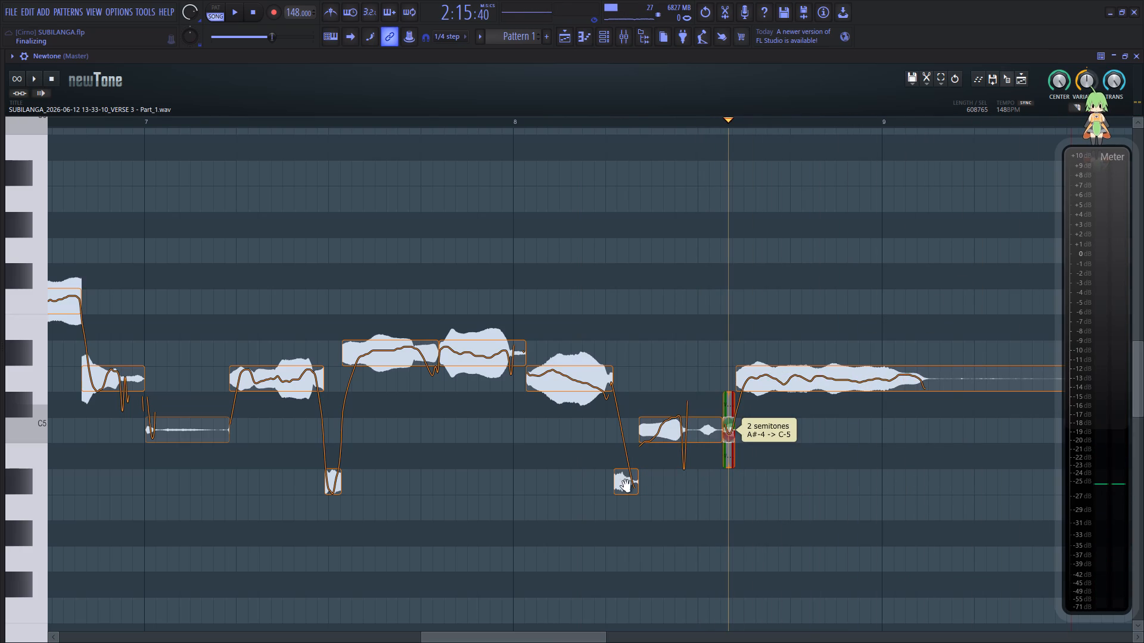
{"action": "left_click", "coordinate": [540, 491]}
{"action": "key", "text": "space"}
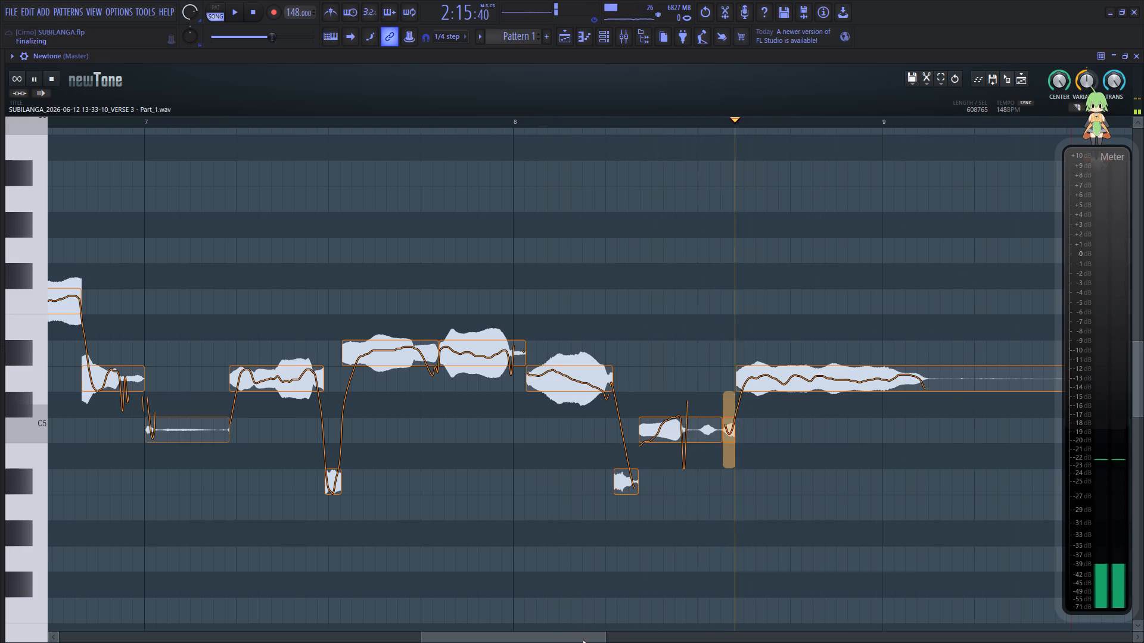
Place the corrected VERSE 3 take on the VERSE 4 playlist track, aligned with the original take's start, and close the pitch editor.
{"action": "left_click_drag", "start_coordinate": [581, 639], "coordinate": [647, 619]}
{"action": "key", "text": "space"}
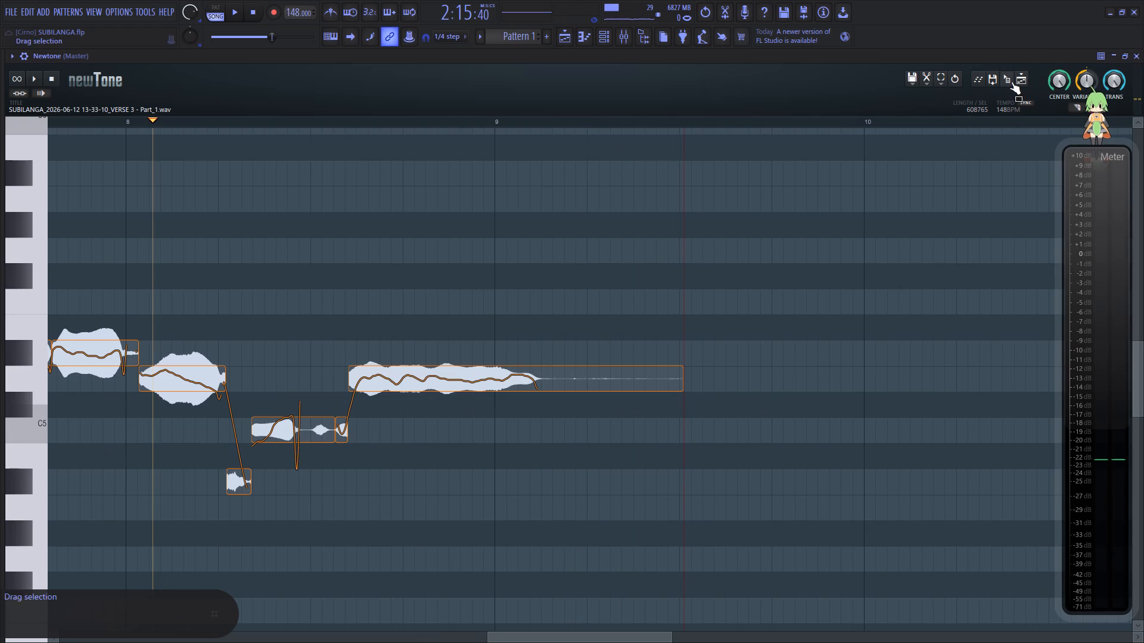
{"action": "left_click_drag", "start_coordinate": [1002, 77], "coordinate": [359, 321]}
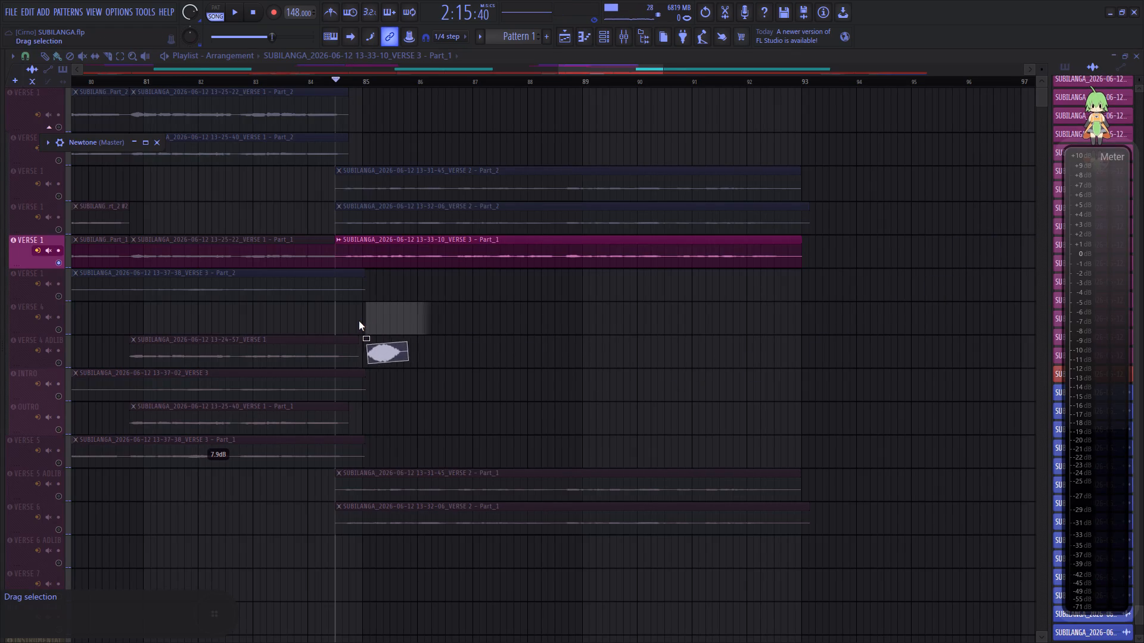
{"action": "left_click_drag", "start_coordinate": [359, 321], "coordinate": [336, 321]}
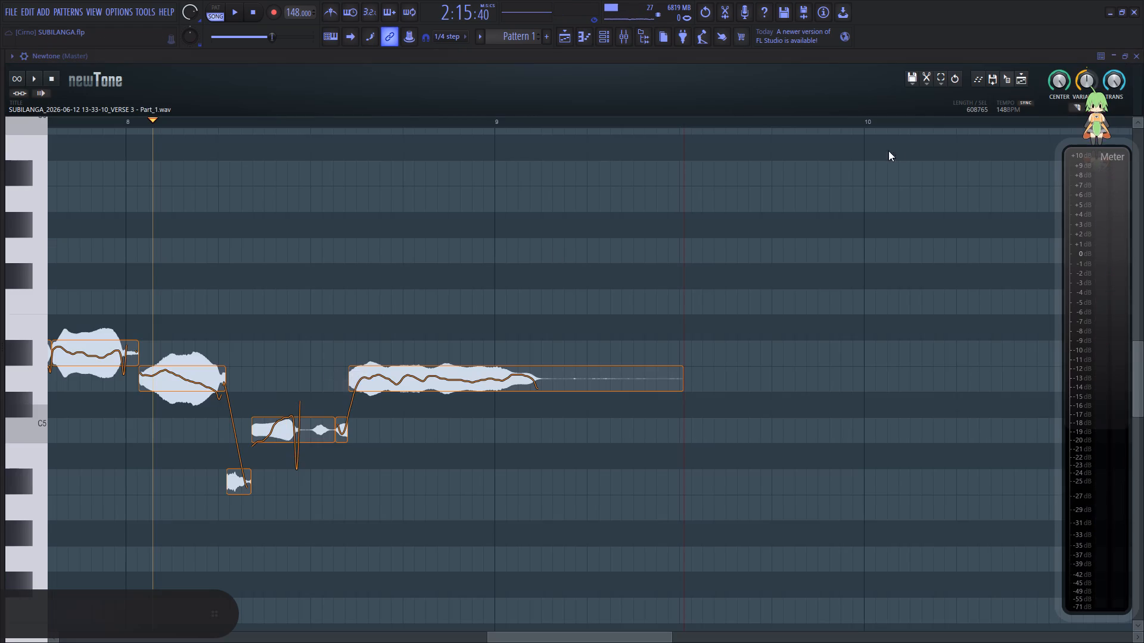
{"action": "left_click", "coordinate": [1133, 59]}
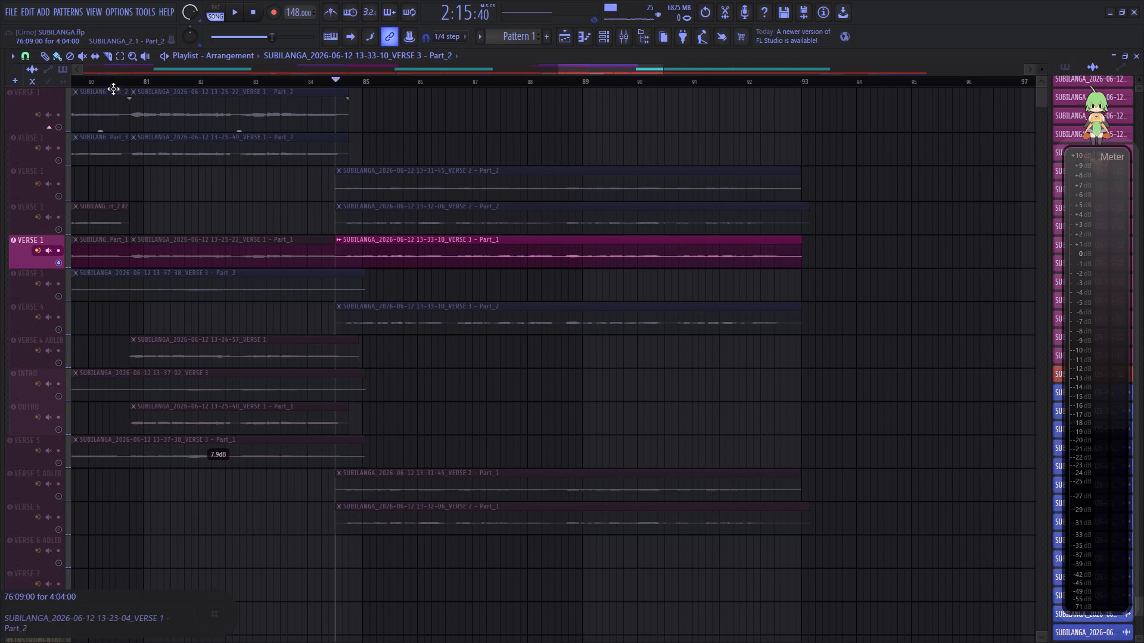
Mute the original 13-33-10 VERSE 3 Part_1 clip and move it straight down to the VERSE 6 ADLIB track.
{"action": "left_click", "coordinate": [80, 62]}
{"action": "left_click", "coordinate": [453, 257]}
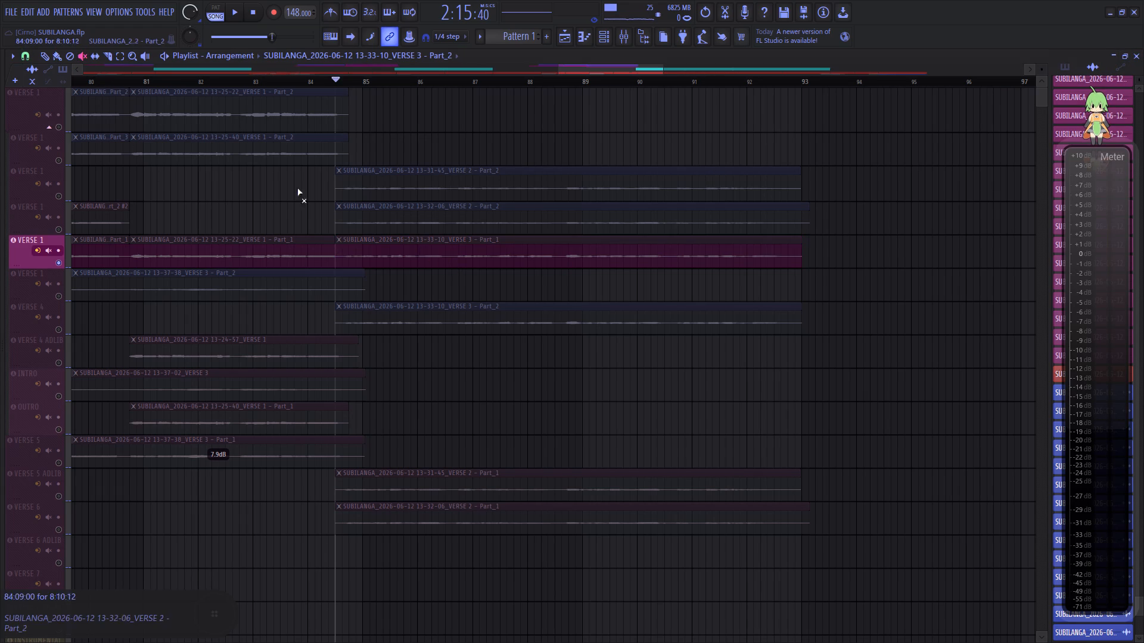
{"action": "left_click", "coordinate": [57, 65]}
{"action": "left_click", "coordinate": [58, 60]}
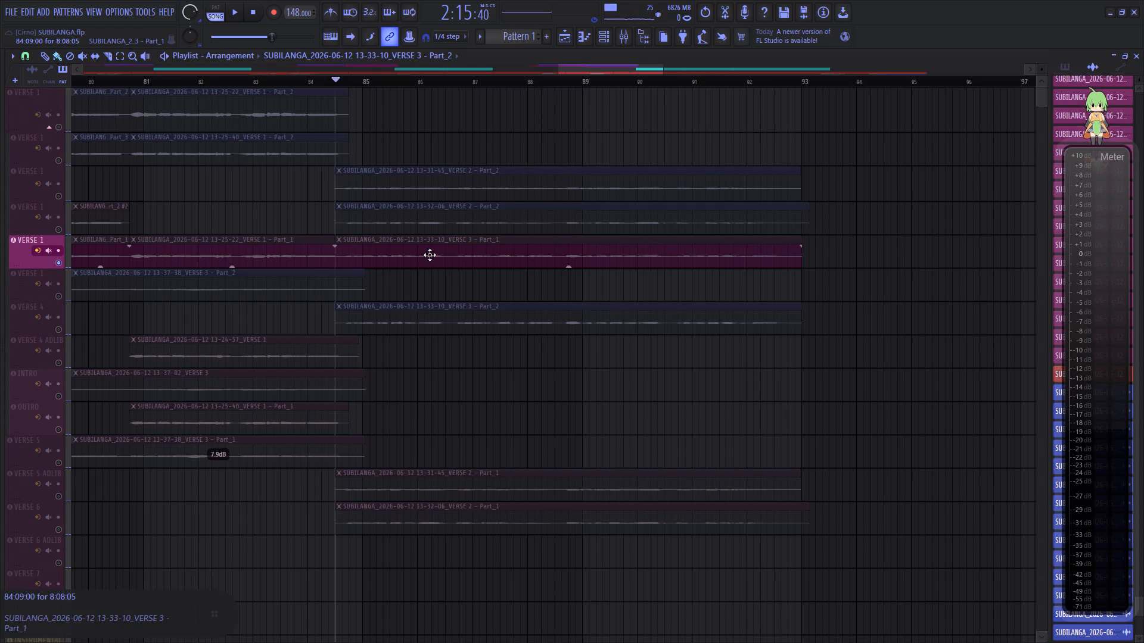
{"action": "left_click_drag", "start_coordinate": [430, 255], "coordinate": [431, 567]}
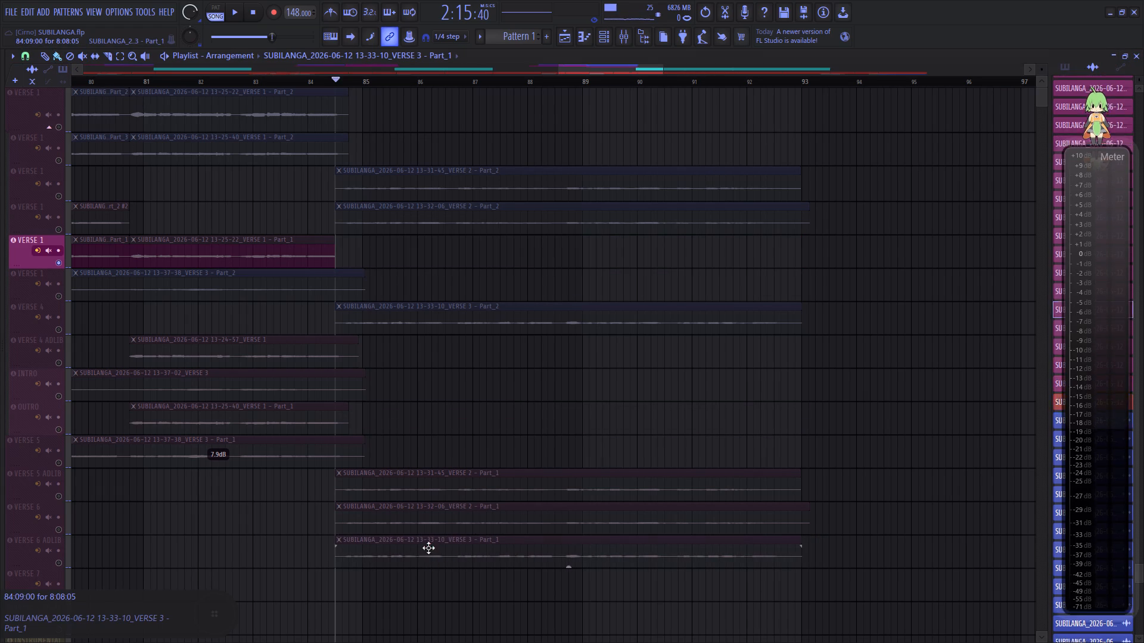
Move the corrected 13-33-10 VERSE 3 Part_2 clip from the VERSE 4 track up to the freed VERSE 1 track.
{"action": "left_click_drag", "start_coordinate": [384, 325], "coordinate": [383, 253]}
Unsolo the VERSE 1 track and play the arrangement with the corrected takes.
{"action": "right_click", "coordinate": [61, 261]}
{"action": "key", "text": "space"}
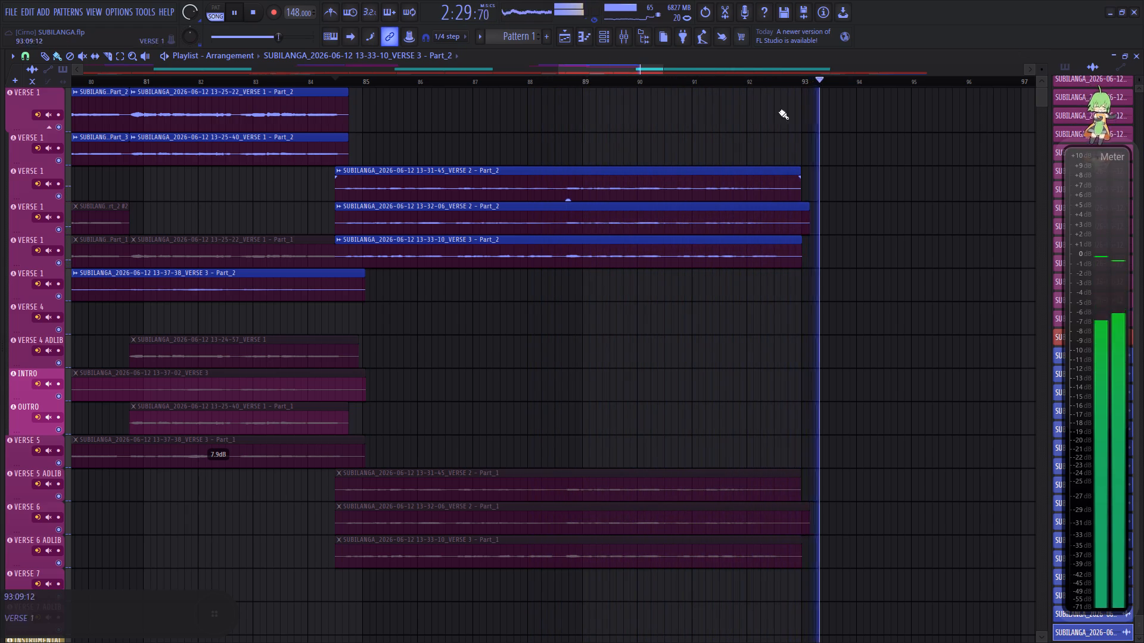
Solo and enlarge the top VERSE 1 track and play its takes from the start of the 12-35-35 clip.
{"action": "scroll", "coordinate": [642, 80], "scroll_direction": "down", "scroll_amount": 9}
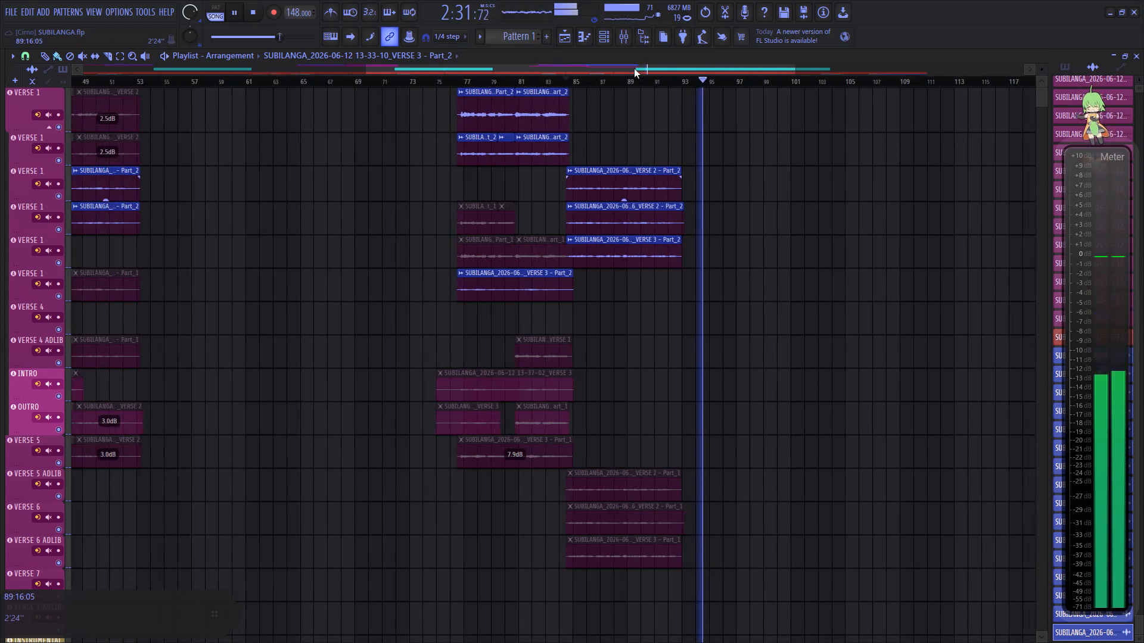
{"action": "left_click_drag", "start_coordinate": [634, 68], "coordinate": [0, 126]}
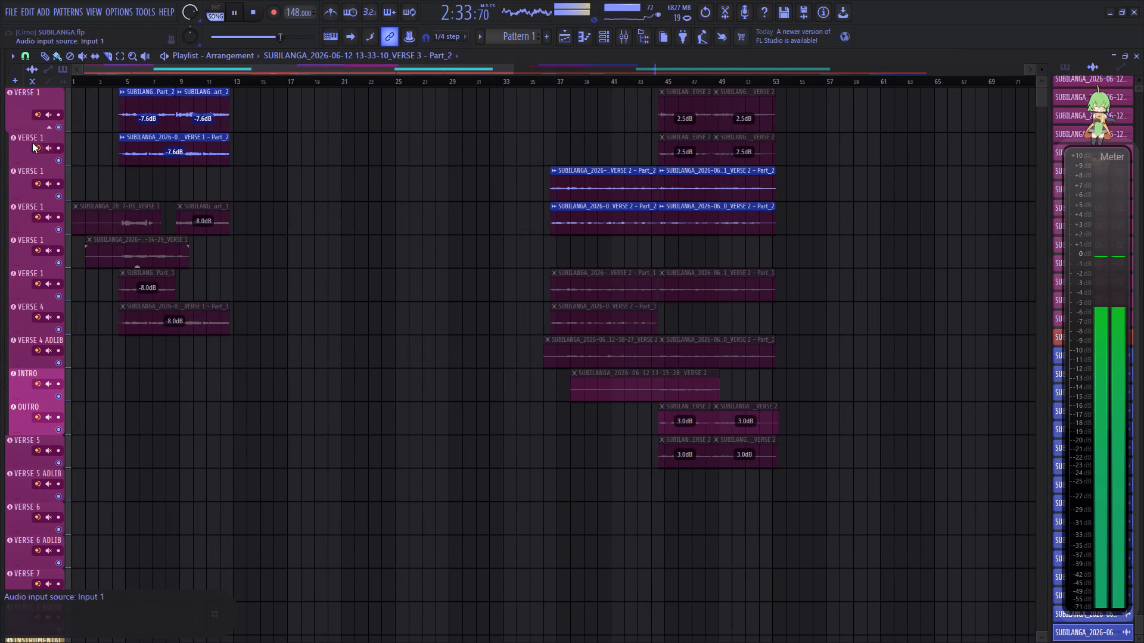
{"action": "right_click", "coordinate": [55, 126]}
{"action": "left_click_drag", "start_coordinate": [36, 127], "coordinate": [32, 518]}
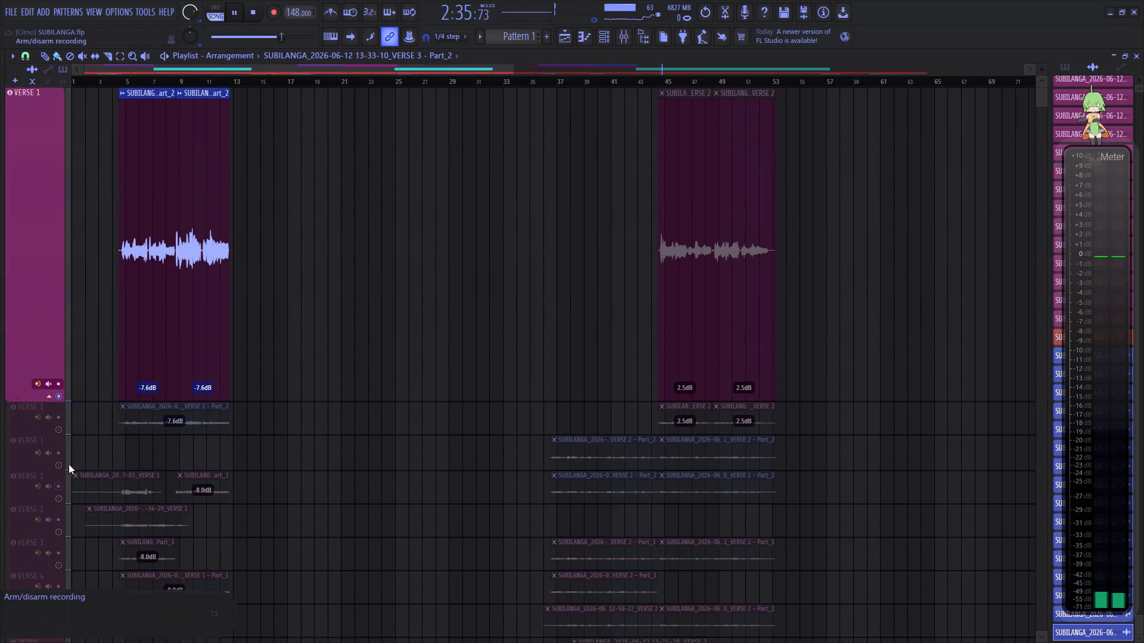
{"action": "left_click", "coordinate": [120, 80]}
{"action": "scroll", "coordinate": [131, 79], "scroll_direction": "up", "scroll_amount": 13}
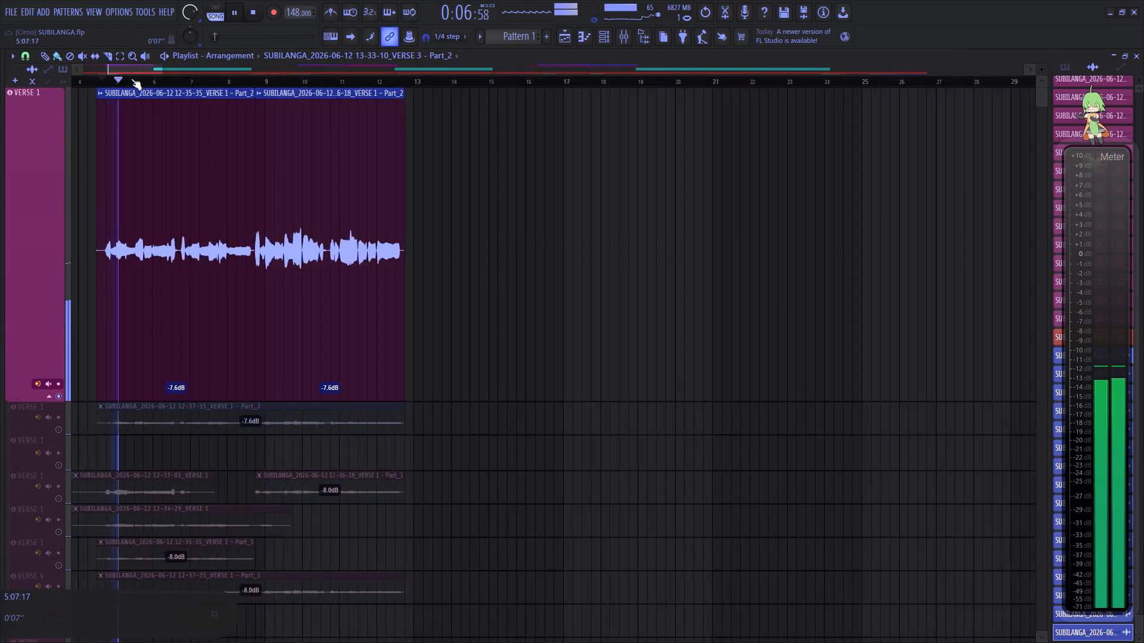
{"action": "scroll", "coordinate": [132, 79], "scroll_direction": "up", "scroll_amount": 4}
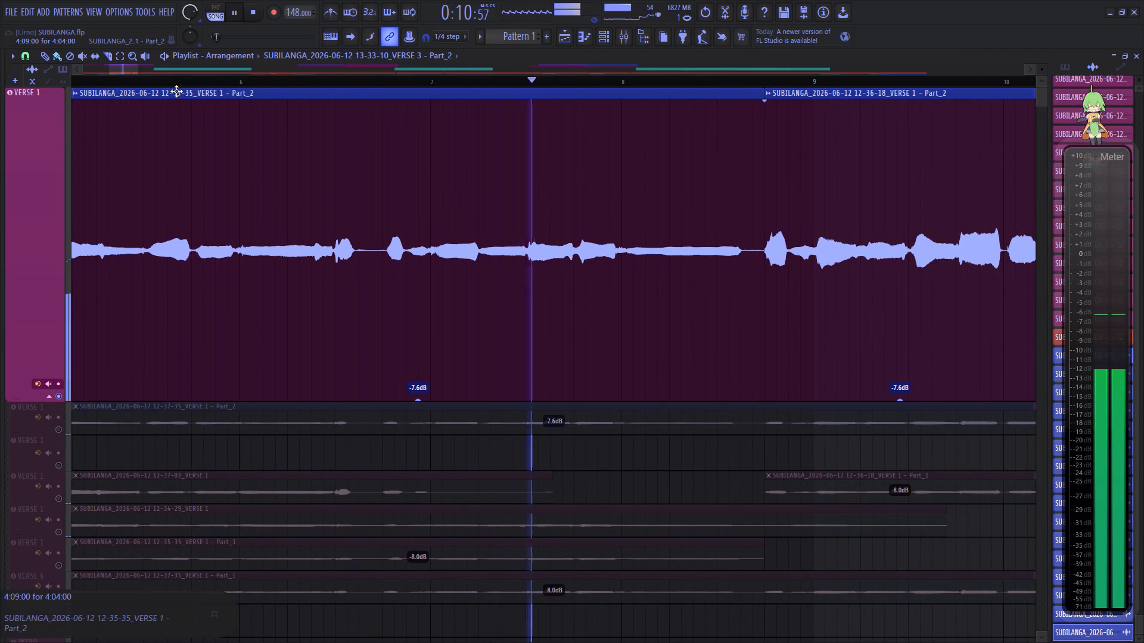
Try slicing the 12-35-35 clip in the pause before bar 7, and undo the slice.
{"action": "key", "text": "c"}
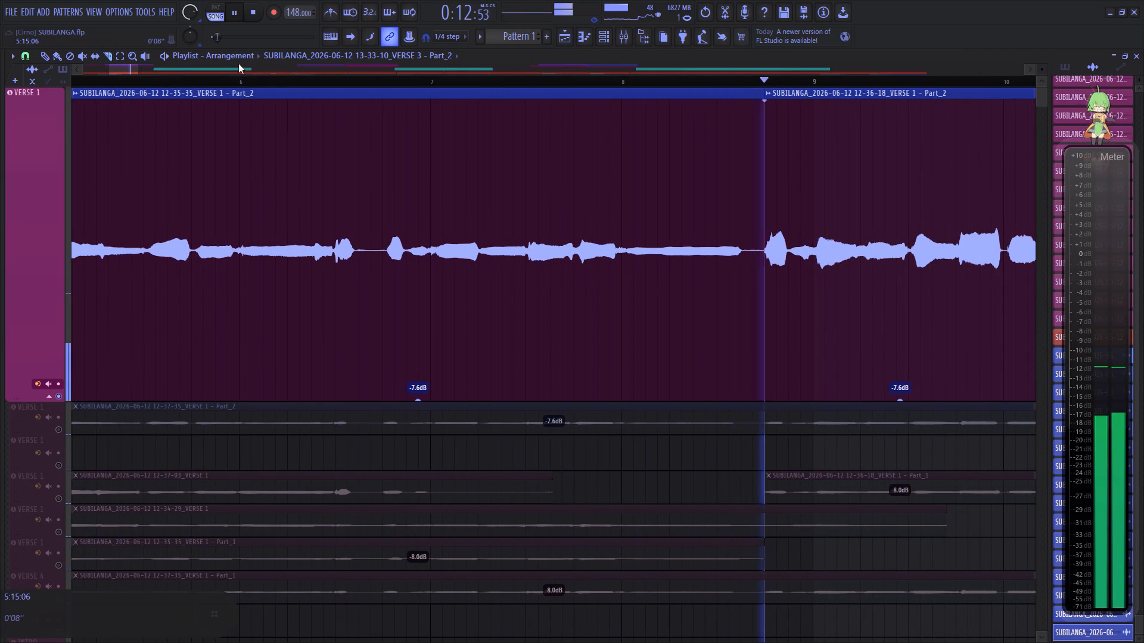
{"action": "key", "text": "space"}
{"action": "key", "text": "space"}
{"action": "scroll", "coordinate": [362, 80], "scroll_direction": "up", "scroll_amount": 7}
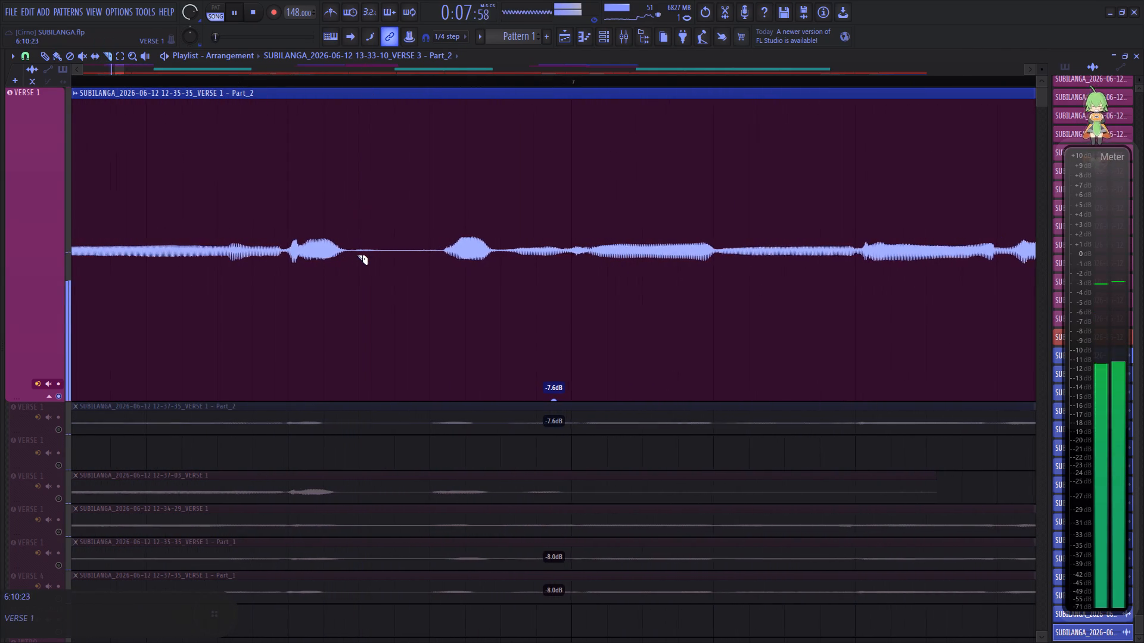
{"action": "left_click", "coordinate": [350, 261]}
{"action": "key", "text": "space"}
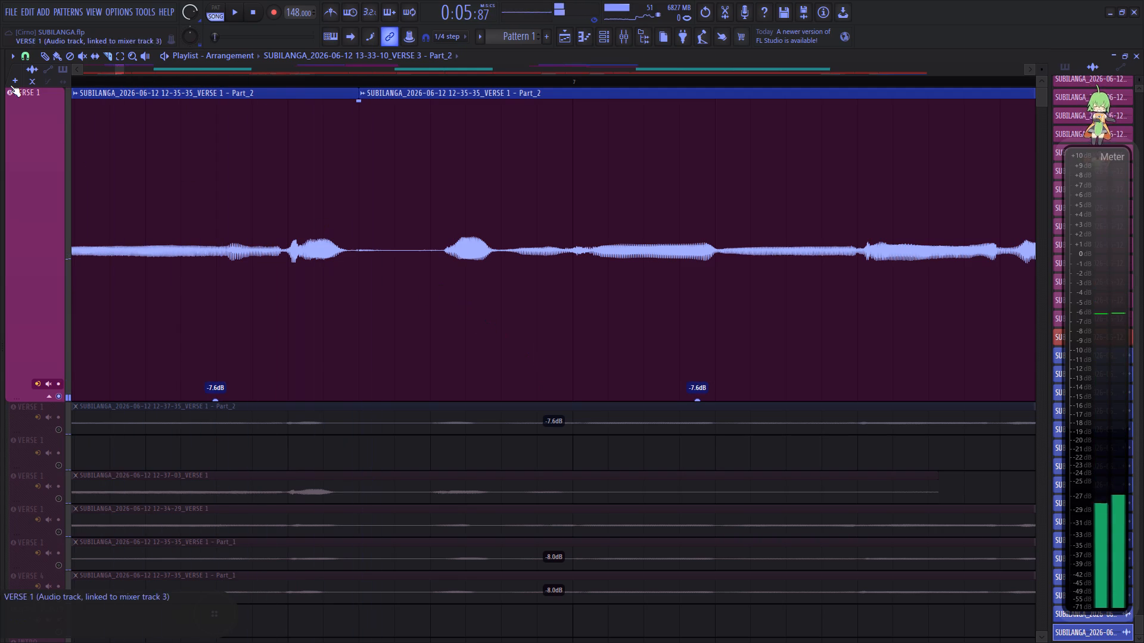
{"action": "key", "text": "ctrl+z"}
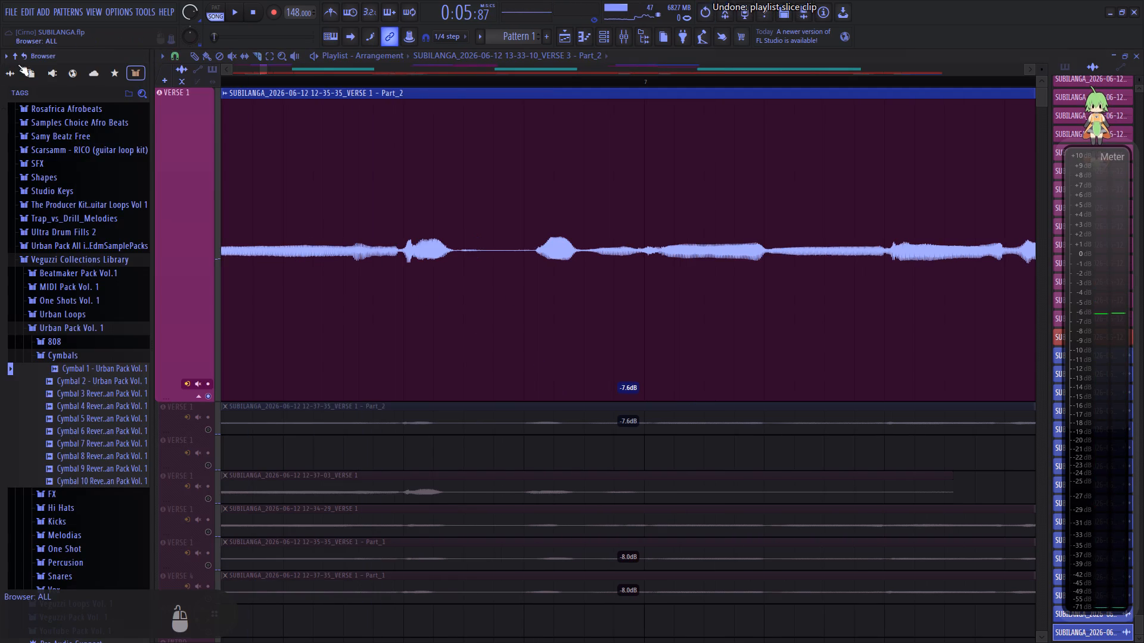
Set the playlist snap to (none).
{"action": "left_click", "coordinate": [24, 56]}
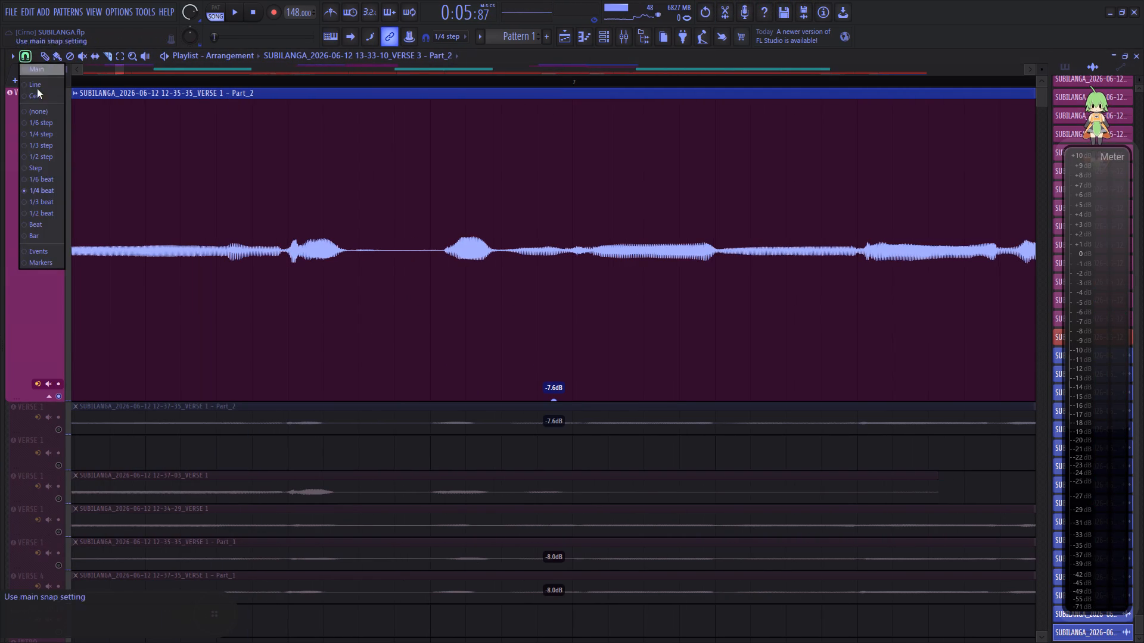
{"action": "left_click", "coordinate": [61, 116]}
Slice out the pause before bar 7 in the 12-35-35 clip and lower that piece's gain to -14.8 dB.
{"action": "key", "text": "space"}
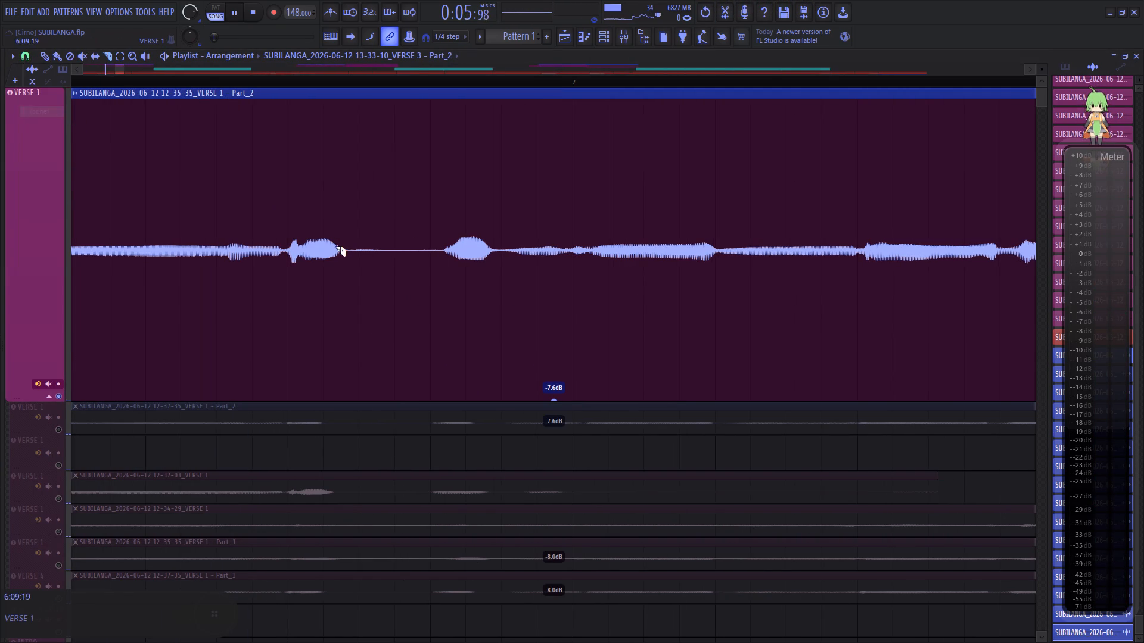
{"action": "left_click", "coordinate": [351, 259]}
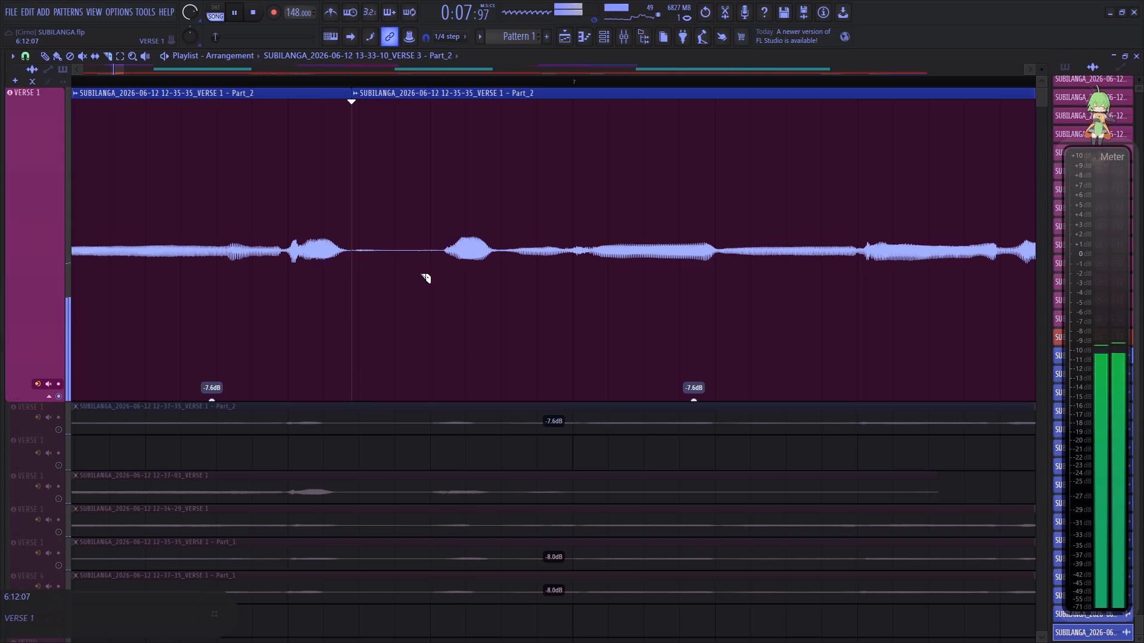
{"action": "left_click", "coordinate": [434, 262]}
{"action": "key", "text": "space"}
{"action": "key", "text": "space"}
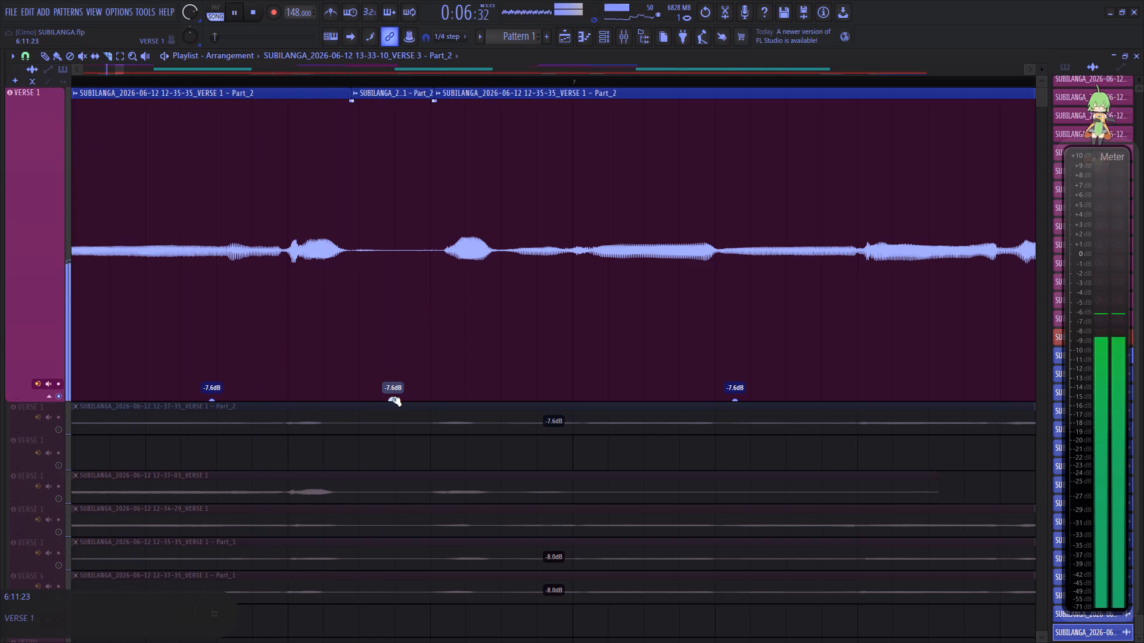
{"action": "left_click_drag", "start_coordinate": [393, 399], "coordinate": [400, 475]}
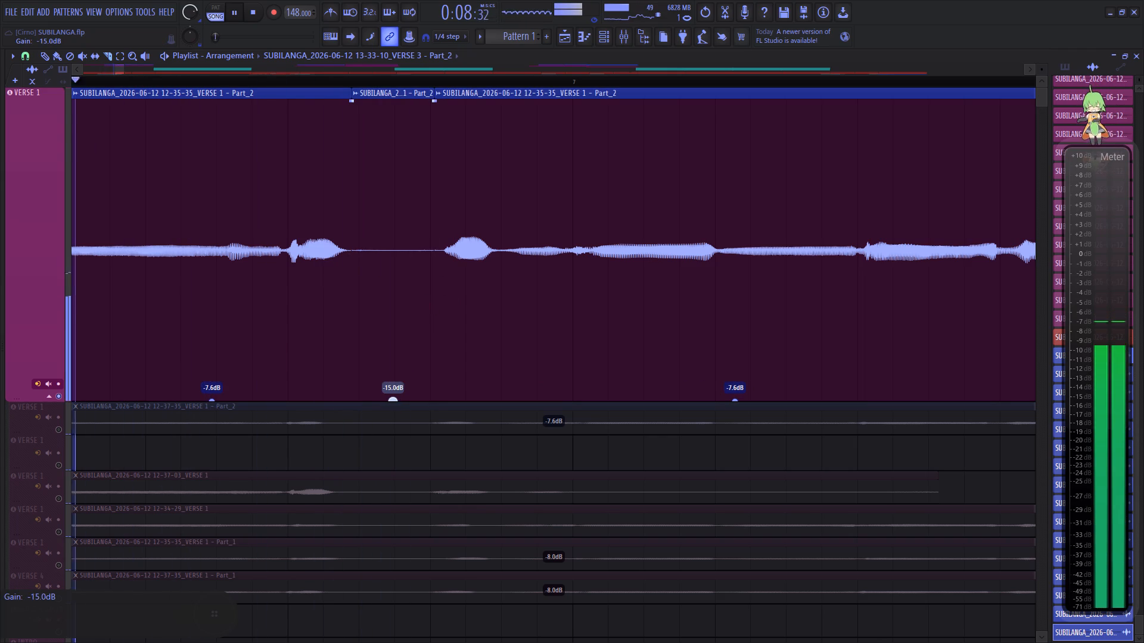
{"action": "left_click_drag", "start_coordinate": [400, 475], "coordinate": [402, 473]}
{"action": "key", "text": "space"}
{"action": "key", "text": "space"}
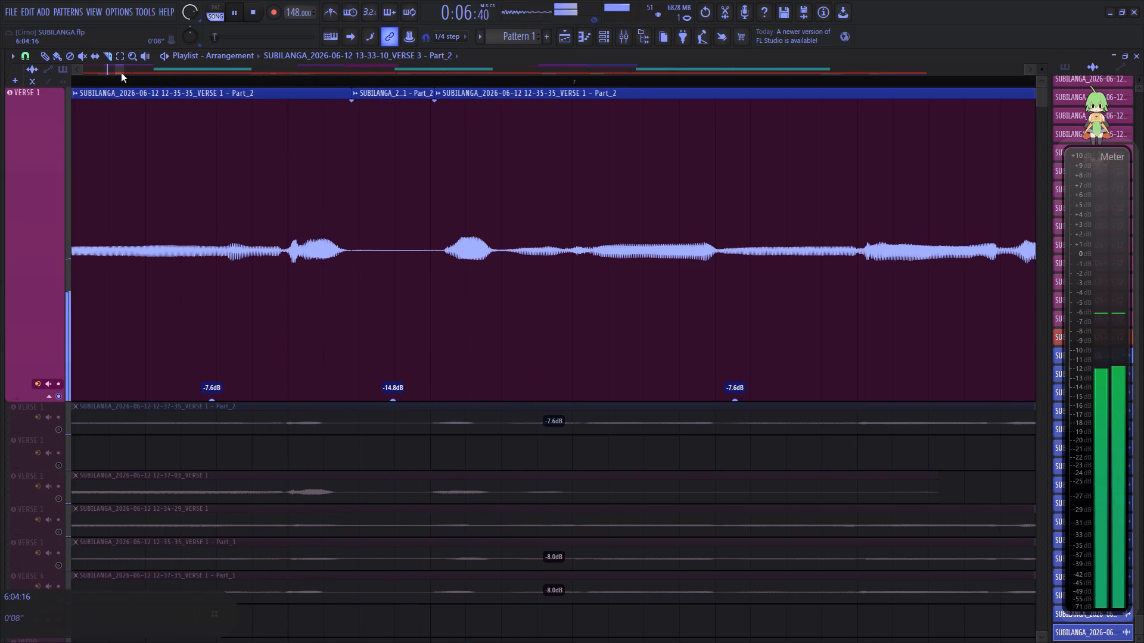
Trim the silent tail of the 12-35-35 clip from about 8:11, before the 12-36-18 clip.
{"action": "left_click_drag", "start_coordinate": [121, 73], "coordinate": [133, 74]}
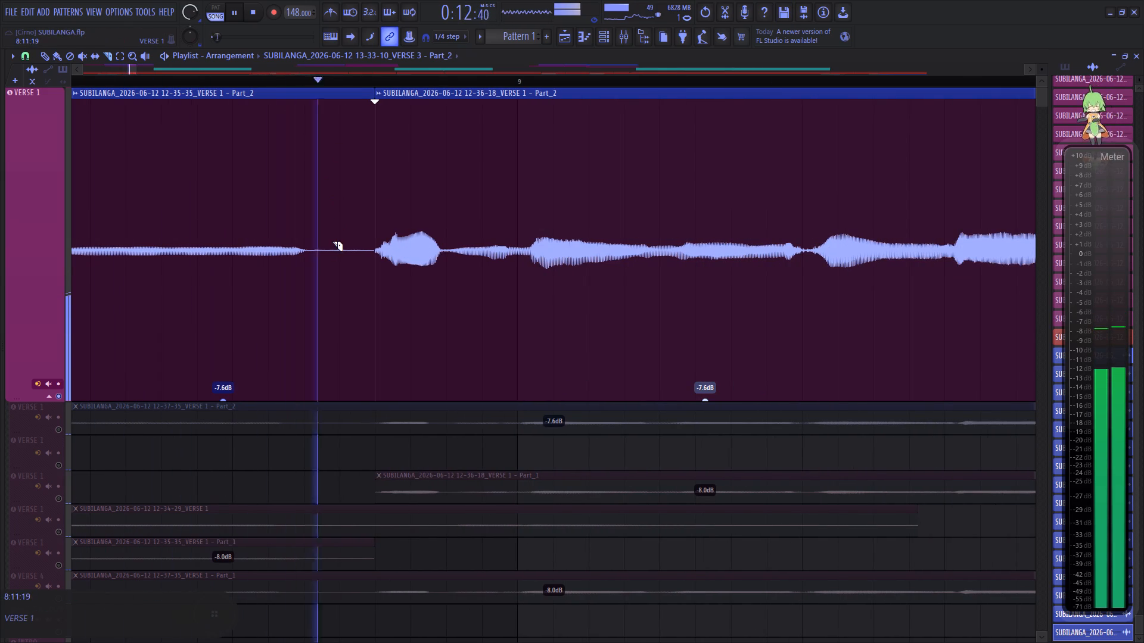
{"action": "right_click", "coordinate": [314, 260]}
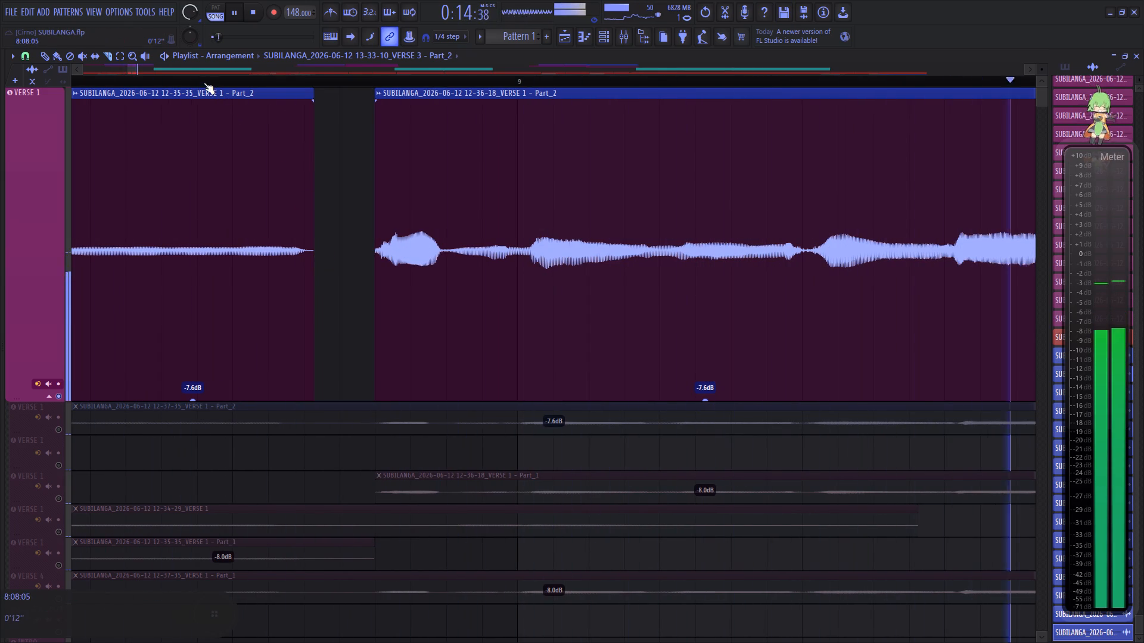
{"action": "left_click", "coordinate": [193, 80]}
Slice out the pause before bar 11 in the 12-36-18 clip and lower that piece's gain to -15.1 dB.
{"action": "left_click_drag", "start_coordinate": [132, 68], "coordinate": [138, 68]}
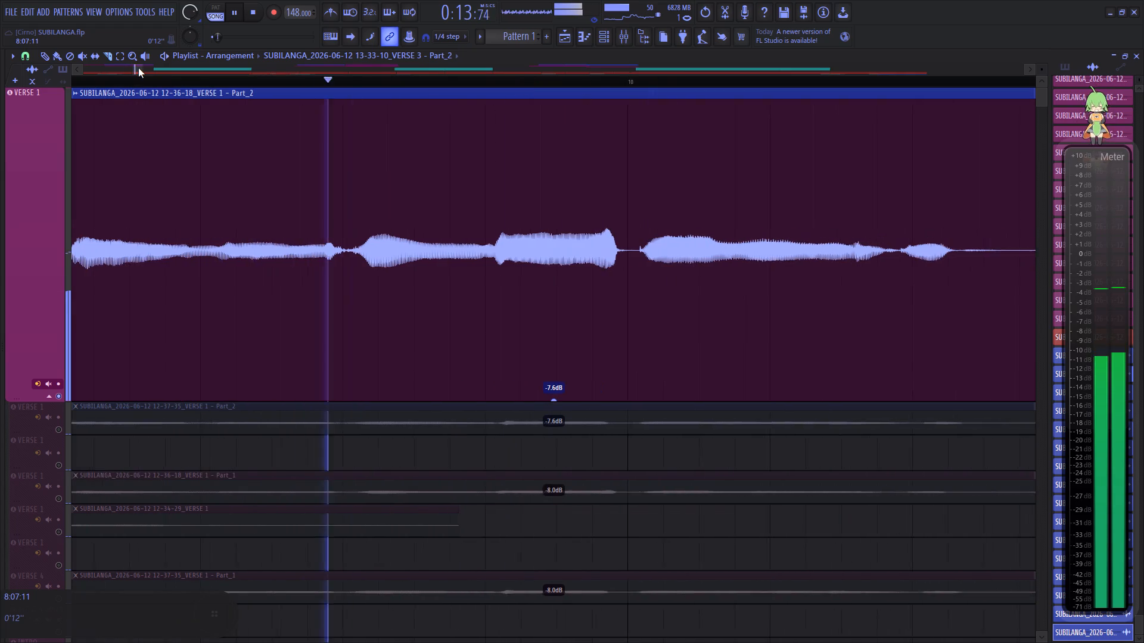
{"action": "left_click_drag", "start_coordinate": [138, 68], "coordinate": [144, 68]}
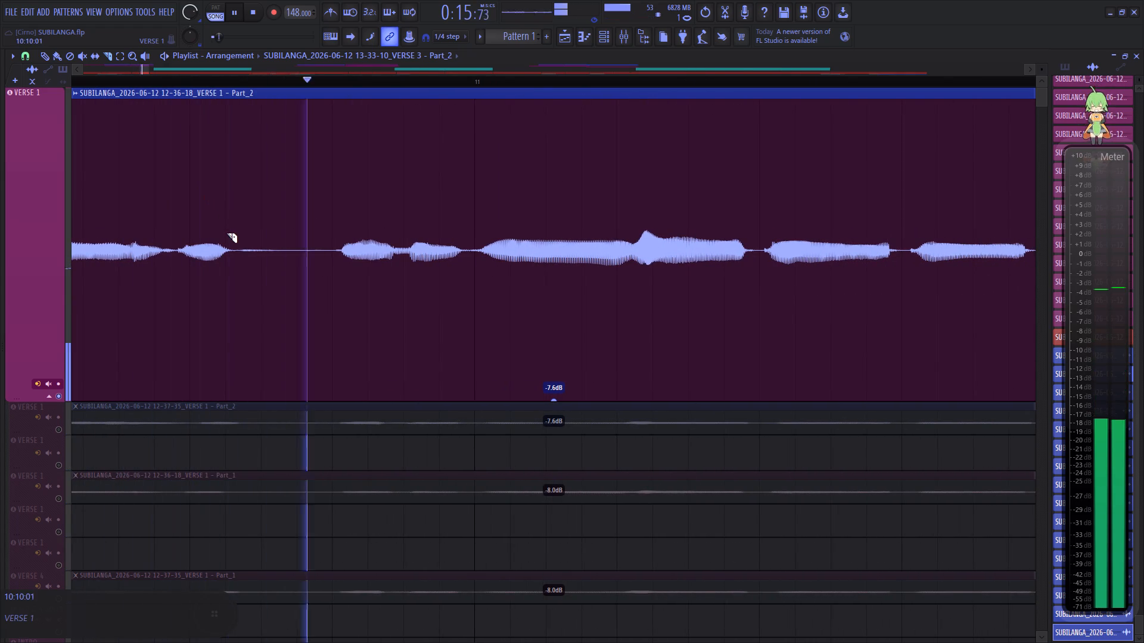
{"action": "key", "text": "space"}
{"action": "key", "text": "space"}
{"action": "left_click", "coordinate": [238, 226]}
{"action": "left_click", "coordinate": [328, 234]}
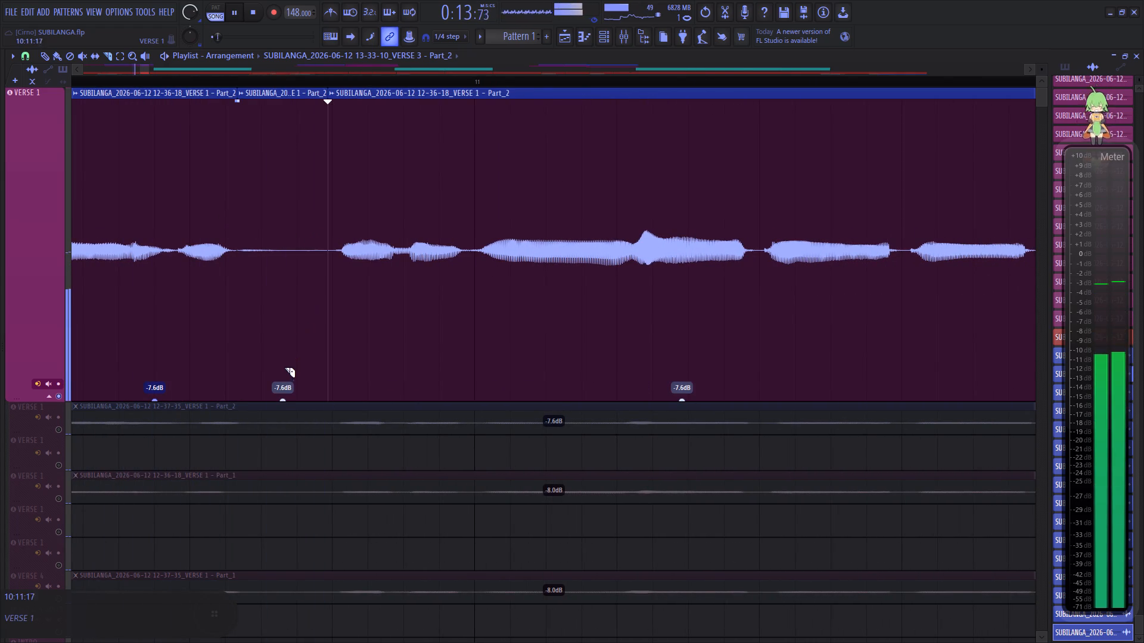
{"action": "left_click_drag", "start_coordinate": [284, 398], "coordinate": [285, 470]}
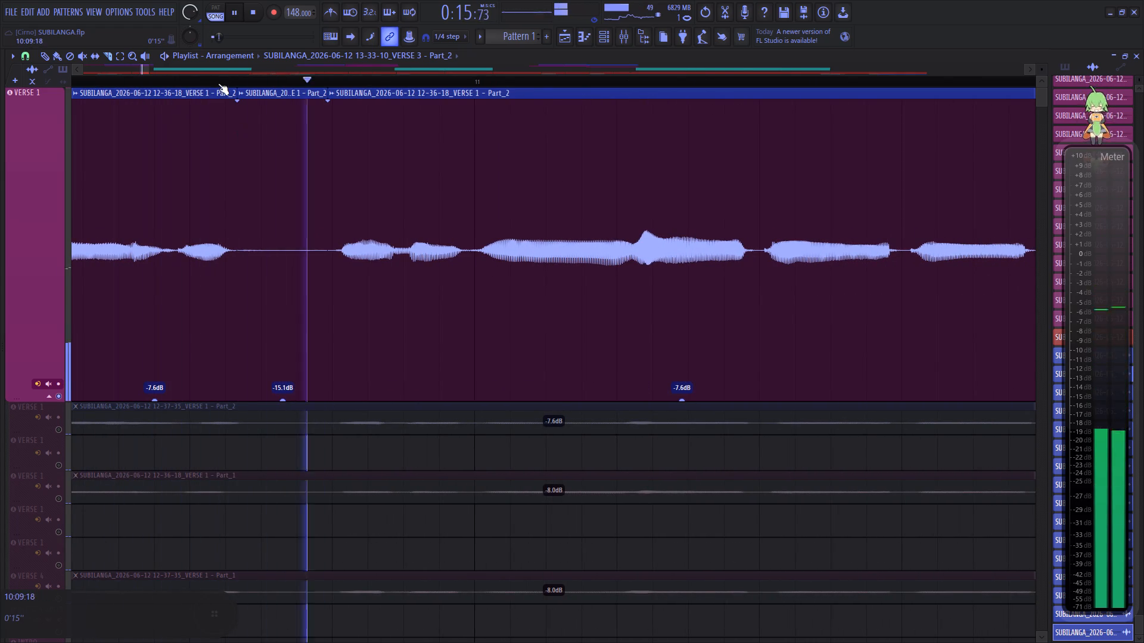
{"action": "left_click_drag", "start_coordinate": [143, 70], "coordinate": [152, 70]}
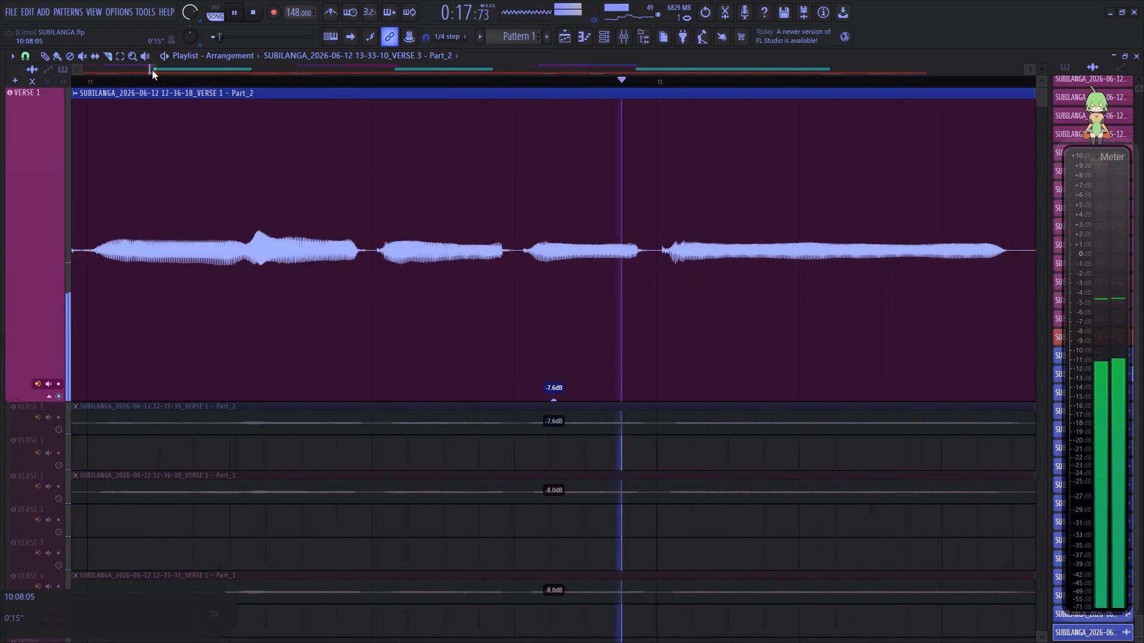
{"action": "left_click_drag", "start_coordinate": [152, 70], "coordinate": [154, 70]}
{"action": "key", "text": "space"}
Shrink the top VERSE 1 track to its earlier height, and solo and enlarge the second VERSE 1 track.
{"action": "scroll", "coordinate": [420, 86], "scroll_direction": "down", "scroll_amount": 4}
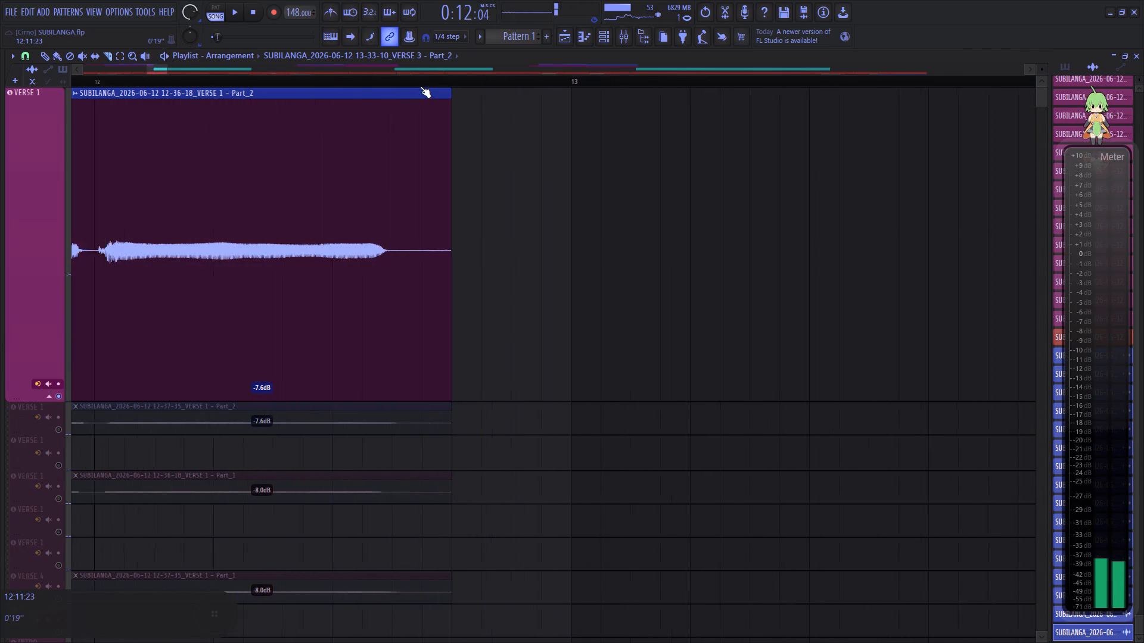
{"action": "scroll", "coordinate": [420, 86], "scroll_direction": "down", "scroll_amount": 19}
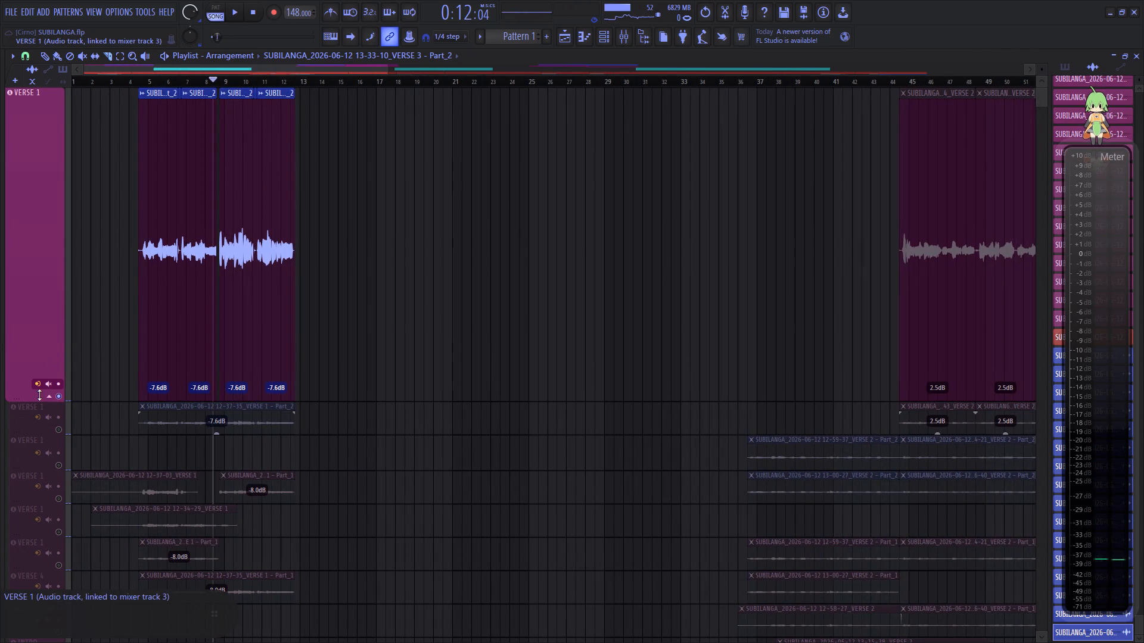
{"action": "left_click_drag", "start_coordinate": [38, 398], "coordinate": [43, 114]}
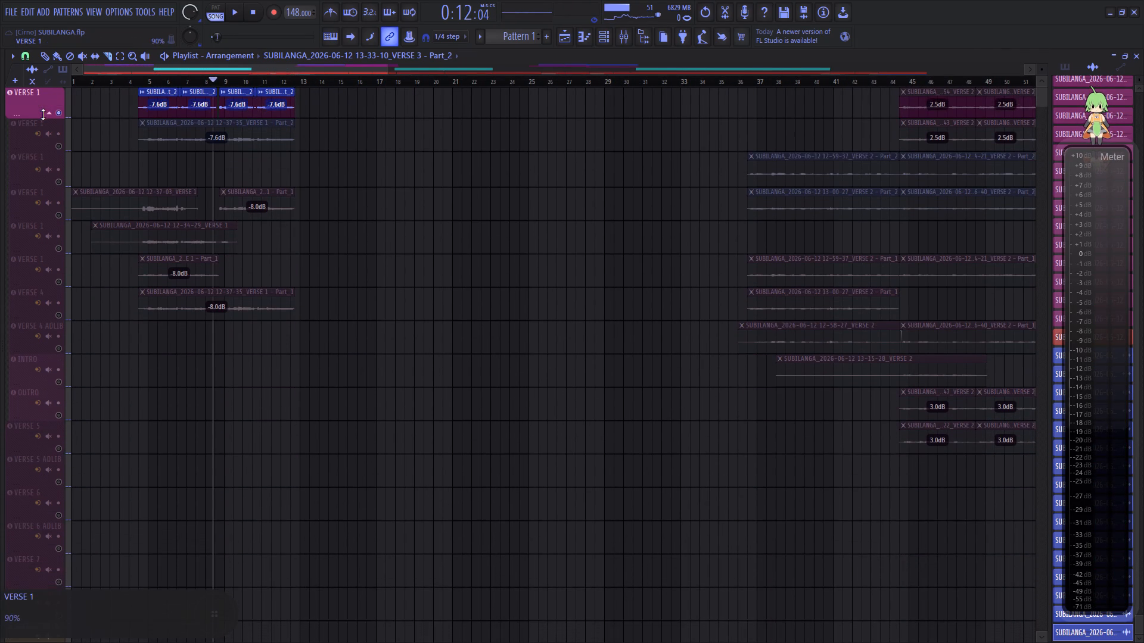
{"action": "left_click_drag", "start_coordinate": [43, 114], "coordinate": [42, 118]}
{"action": "right_click", "coordinate": [60, 148]}
{"action": "left_click_drag", "start_coordinate": [43, 151], "coordinate": [32, 373]}
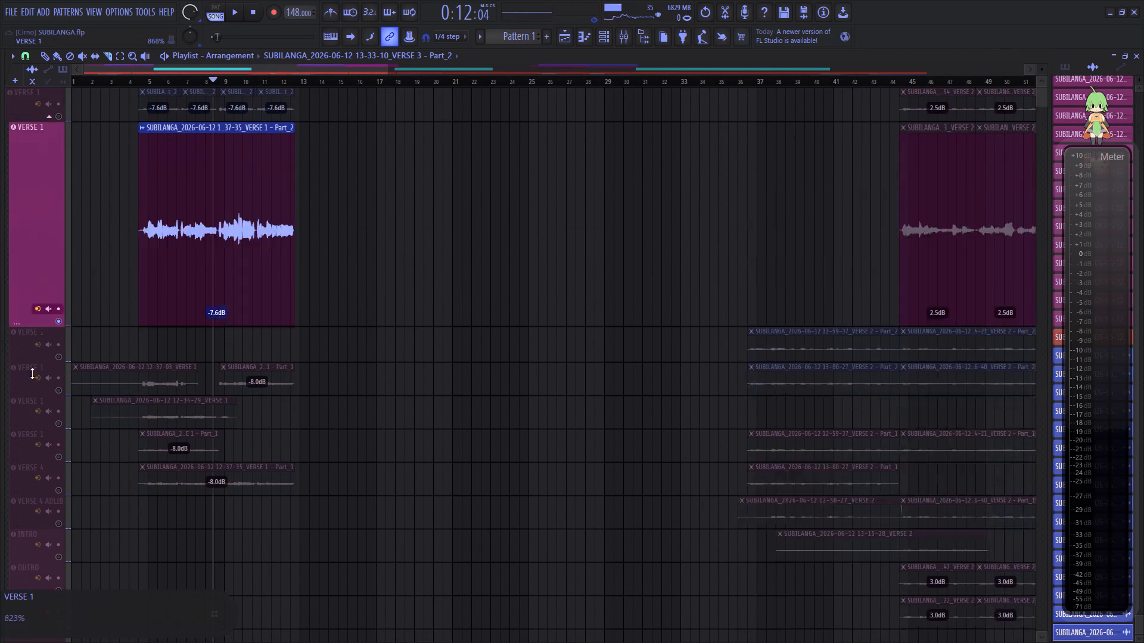
{"action": "left_click_drag", "start_coordinate": [32, 373], "coordinate": [38, 541]}
Trim the start of the 12-37-35 VERSE 1 Part_2 clip to about 4:12, just before the vocal begins.
{"action": "left_click", "coordinate": [138, 79]}
{"action": "scroll", "coordinate": [153, 82], "scroll_direction": "up", "scroll_amount": 5}
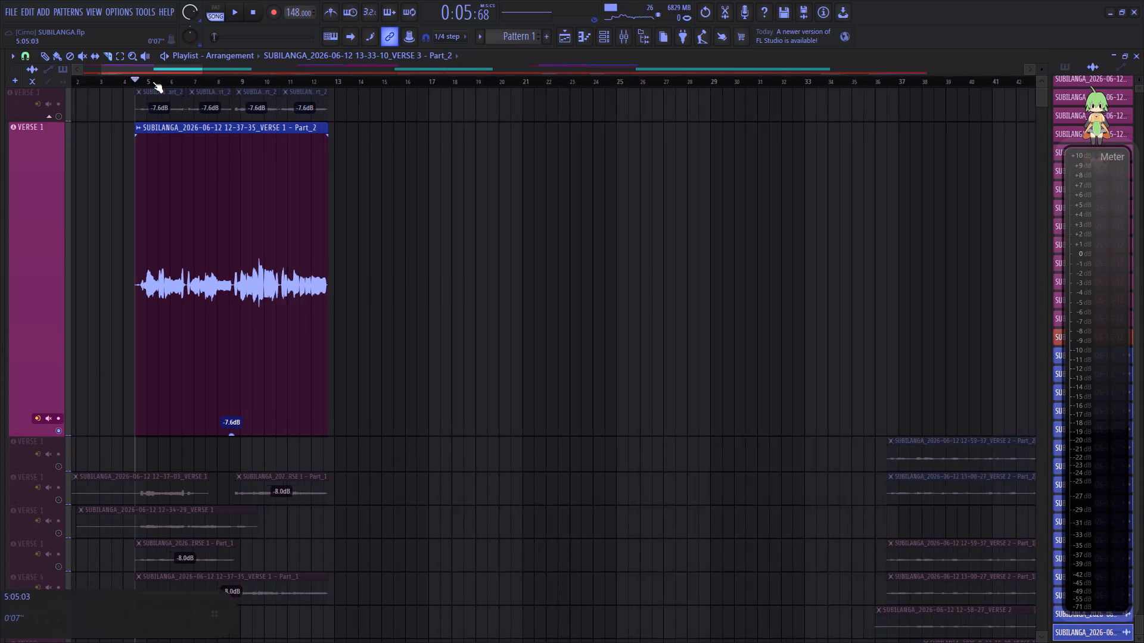
{"action": "scroll", "coordinate": [153, 82], "scroll_direction": "up", "scroll_amount": 8}
{"action": "left_click_drag", "start_coordinate": [135, 68], "coordinate": [117, 72]}
{"action": "key", "text": "space"}
{"action": "key", "text": "space"}
{"action": "key", "text": "space"}
{"action": "right_click", "coordinate": [508, 268]}
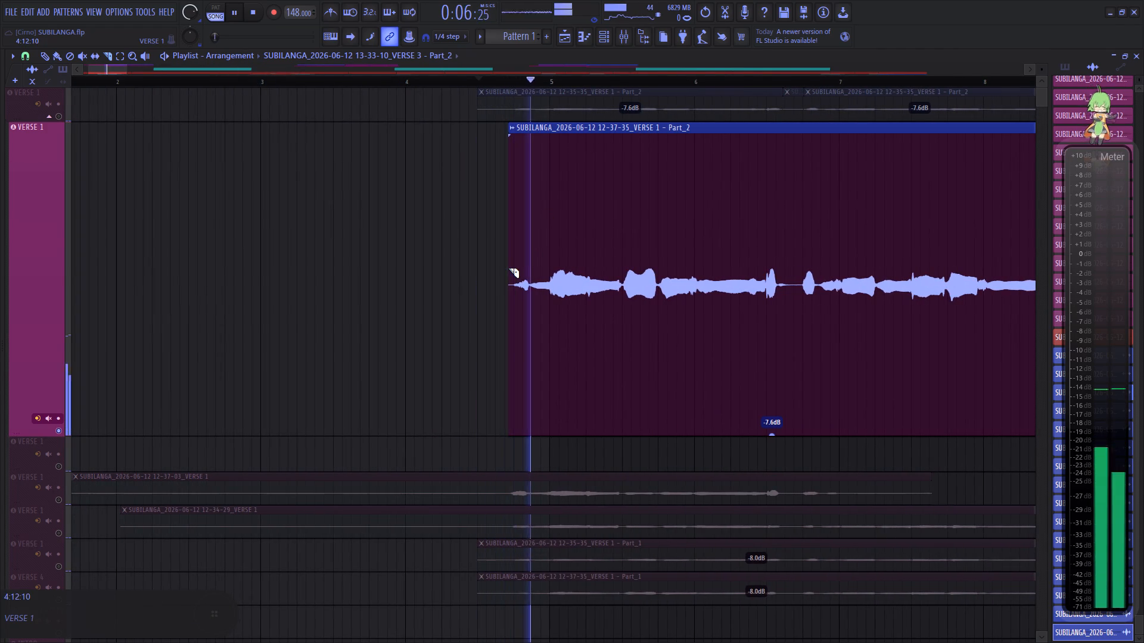
{"action": "key", "text": "space"}
Solo the top VERSE 1 track and trim the start of its 12-35-35 clip to match the 12-37-35 clip's start.
{"action": "right_click", "coordinate": [63, 118]}
{"action": "key", "text": "space"}
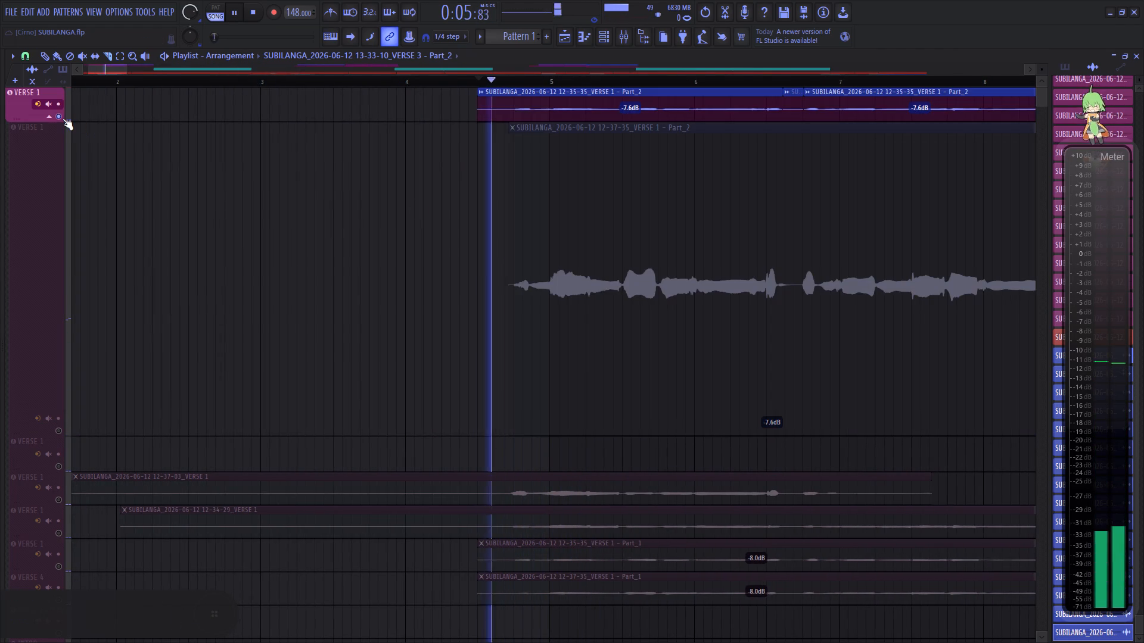
{"action": "key", "text": "space"}
{"action": "key", "text": "space"}
{"action": "key", "text": "space"}
{"action": "right_click", "coordinate": [508, 105]}
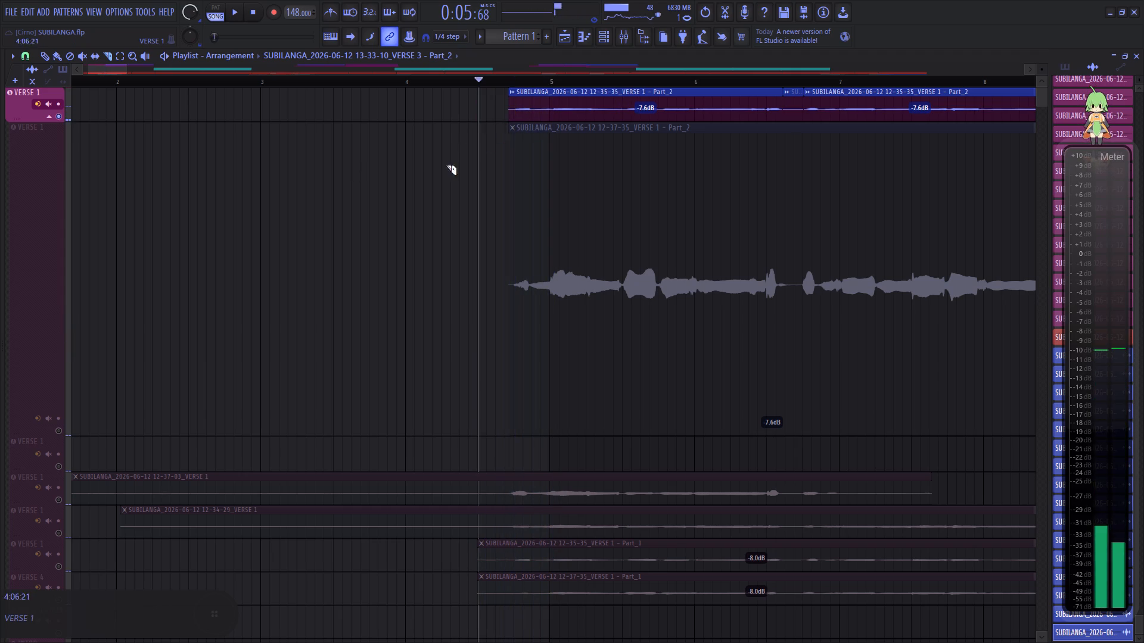
{"action": "key", "text": "space"}
{"action": "key", "text": "space"}
{"action": "key", "text": "space"}
Solo the second VERSE 1 track, slice out the 12-37-35 clip's pause before bar 7, and set that piece's gain to -18.9 dB.
{"action": "right_click_drag", "start_coordinate": [57, 433], "coordinate": [65, 427]}
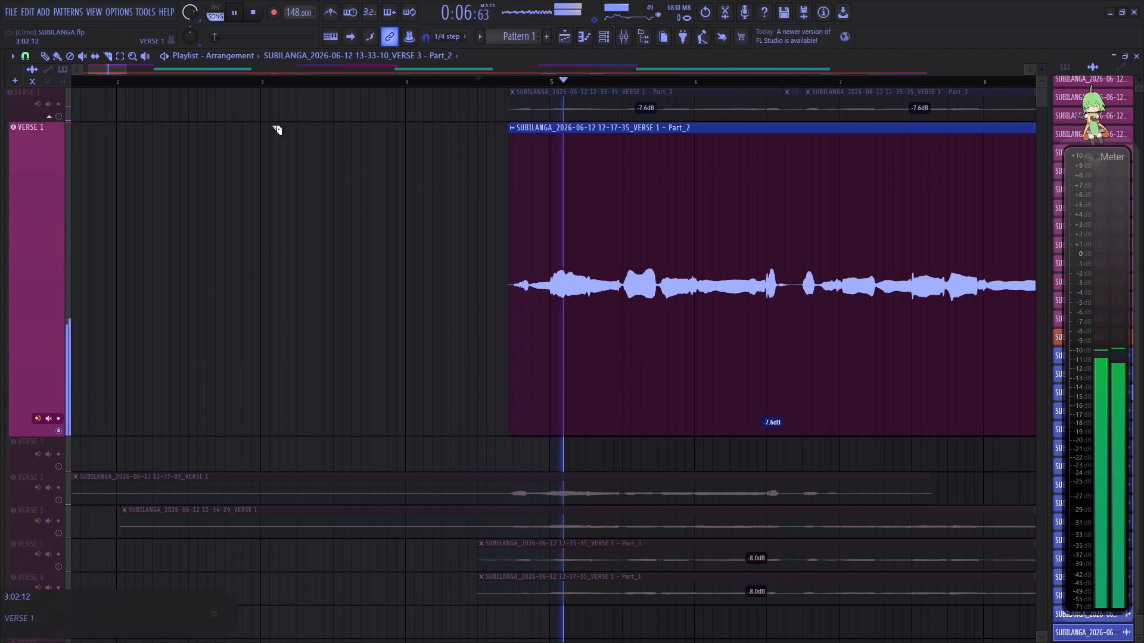
{"action": "left_click_drag", "start_coordinate": [119, 70], "coordinate": [139, 71]}
{"action": "key", "text": "space"}
{"action": "key", "text": "space"}
{"action": "scroll", "coordinate": [297, 85], "scroll_direction": "up", "scroll_amount": 13}
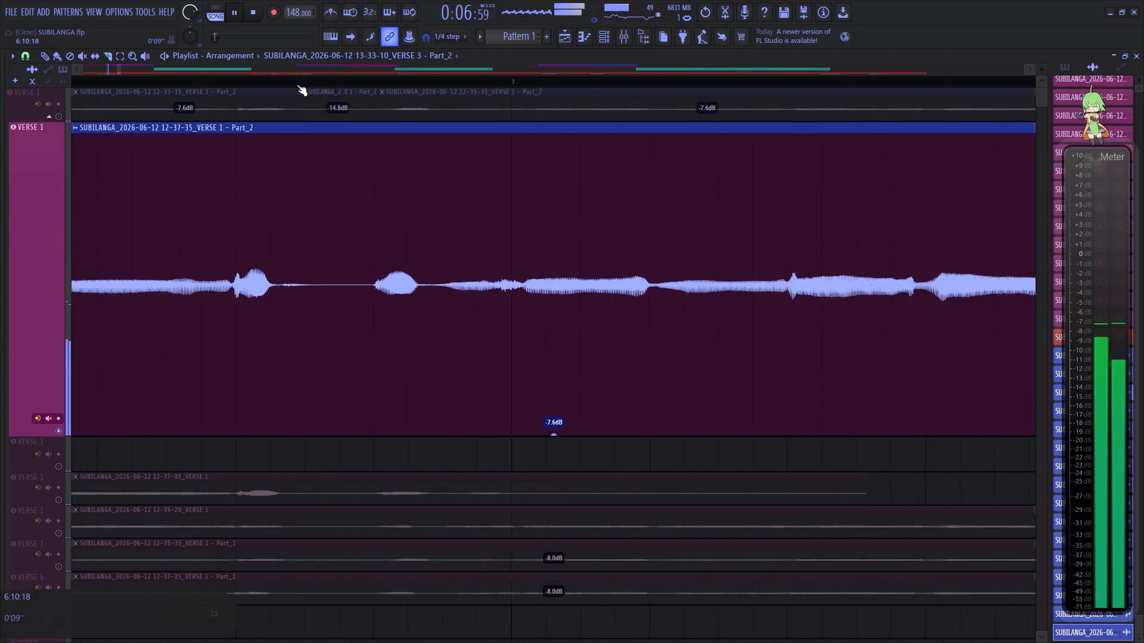
{"action": "left_click", "coordinate": [263, 262]}
{"action": "key", "text": "space"}
{"action": "key", "text": "space"}
{"action": "left_click", "coordinate": [442, 267]}
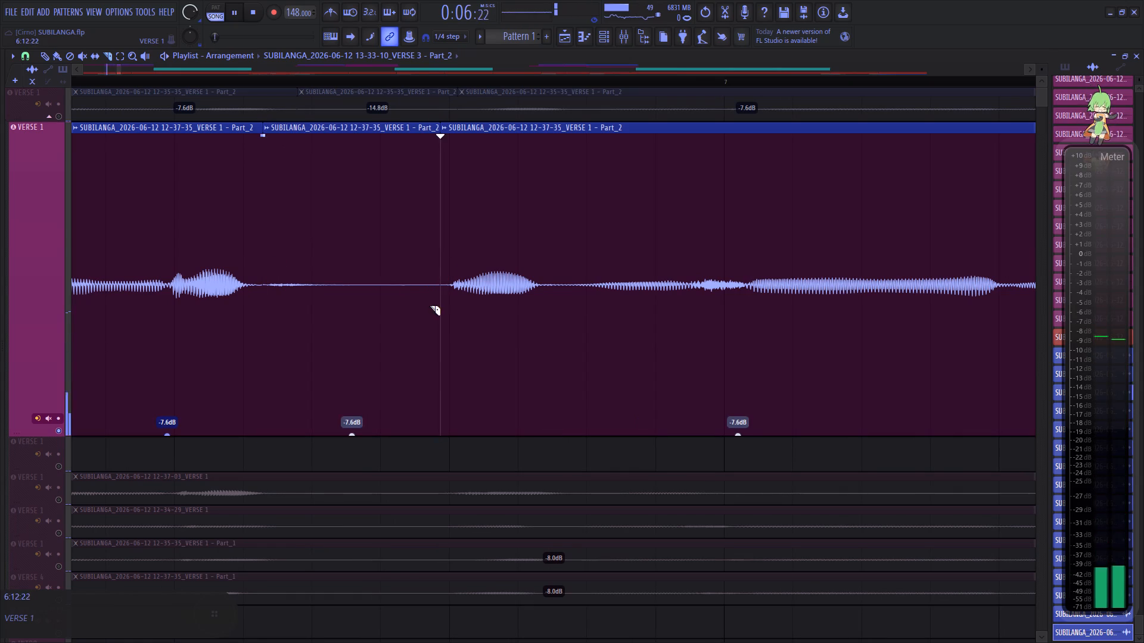
{"action": "left_click_drag", "start_coordinate": [353, 433], "coordinate": [356, 541]}
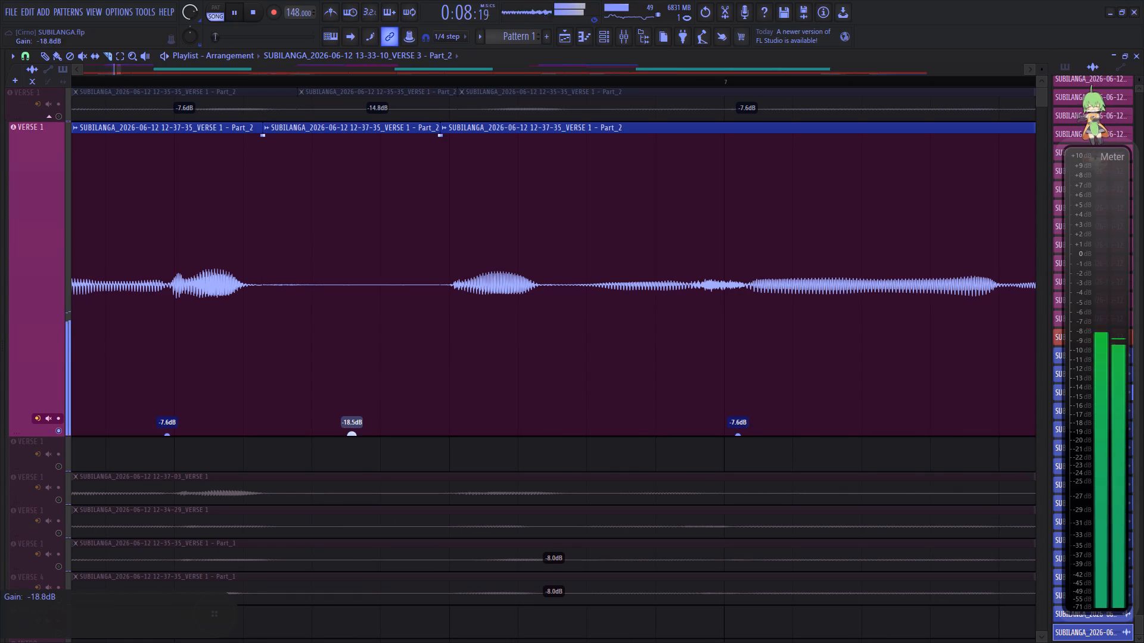
{"action": "left_click_drag", "start_coordinate": [356, 541], "coordinate": [356, 542]}
{"action": "key", "text": "space"}
{"action": "key", "text": "space"}
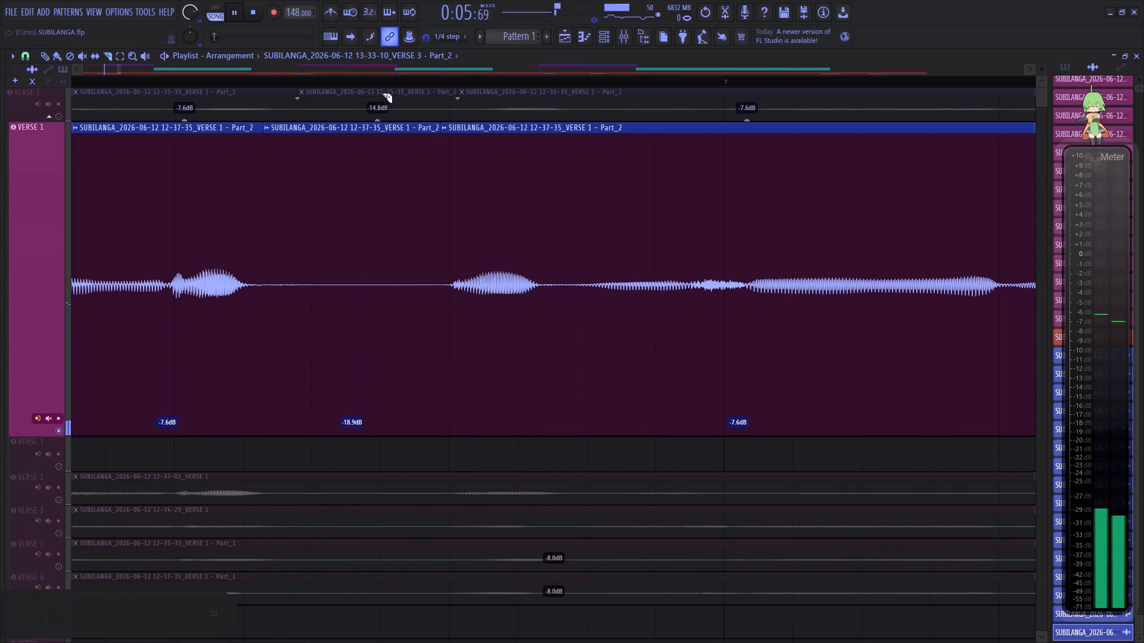
Slice out the 12-37-35 clip's pause before bar 9 and lower that piece's gain to -18.3 dB.
{"action": "scroll", "coordinate": [375, 81], "scroll_direction": "down", "scroll_amount": 5}
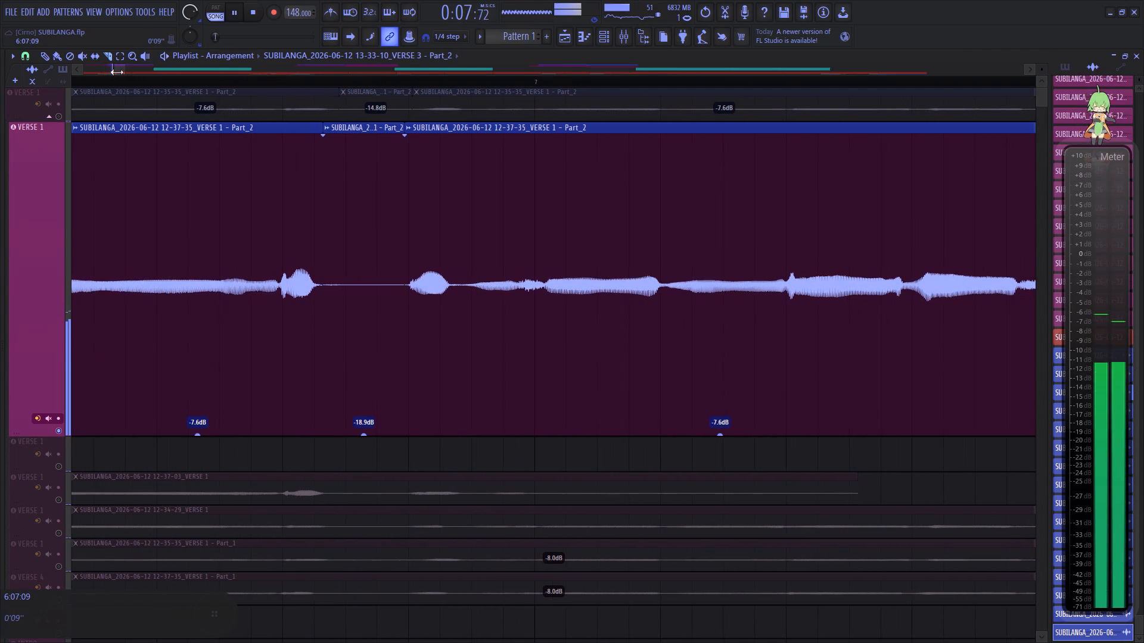
{"action": "left_click_drag", "start_coordinate": [119, 70], "coordinate": [130, 70]}
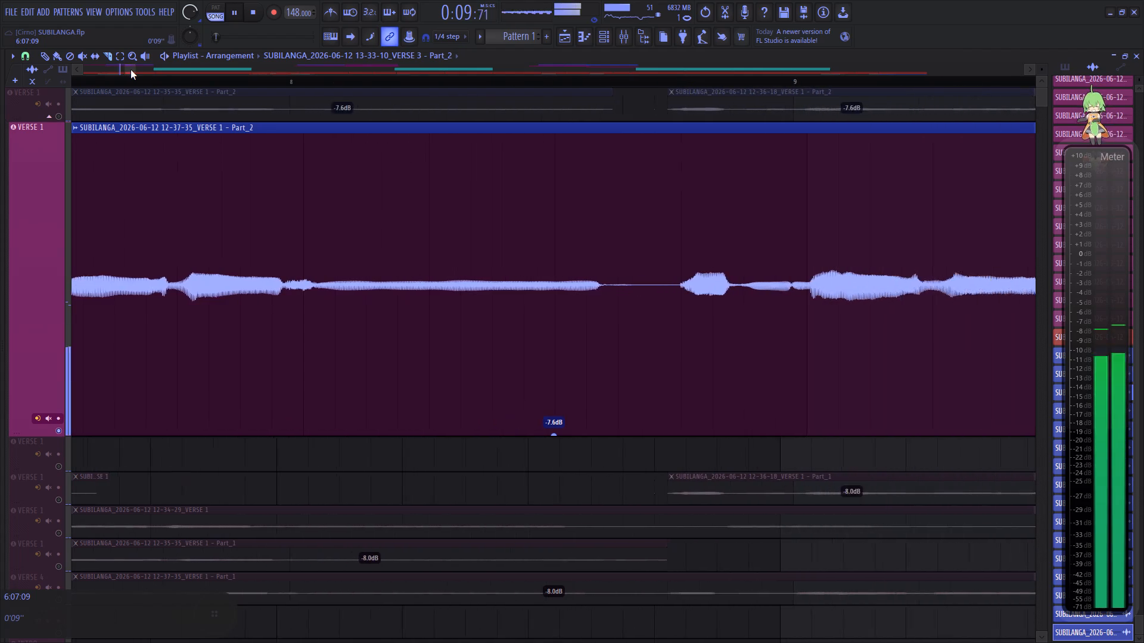
{"action": "left_click_drag", "start_coordinate": [130, 70], "coordinate": [133, 70]}
{"action": "double_click", "coordinate": [133, 70]}
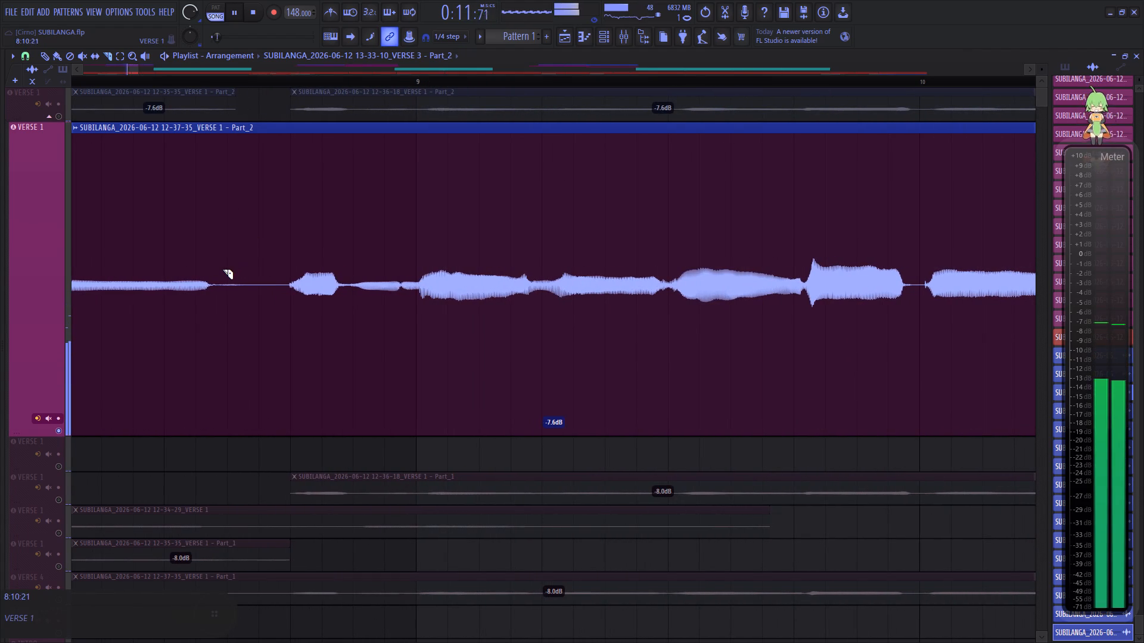
{"action": "left_click", "coordinate": [214, 266]}
{"action": "left_click", "coordinate": [274, 269]}
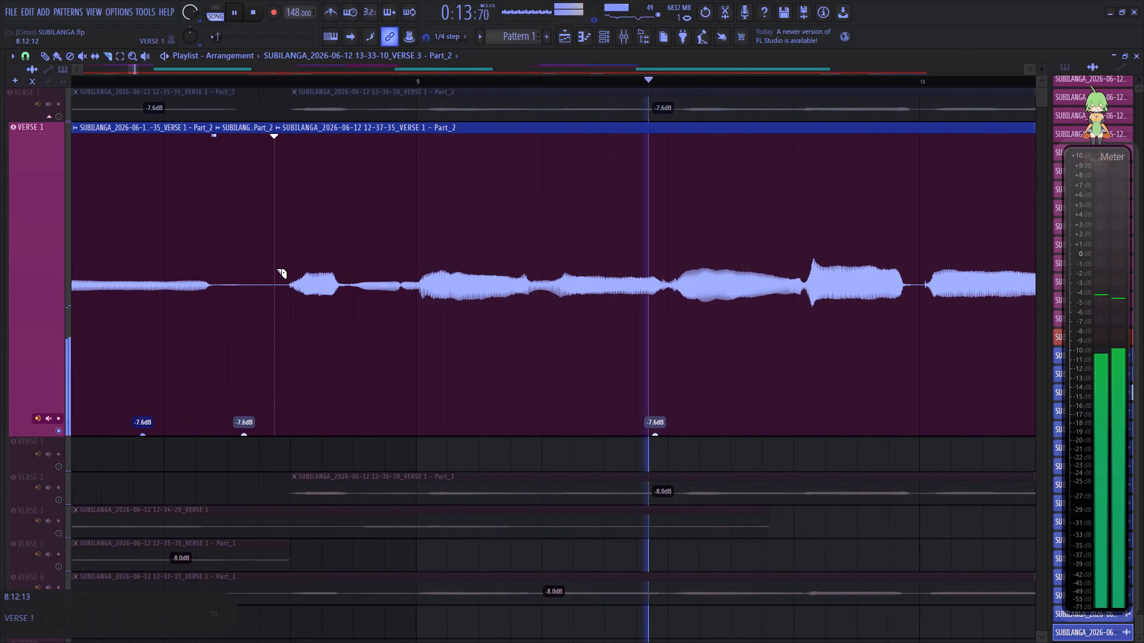
{"action": "key", "text": "space"}
{"action": "key", "text": "space"}
{"action": "left_click_drag", "start_coordinate": [244, 433], "coordinate": [279, 533]}
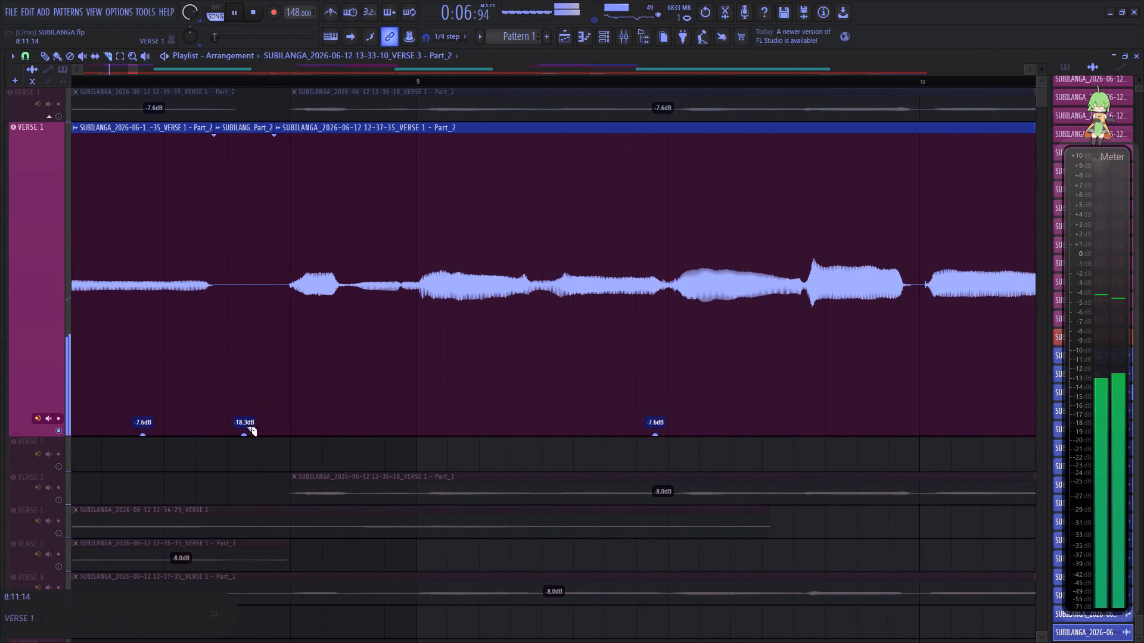
{"action": "left_click", "coordinate": [100, 83]}
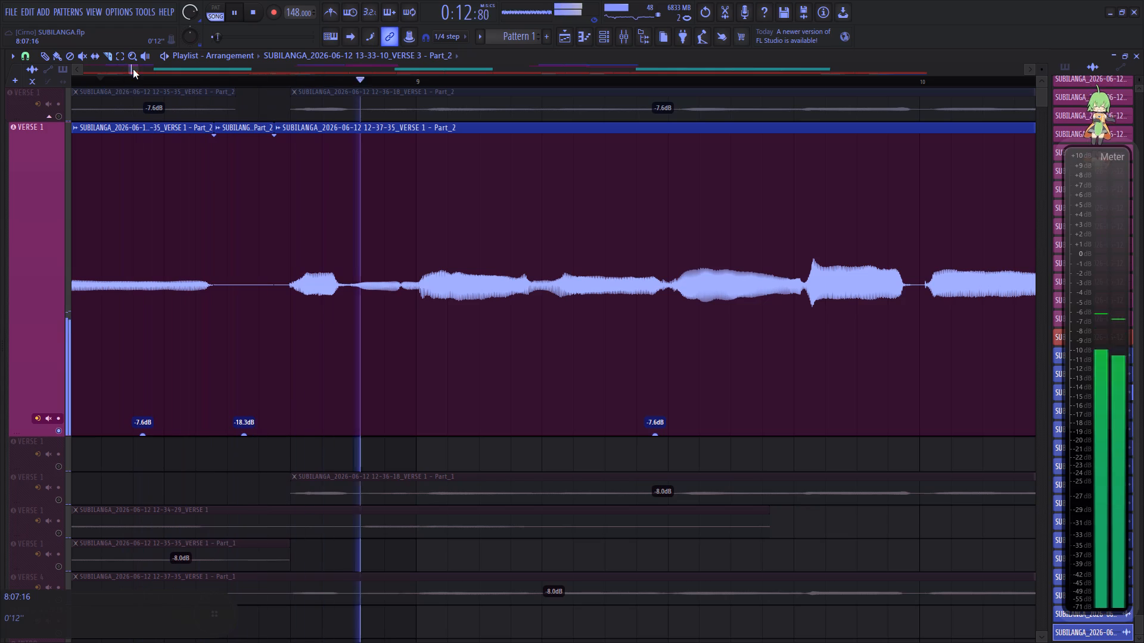
Slice out the 12-37-35 clip's pause before bar 11 and set that piece's gain to -19.8 dB.
{"action": "left_click_drag", "start_coordinate": [133, 69], "coordinate": [145, 70]}
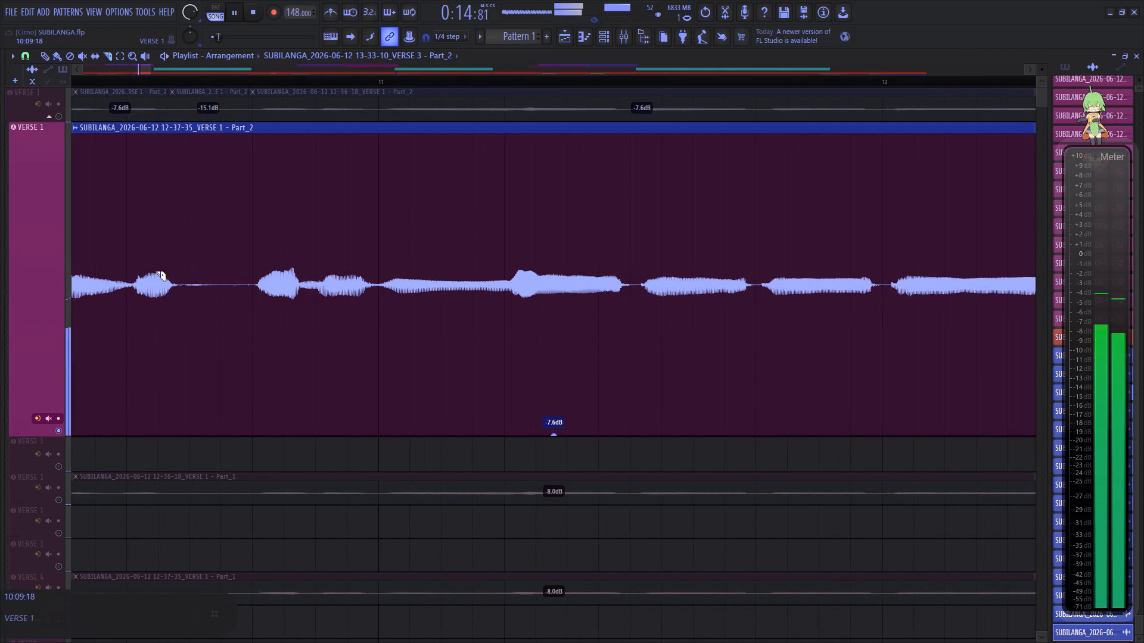
{"action": "left_click", "coordinate": [184, 276]}
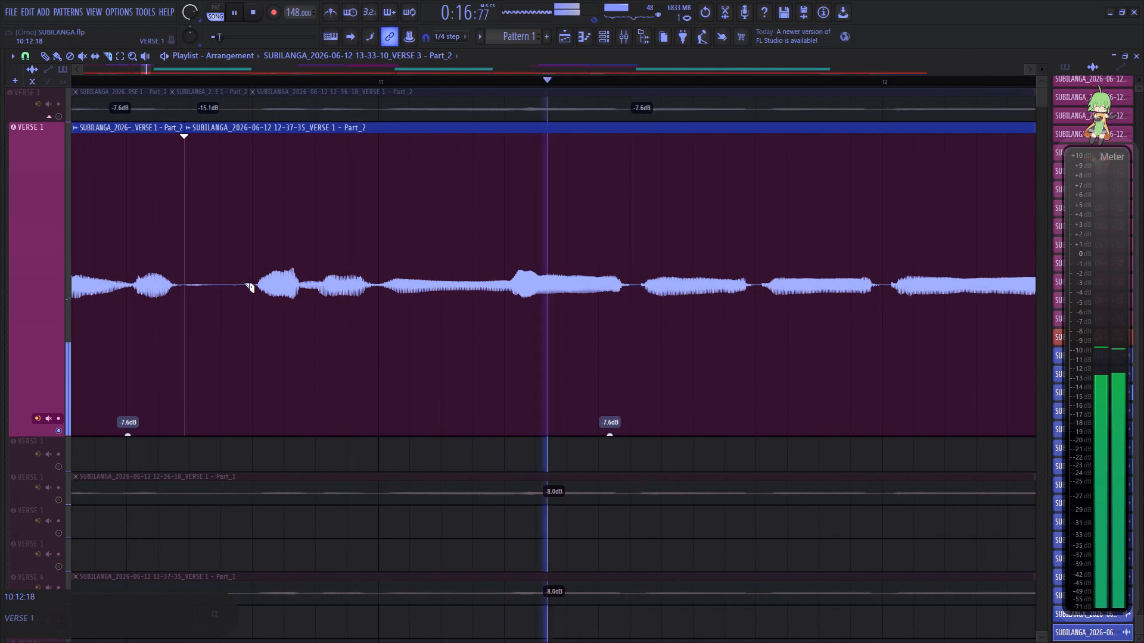
{"action": "left_click", "coordinate": [251, 277]}
{"action": "left_click_drag", "start_coordinate": [219, 433], "coordinate": [220, 436]}
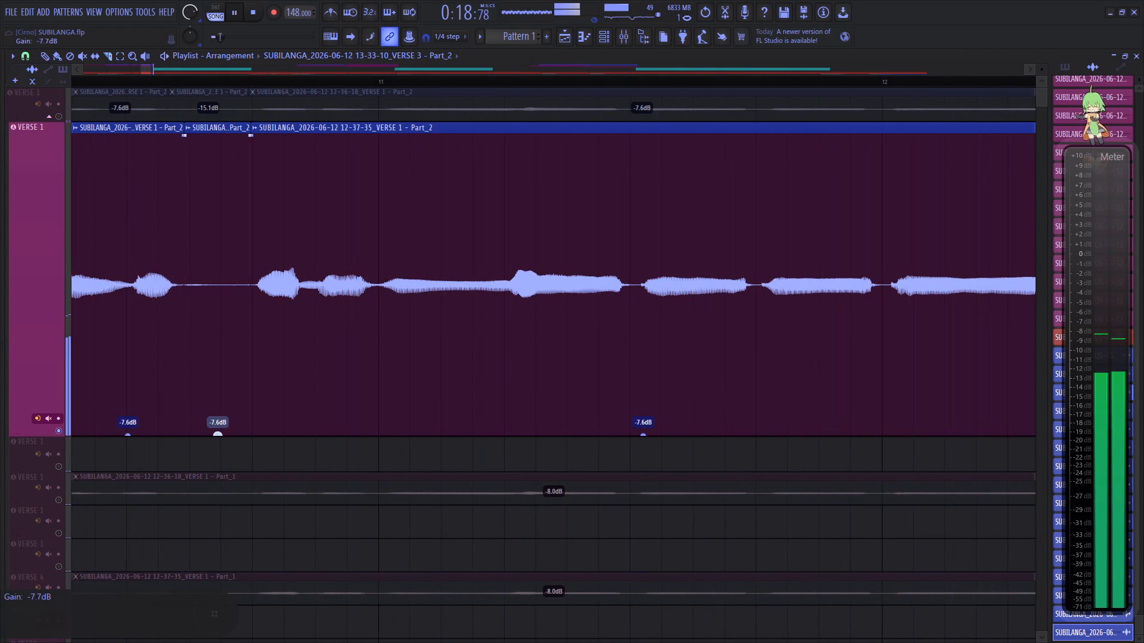
{"action": "left_click_drag", "start_coordinate": [220, 436], "coordinate": [231, 551]}
{"action": "left_click", "coordinate": [102, 85]}
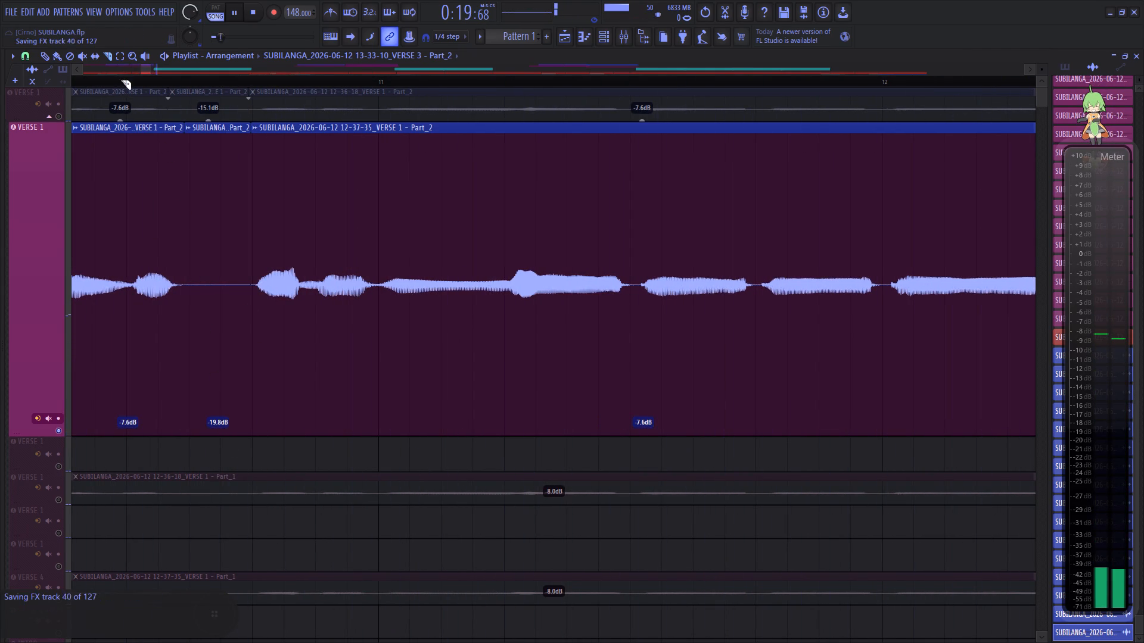
Shrink the second VERSE 1 track back to normal height, stop playback and unsolo it.
{"action": "scroll", "coordinate": [177, 83], "scroll_direction": "down", "scroll_amount": 10}
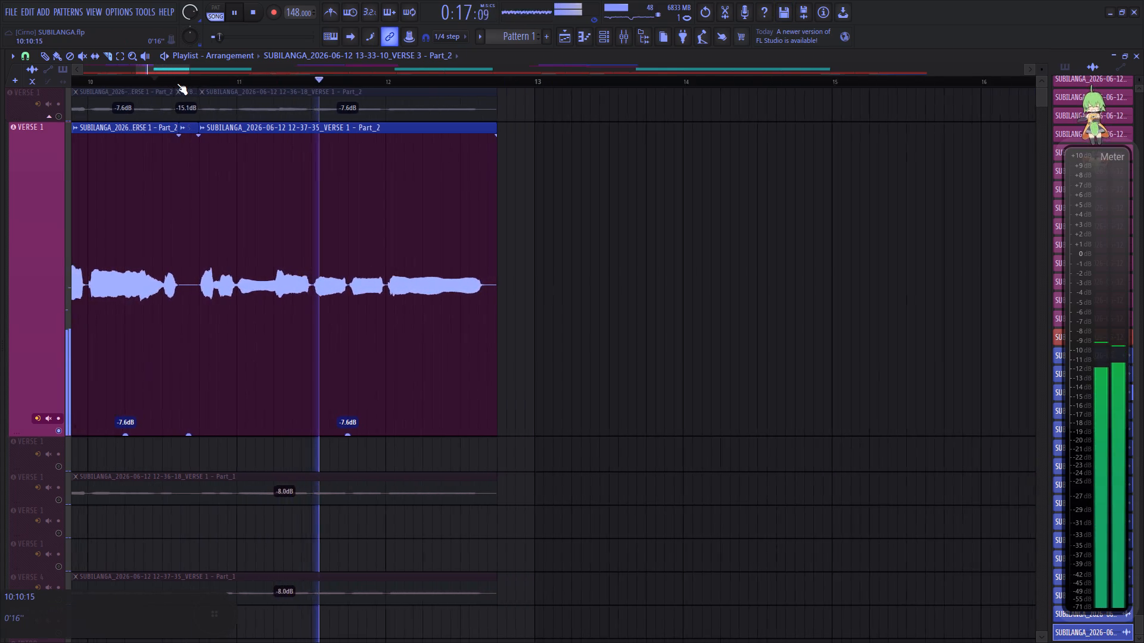
{"action": "scroll", "coordinate": [177, 83], "scroll_direction": "down", "scroll_amount": 1}
{"action": "left_click_drag", "start_coordinate": [39, 432], "coordinate": [52, 186]}
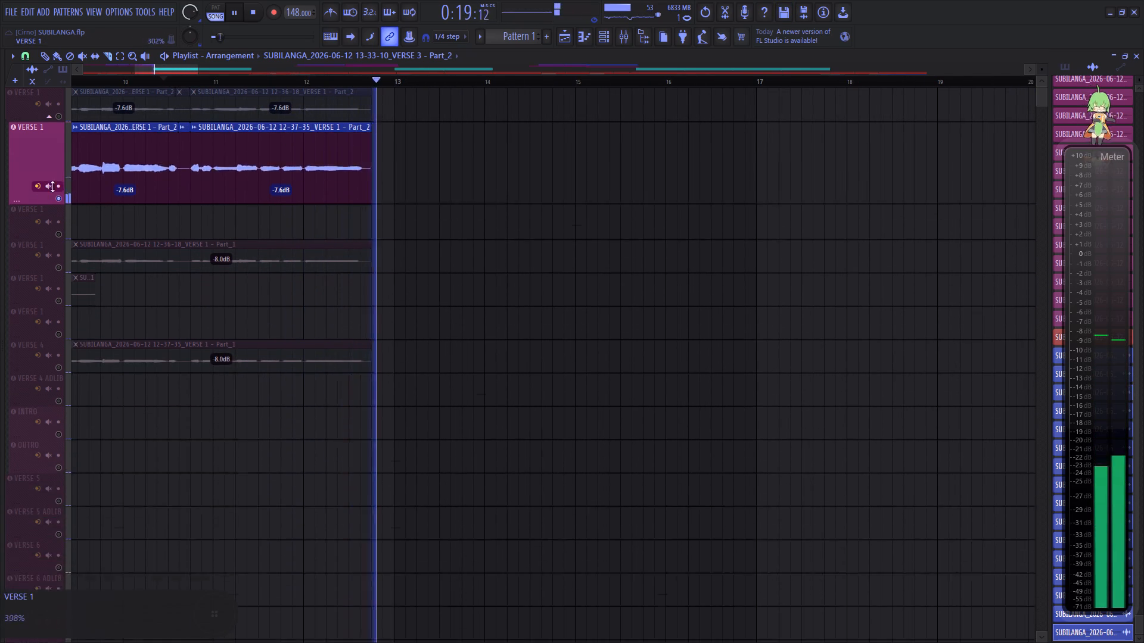
{"action": "left_click_drag", "start_coordinate": [52, 186], "coordinate": [57, 151]}
{"action": "key", "text": "space"}
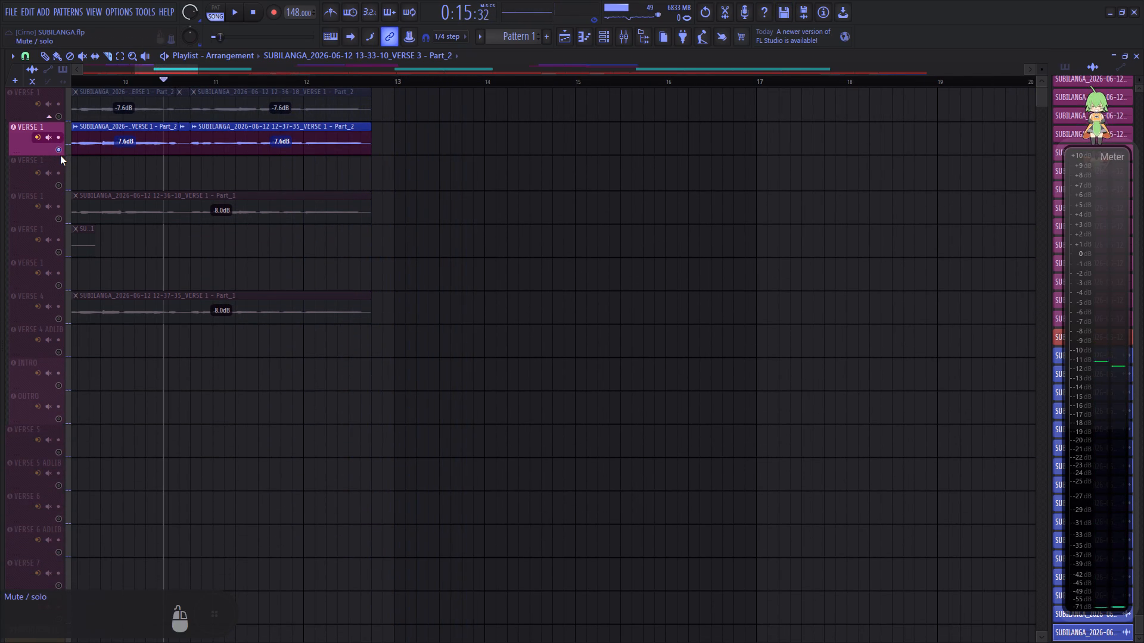
{"action": "right_click", "coordinate": [61, 151]}
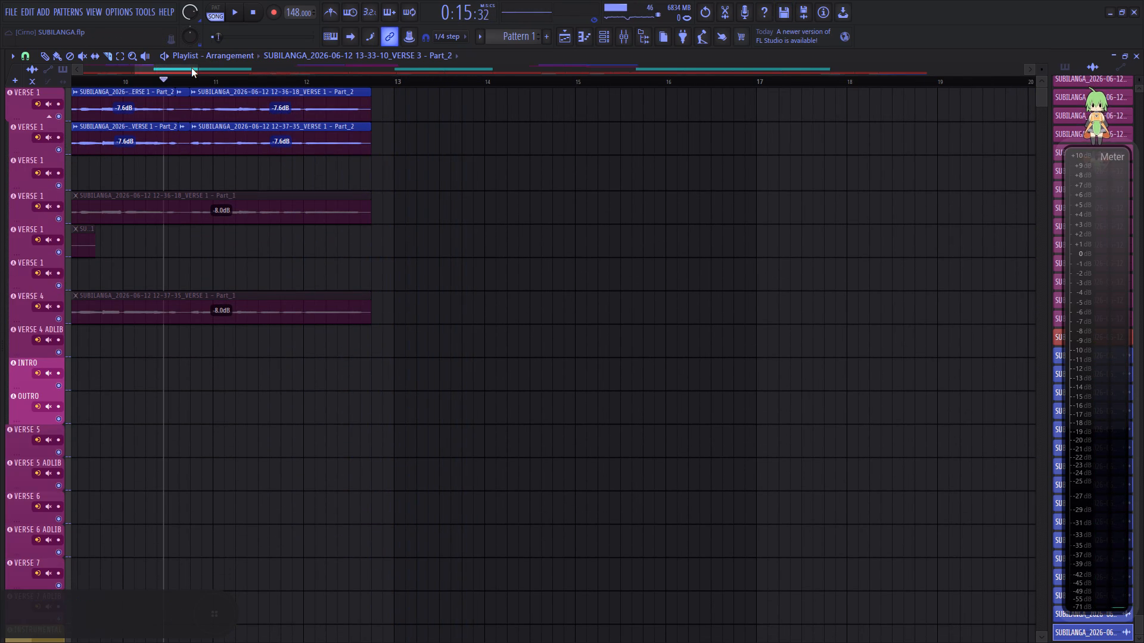
Play the top two VERSE 1 tracks together from just before bar 5 through the end of their clips near bar 13.
{"action": "left_click_drag", "start_coordinate": [191, 68], "coordinate": [150, 90]}
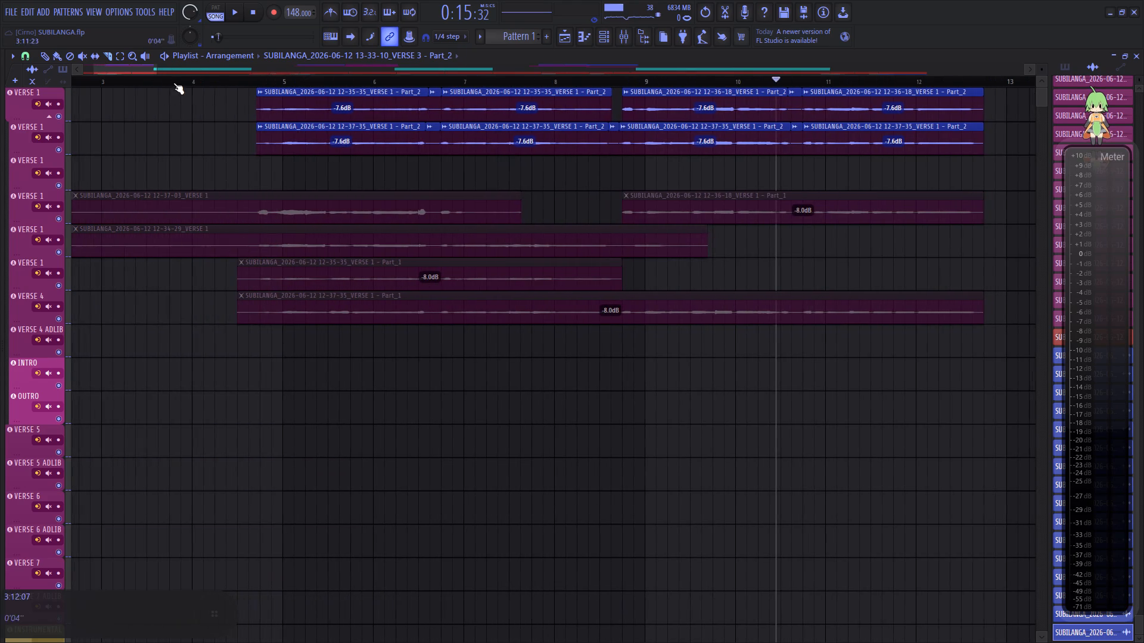
{"action": "left_click", "coordinate": [248, 83]}
{"action": "key", "text": "space"}
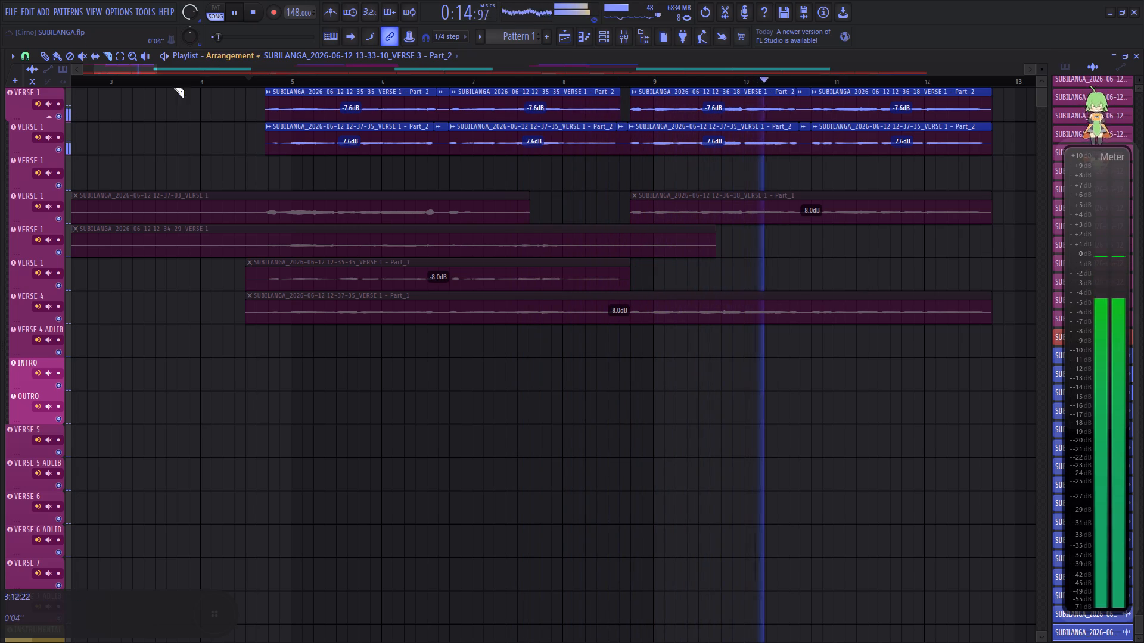
{"action": "left_click_drag", "start_coordinate": [126, 70], "coordinate": [166, 66]}
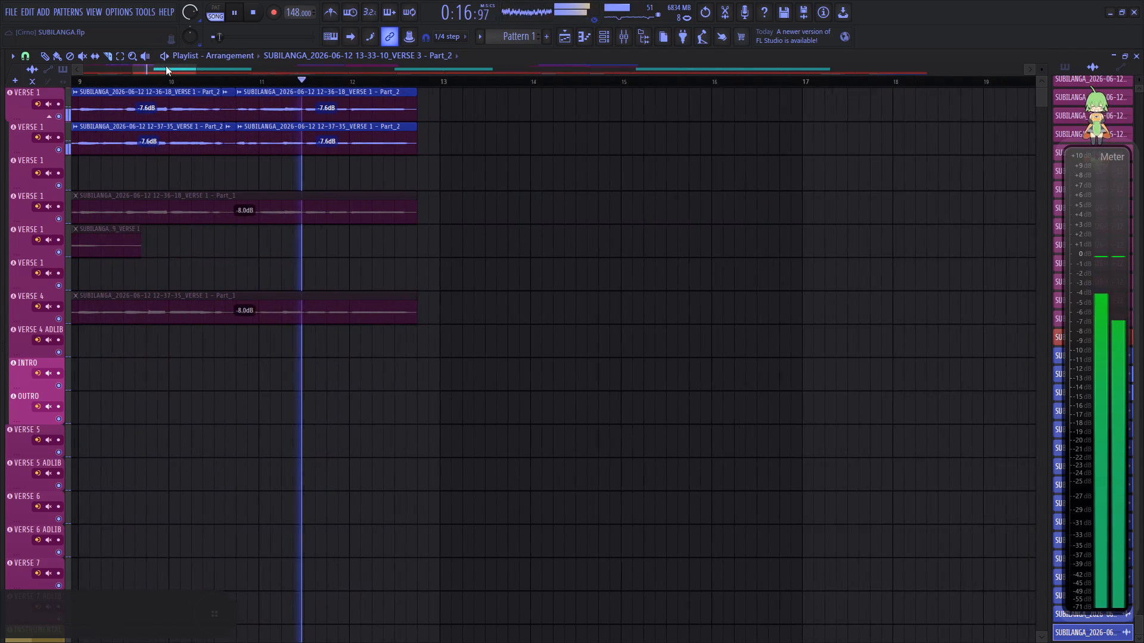
{"action": "left_click_drag", "start_coordinate": [166, 66], "coordinate": [181, 70]}
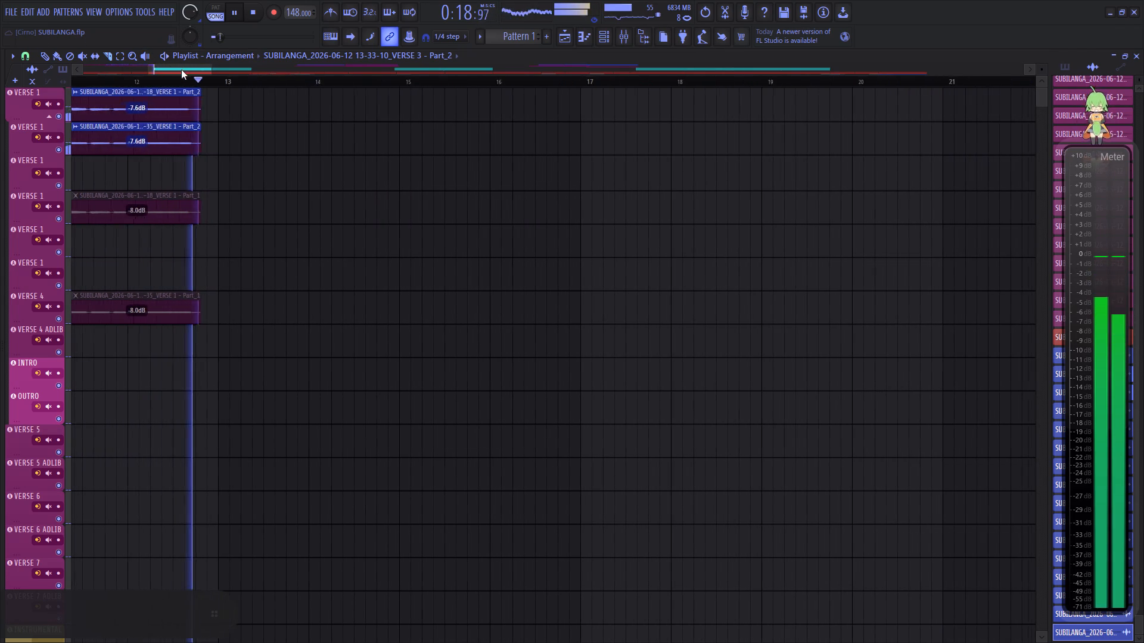
Set the playhead before the VERSE 2 clips in bar 36, and solo and enlarge the third VERSE 1 track holding the 12-59-37 take.
{"action": "left_click_drag", "start_coordinate": [181, 70], "coordinate": [269, 96]}
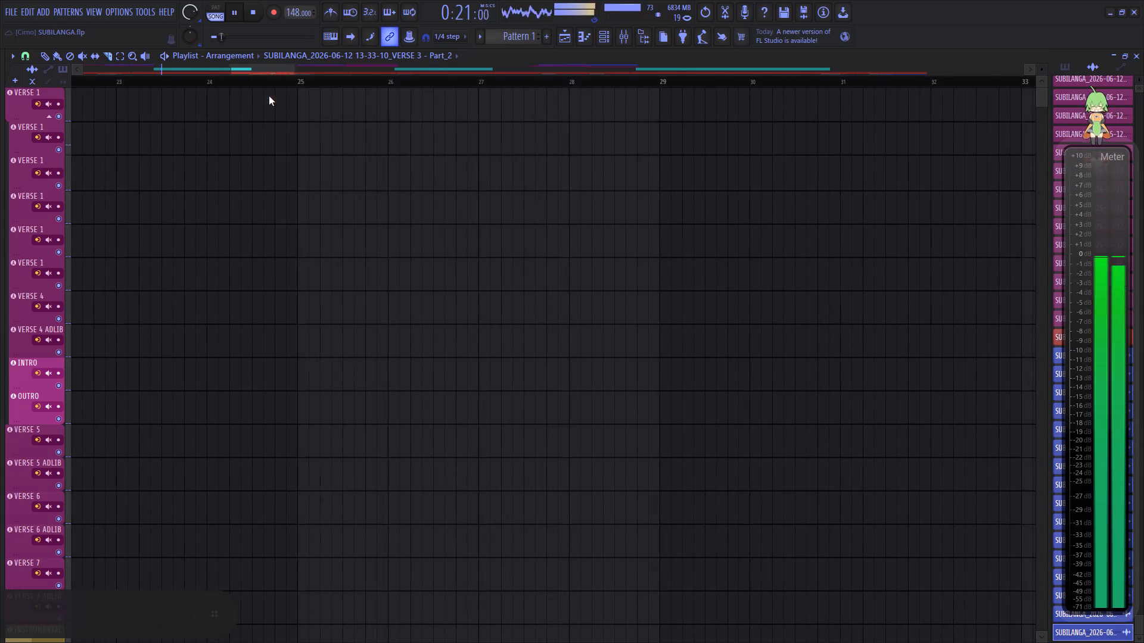
{"action": "left_click_drag", "start_coordinate": [269, 96], "coordinate": [279, 97]}
{"action": "left_click_drag", "start_coordinate": [273, 73], "coordinate": [300, 70]}
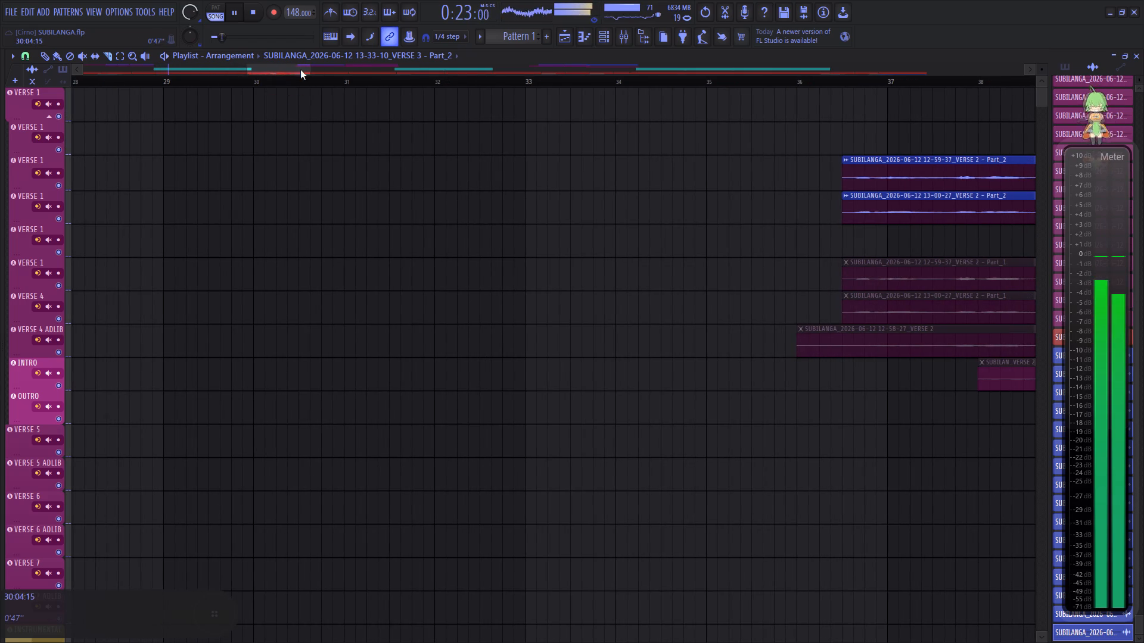
{"action": "left_click_drag", "start_coordinate": [300, 70], "coordinate": [316, 66]}
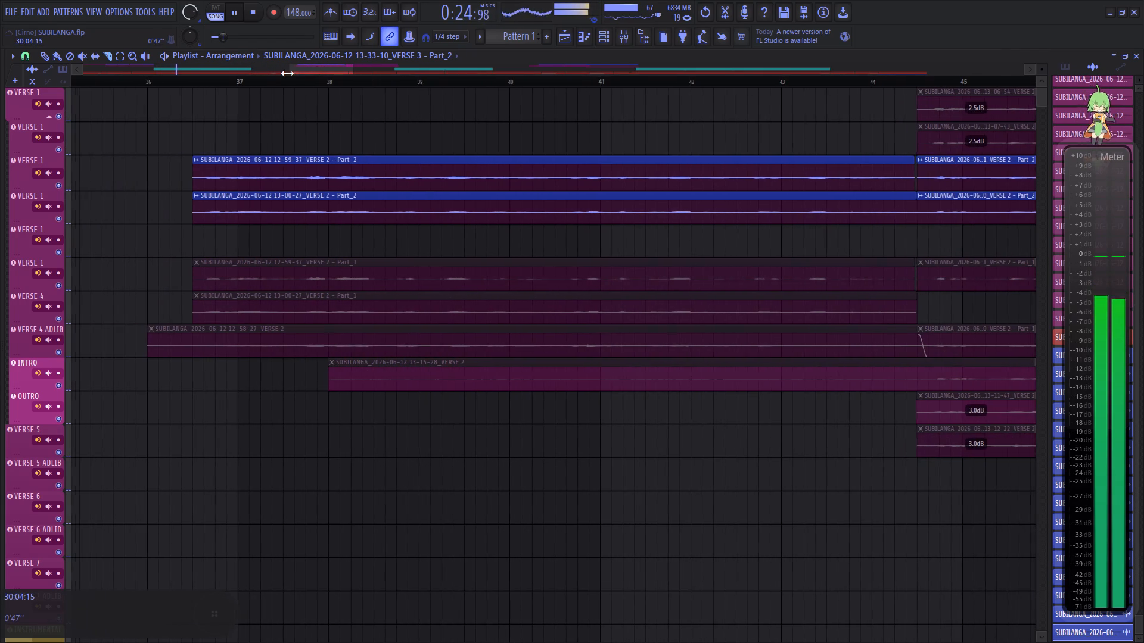
{"action": "left_click", "coordinate": [194, 83]}
{"action": "key", "text": "space"}
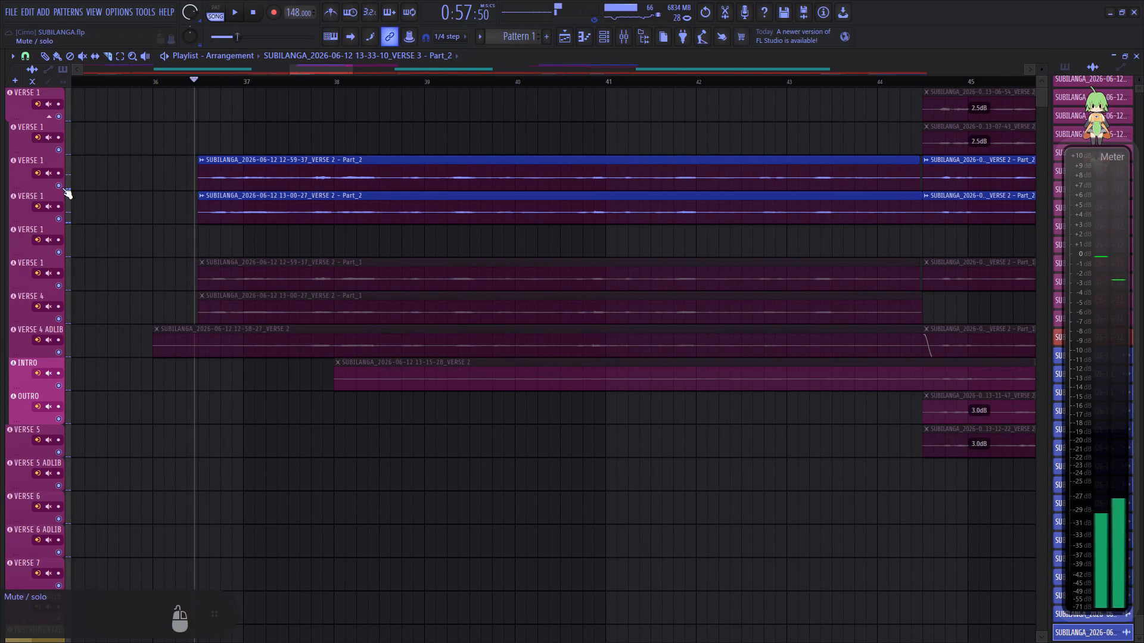
{"action": "right_click", "coordinate": [62, 188]}
{"action": "key", "text": "space"}
{"action": "key", "text": "space"}
{"action": "left_click_drag", "start_coordinate": [51, 188], "coordinate": [51, 578]}
{"action": "key", "text": "space"}
{"action": "key", "text": "space"}
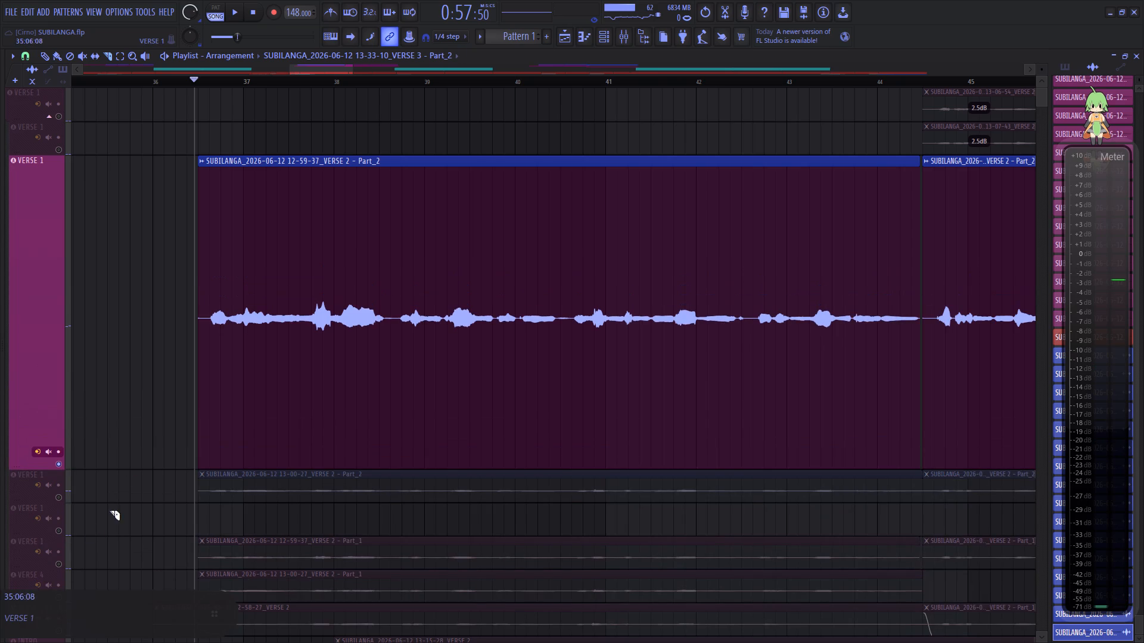
Trim the start of the 12-59-37 VERSE 2 Part_2 clip in bar 36 to just before the vocal begins.
{"action": "key", "text": "space"}
{"action": "key", "text": "space"}
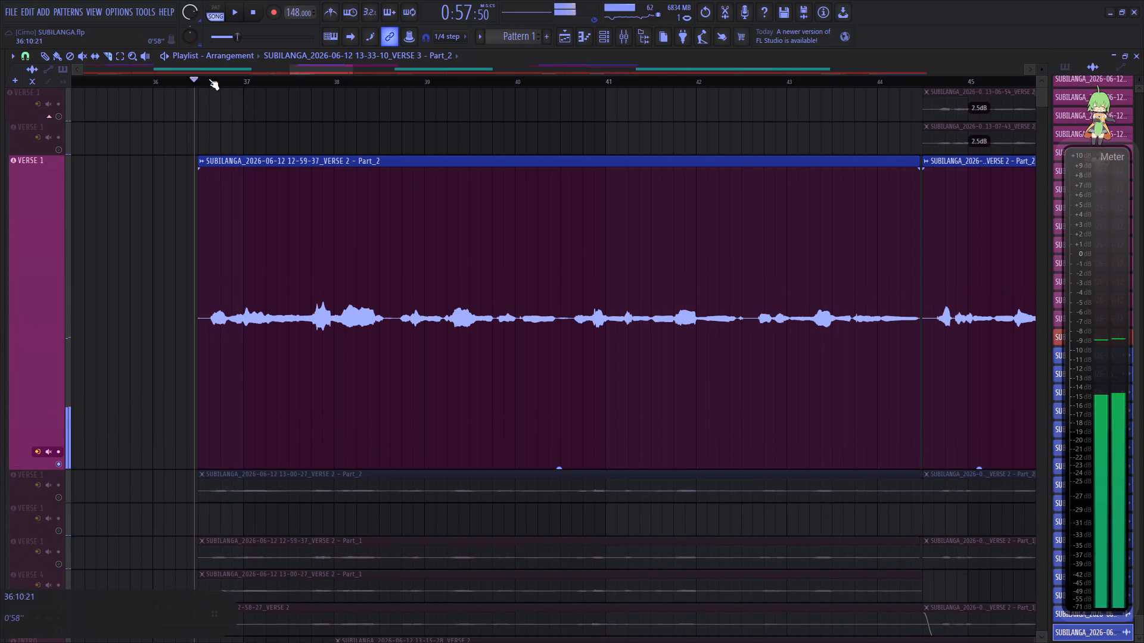
{"action": "scroll", "coordinate": [209, 80], "scroll_direction": "up", "scroll_amount": 7}
{"action": "right_click", "coordinate": [210, 308]}
{"action": "key", "text": "space"}
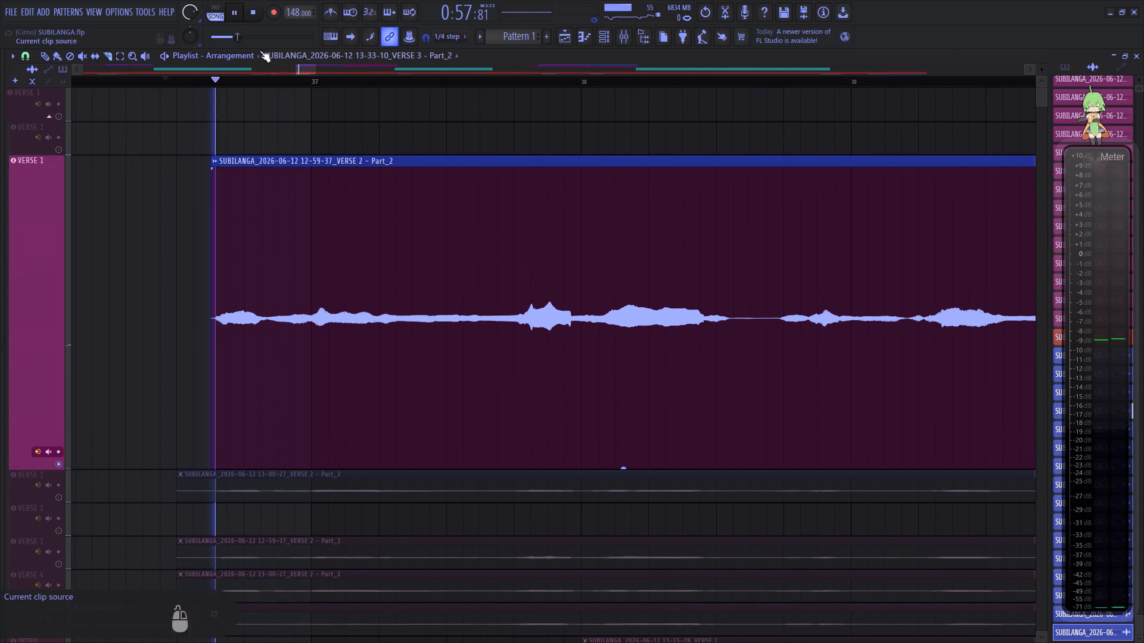
Slice out the 12-59-37 clip's pause before bar 39 and set that piece's gain to -8.5 dB.
{"action": "left_click_drag", "start_coordinate": [306, 71], "coordinate": [318, 70]}
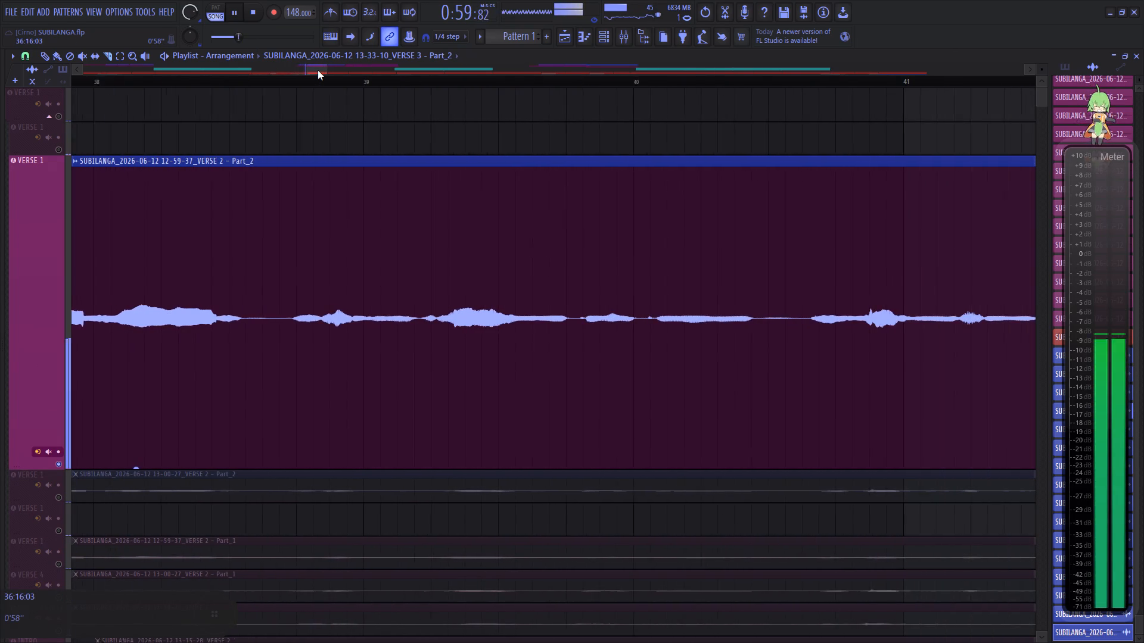
{"action": "scroll", "coordinate": [253, 82], "scroll_direction": "up", "scroll_amount": 6}
{"action": "key", "text": "space"}
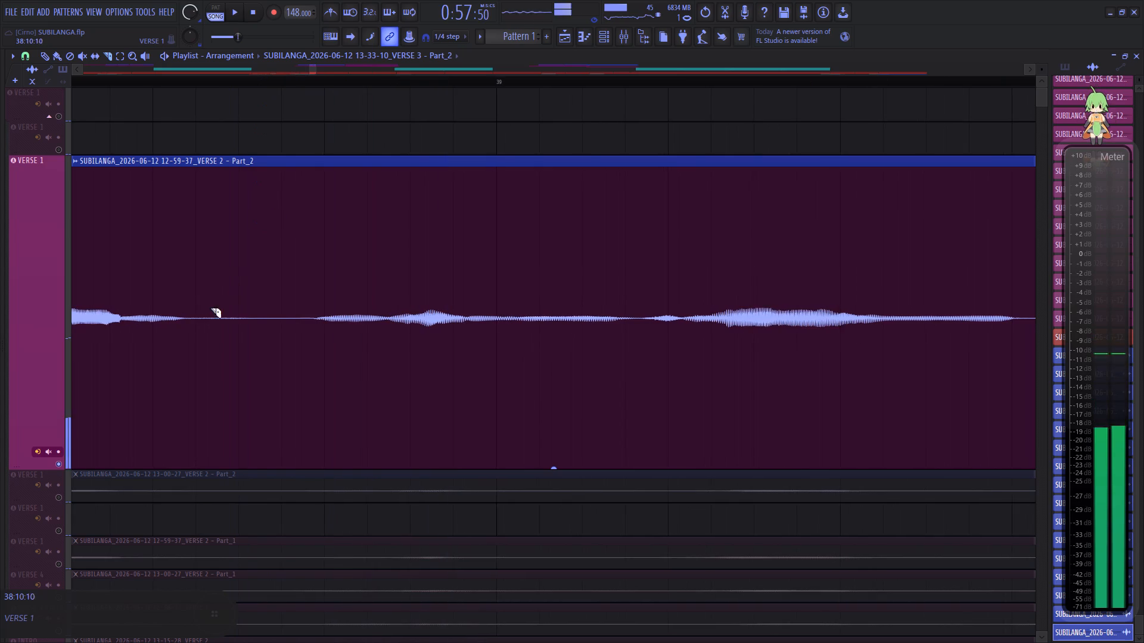
{"action": "key", "text": "space"}
{"action": "left_click", "coordinate": [189, 324]}
{"action": "left_click", "coordinate": [299, 324]}
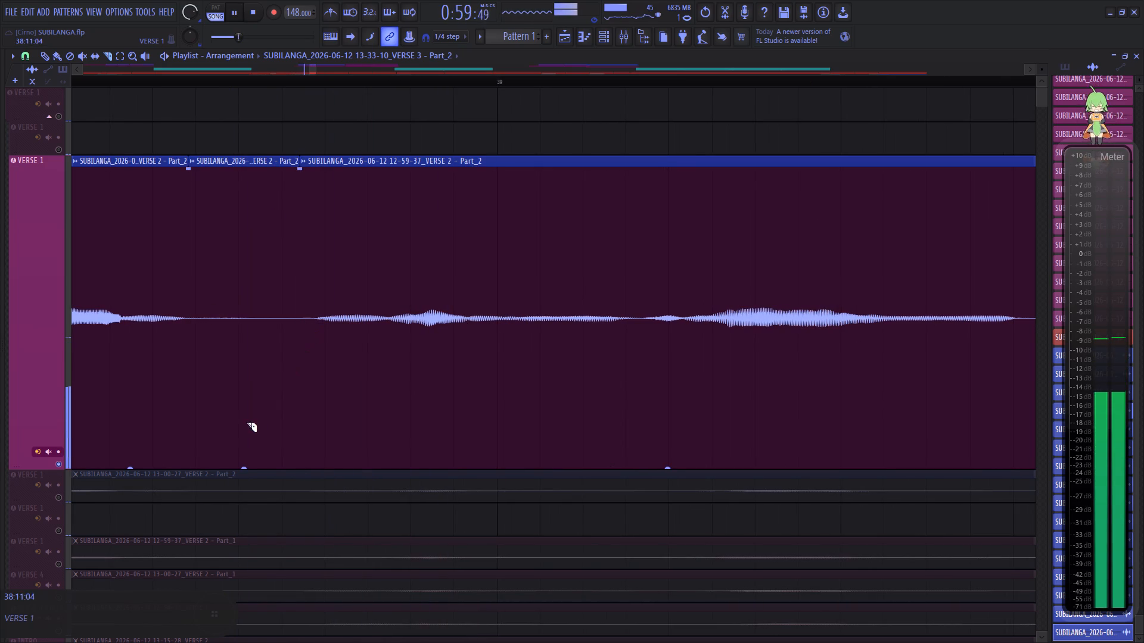
{"action": "left_click_drag", "start_coordinate": [243, 468], "coordinate": [250, 551]}
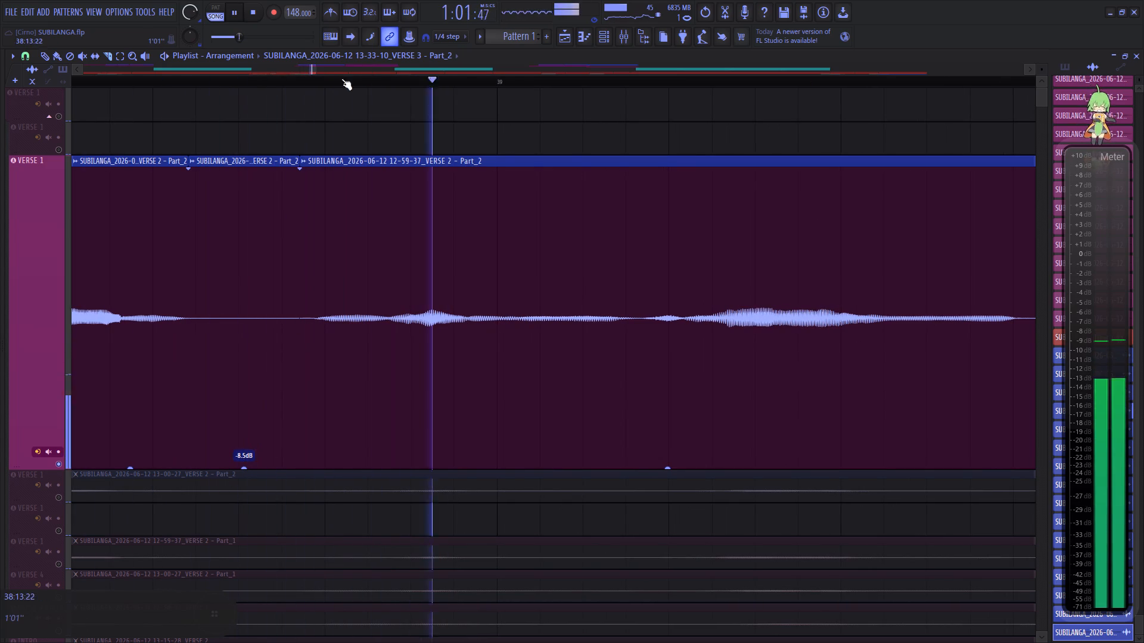
Slice out the 12-59-37 clip's pause before bar 41 and set that piece's gain to -14.5 dB.
{"action": "scroll", "coordinate": [321, 80], "scroll_direction": "down", "scroll_amount": 3}
{"action": "left_click_drag", "start_coordinate": [315, 69], "coordinate": [316, 73]}
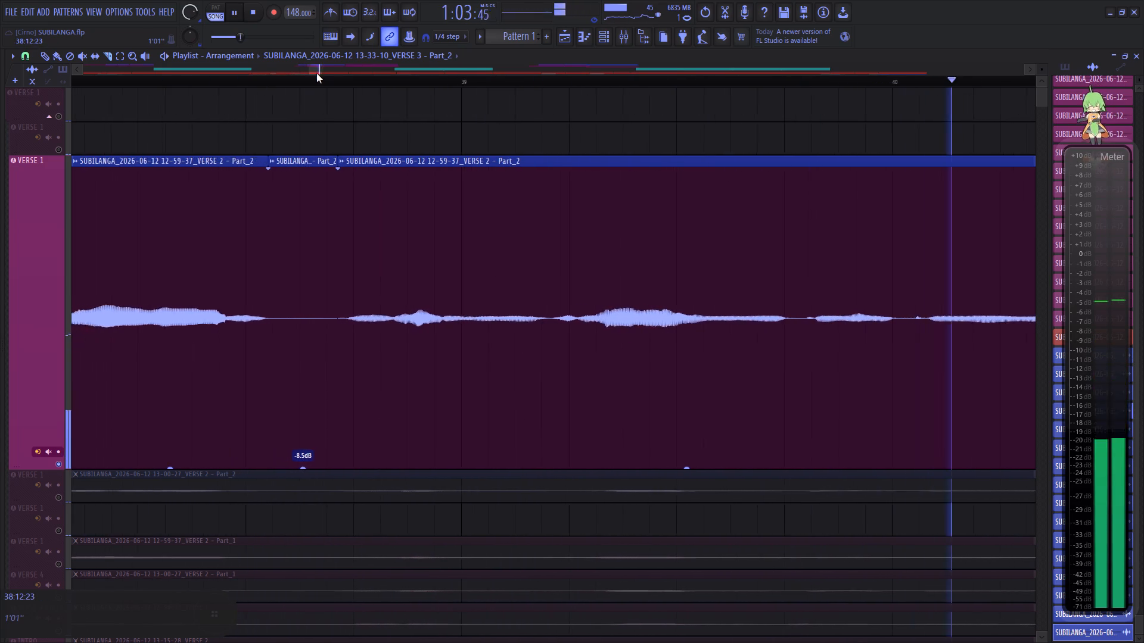
{"action": "left_click_drag", "start_coordinate": [316, 73], "coordinate": [325, 73]}
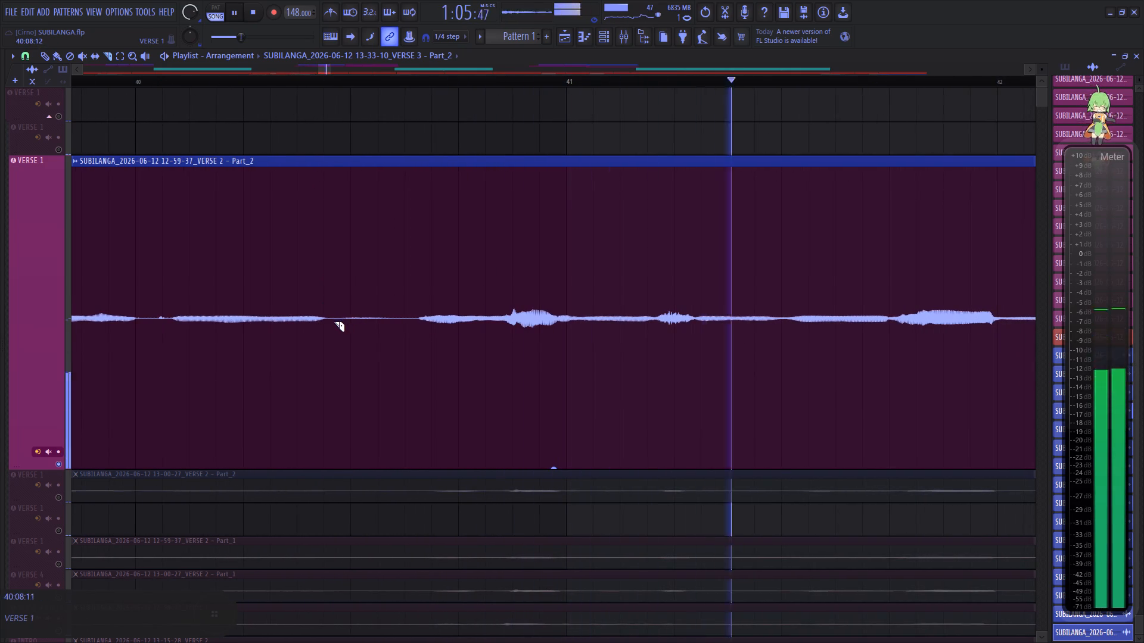
{"action": "left_click", "coordinate": [333, 322]}
{"action": "left_click", "coordinate": [411, 327]}
{"action": "key", "text": "space"}
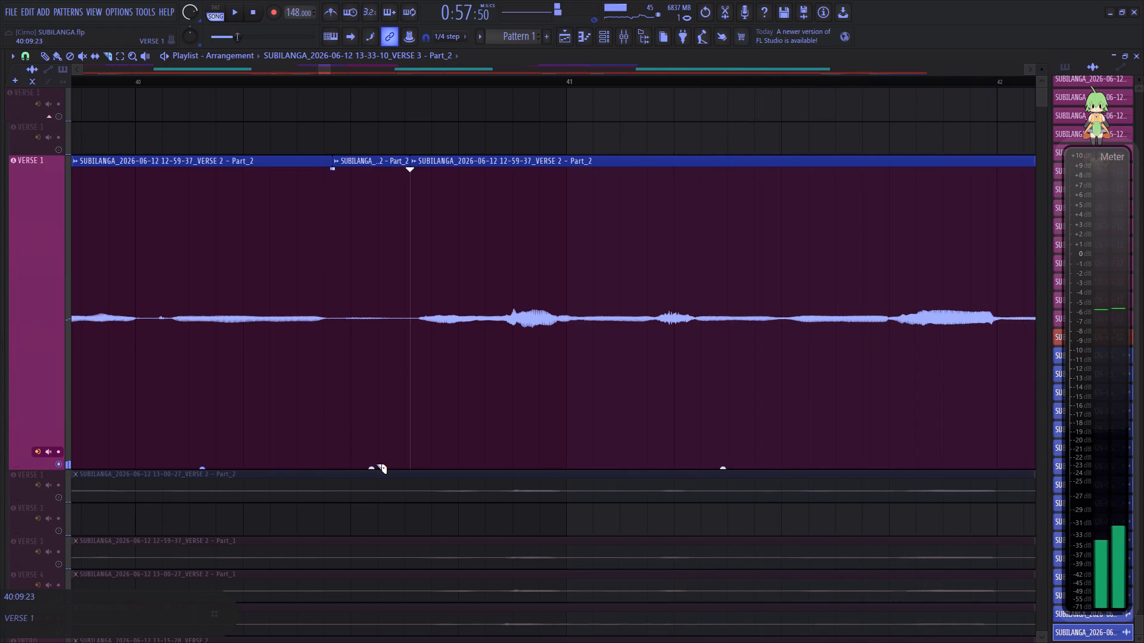
{"action": "key", "text": "space"}
{"action": "left_click_drag", "start_coordinate": [373, 469], "coordinate": [409, 608]}
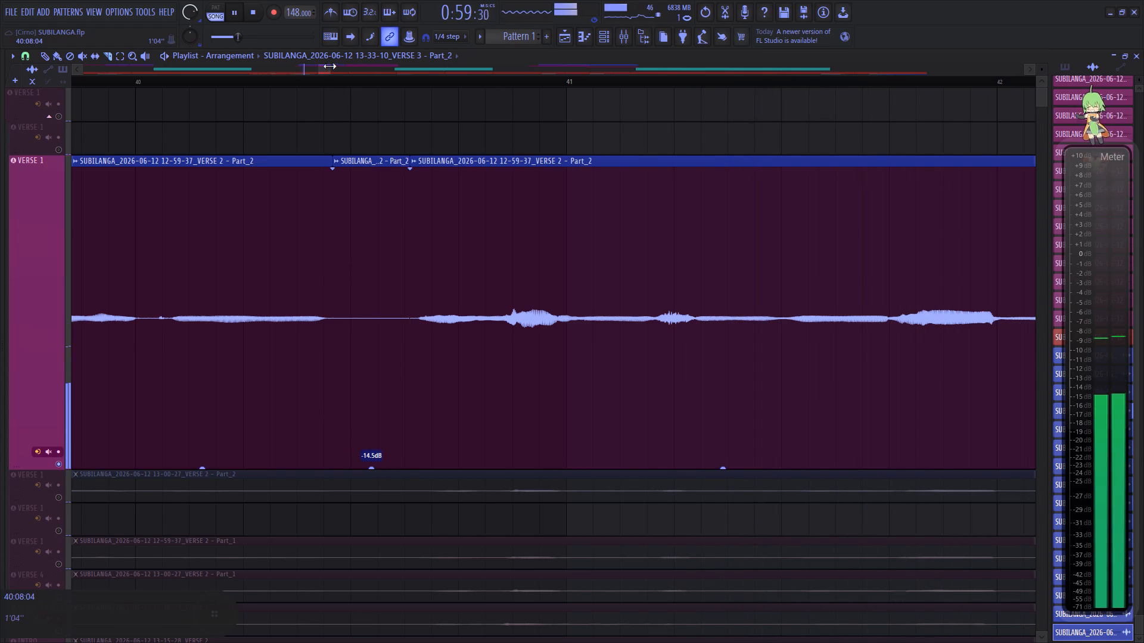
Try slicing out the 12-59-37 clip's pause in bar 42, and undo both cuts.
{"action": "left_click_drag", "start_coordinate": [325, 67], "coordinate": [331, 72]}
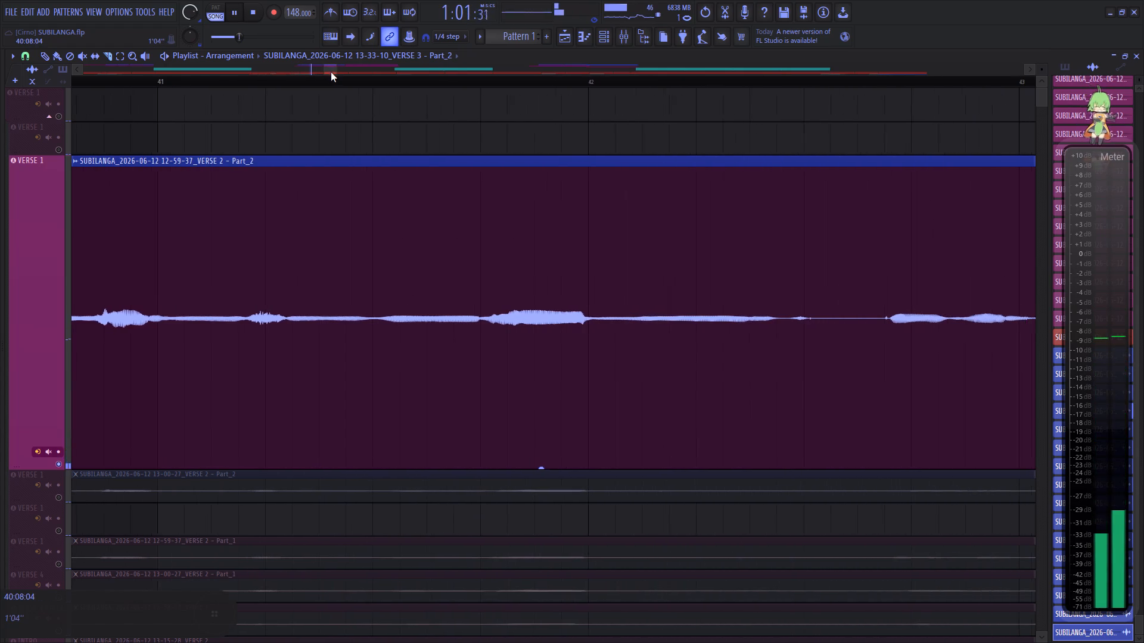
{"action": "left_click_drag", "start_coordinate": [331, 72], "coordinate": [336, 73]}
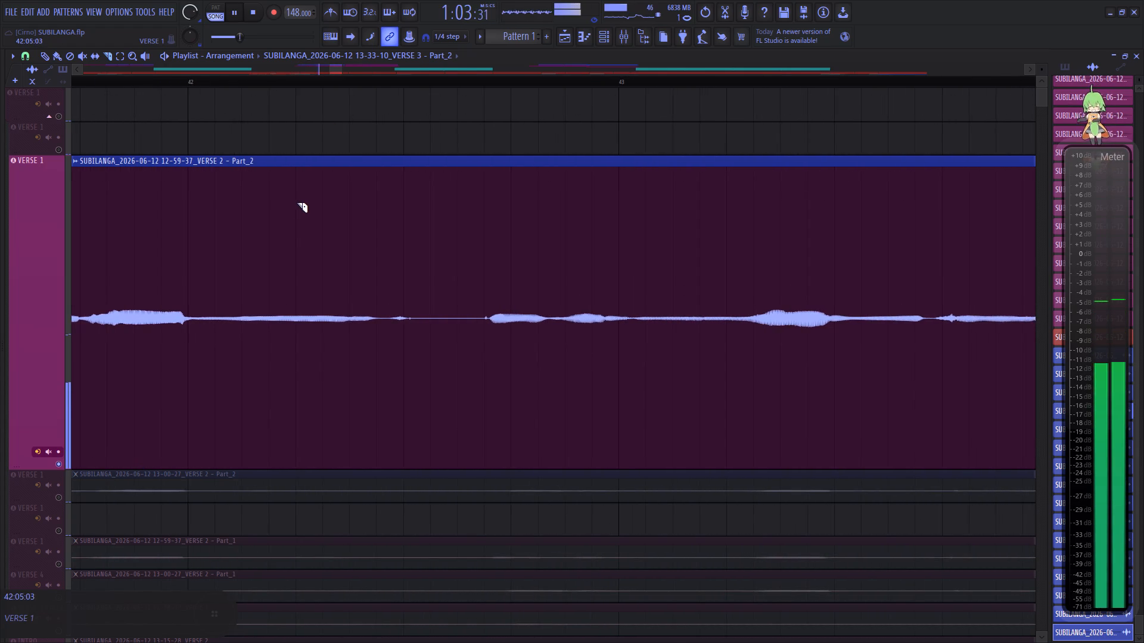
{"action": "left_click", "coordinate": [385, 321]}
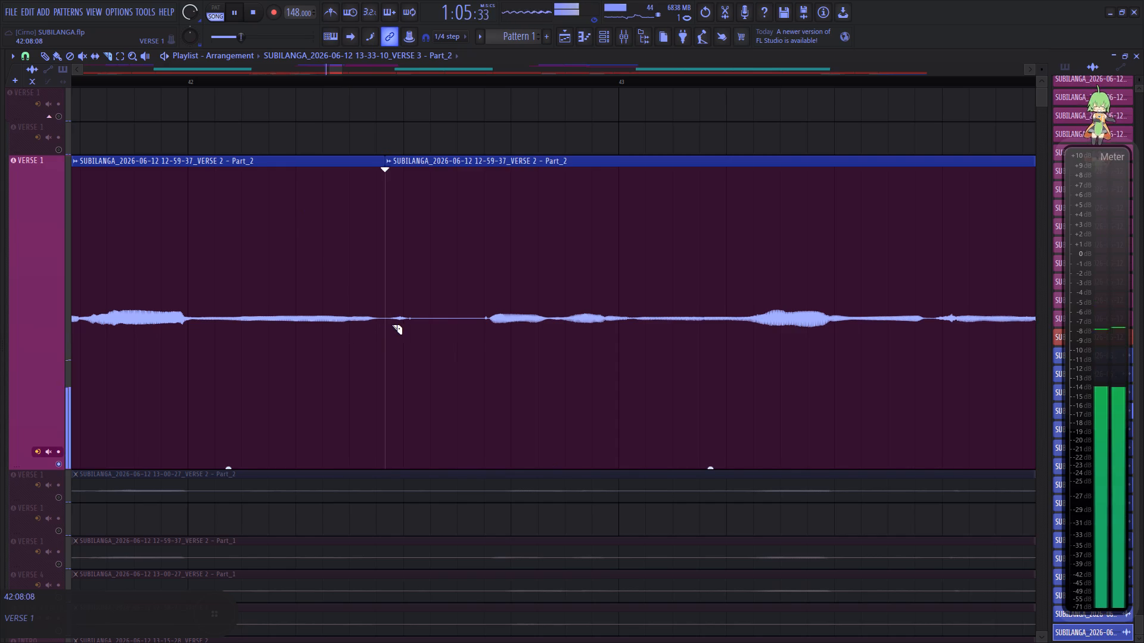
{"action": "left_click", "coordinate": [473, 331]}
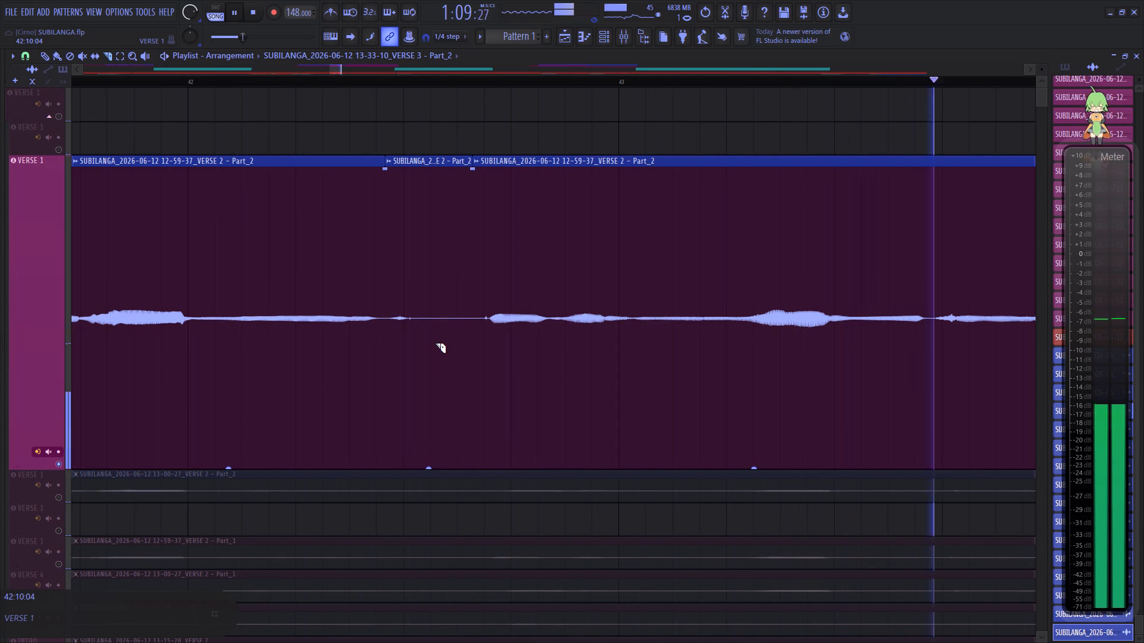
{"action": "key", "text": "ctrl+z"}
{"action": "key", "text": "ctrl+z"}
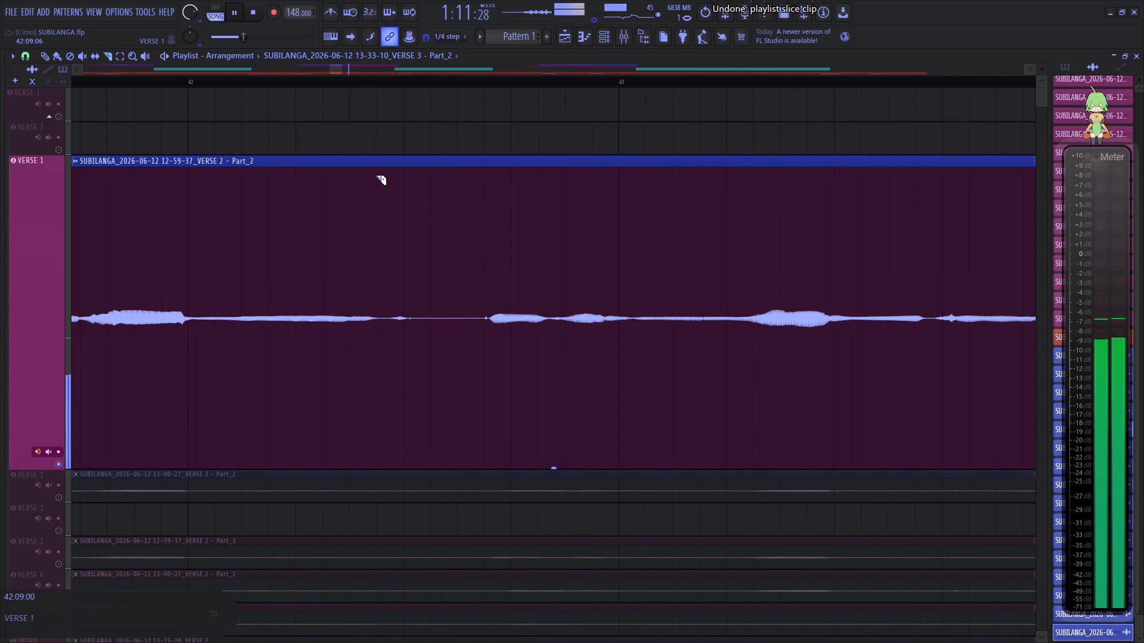
Play back and examine the pauses in the 12-59-37 and 13-14-21 VERSE 2 Part_2 clips from bar 42 through bar 47.
{"action": "left_click", "coordinate": [310, 80]}
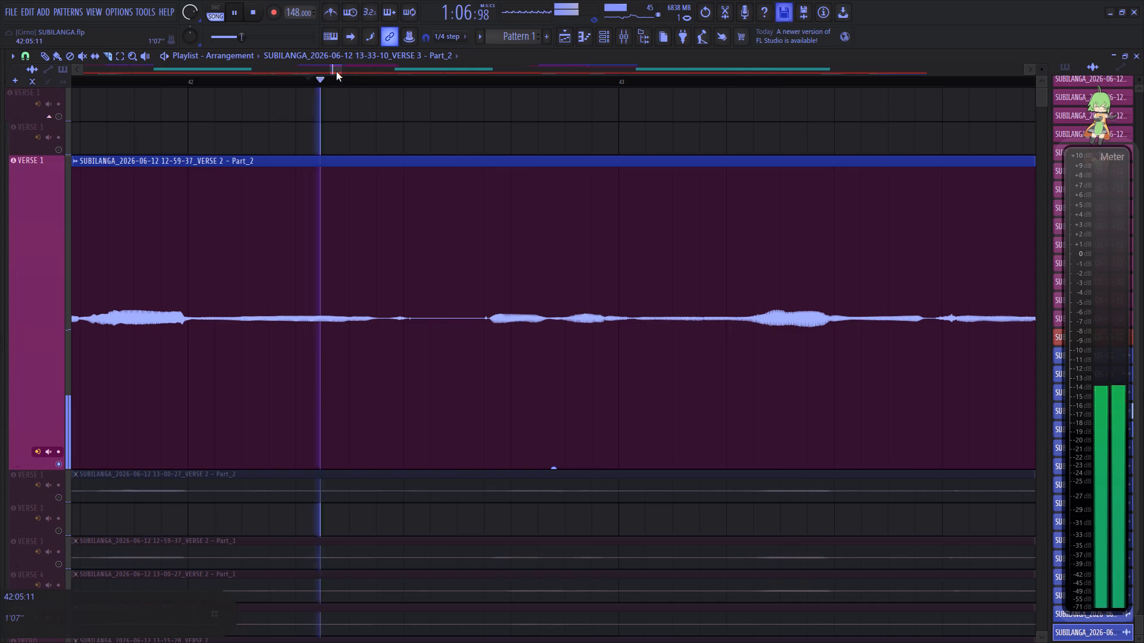
{"action": "key", "text": "space"}
{"action": "key", "text": "space"}
{"action": "left_click_drag", "start_coordinate": [336, 71], "coordinate": [346, 73]}
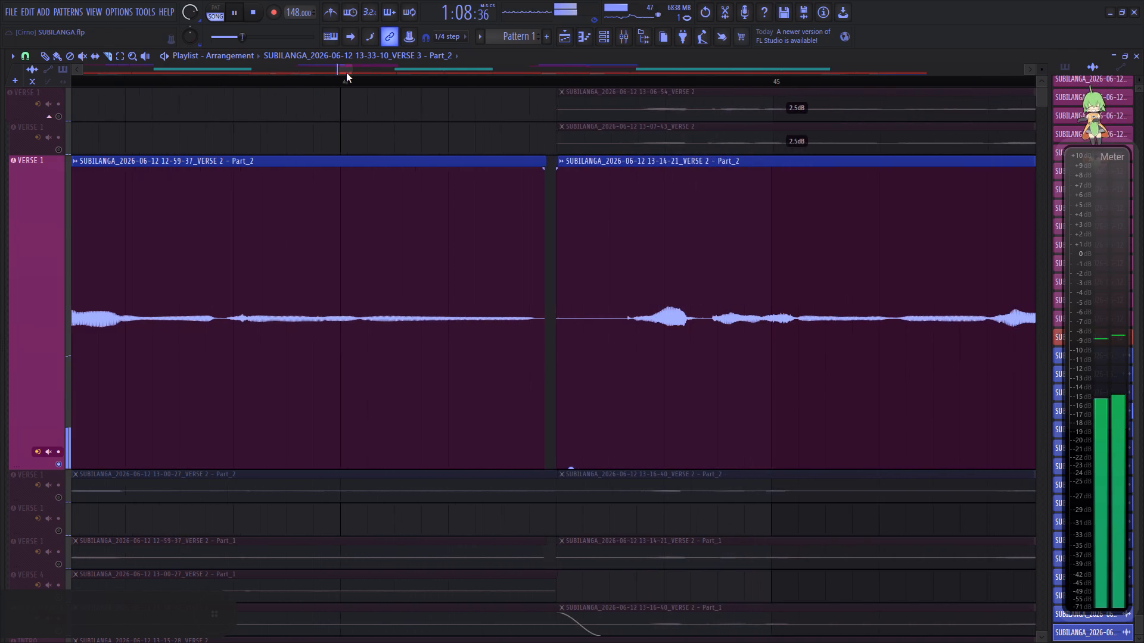
{"action": "left_click_drag", "start_coordinate": [346, 73], "coordinate": [351, 73]}
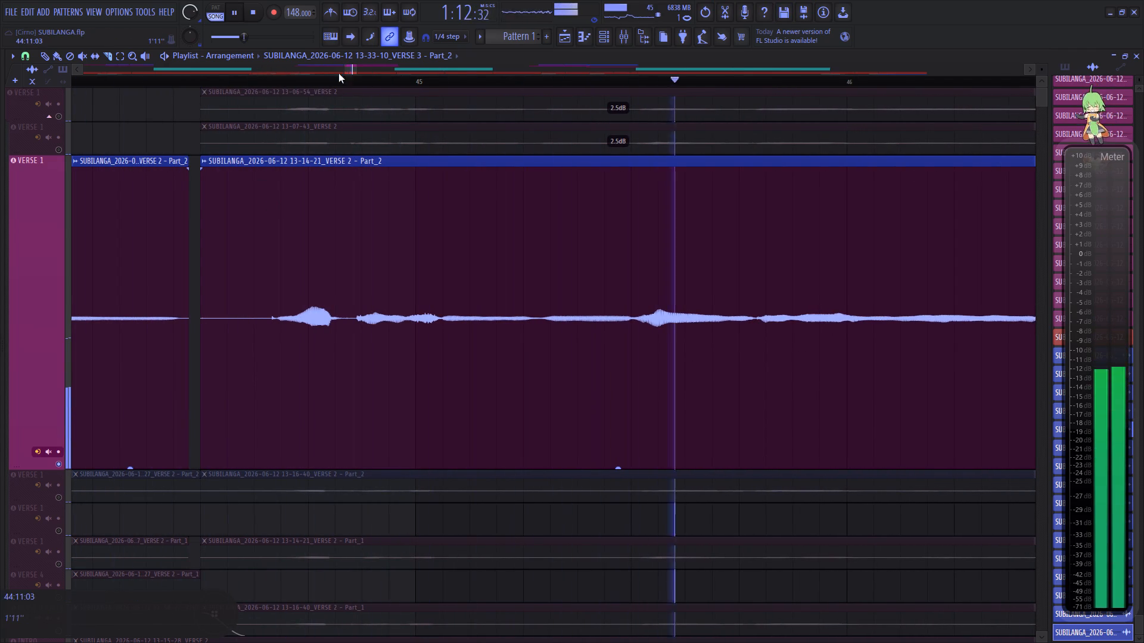
{"action": "left_click_drag", "start_coordinate": [350, 71], "coordinate": [360, 71]}
{"action": "key", "text": "space"}
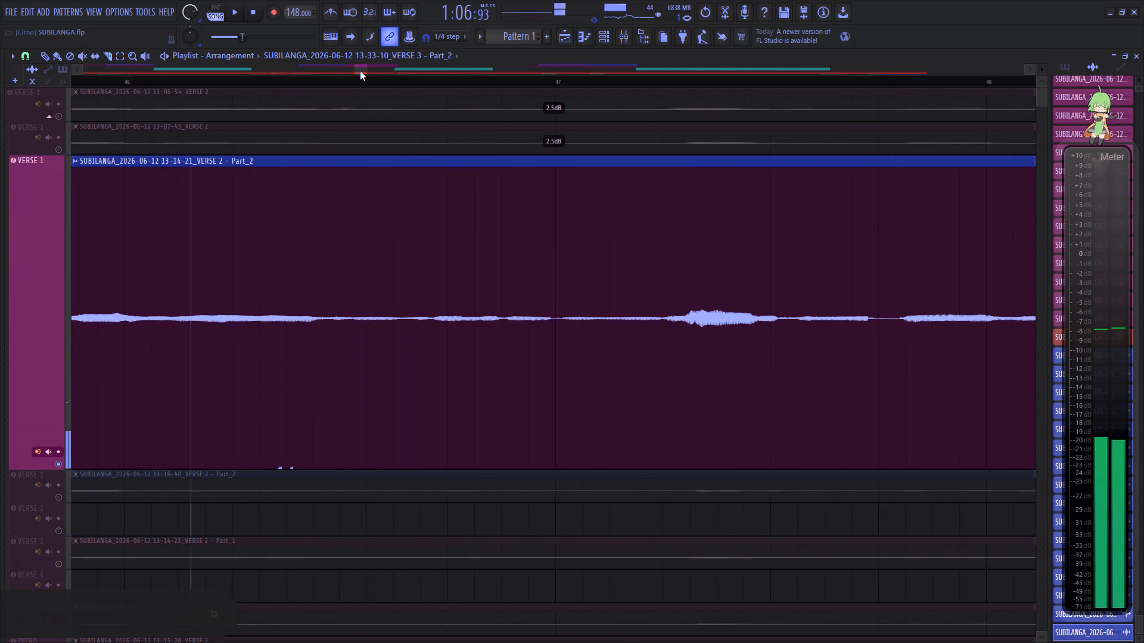
{"action": "left_click_drag", "start_coordinate": [360, 71], "coordinate": [360, 71]}
{"action": "left_click", "coordinate": [312, 80]}
{"action": "key", "text": "space"}
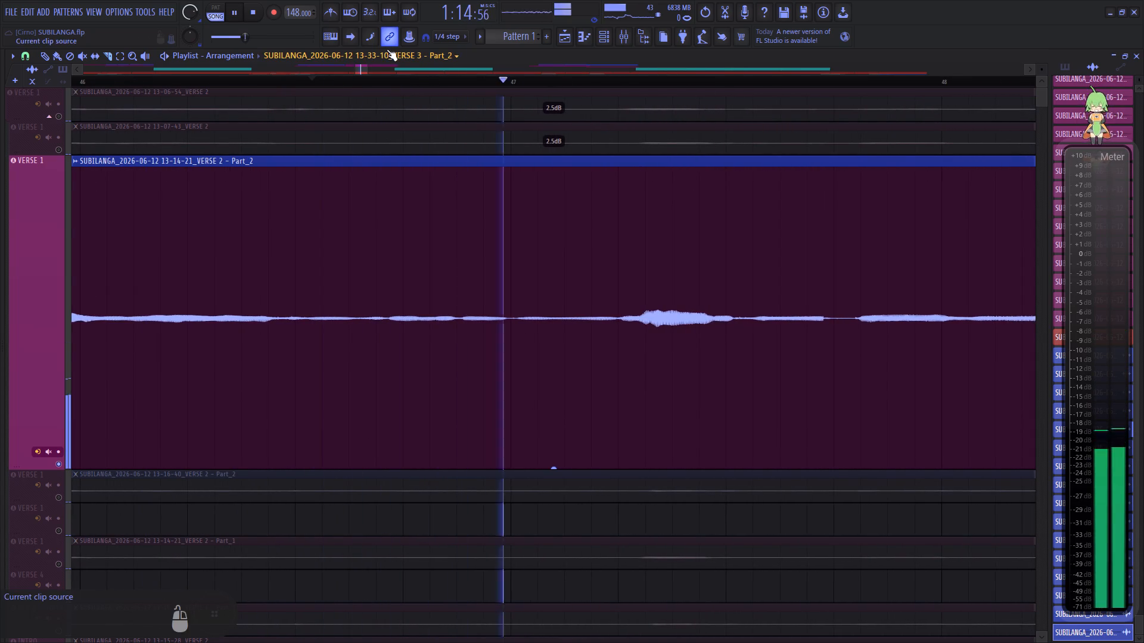
Slice out the 13-14-21 clip's pause before bar 49 and set that piece's gain to -11.9 dB.
{"action": "left_click_drag", "start_coordinate": [359, 68], "coordinate": [369, 68]}
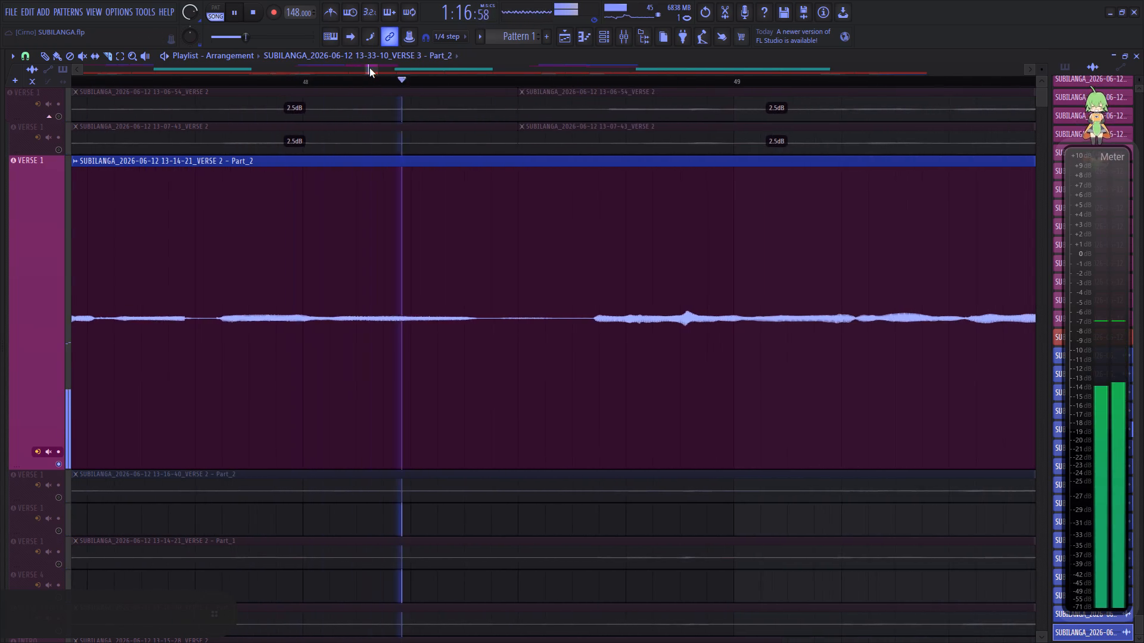
{"action": "left_click_drag", "start_coordinate": [369, 68], "coordinate": [371, 68]}
{"action": "key", "text": "space"}
{"action": "key", "text": "space"}
{"action": "left_click", "coordinate": [327, 295]}
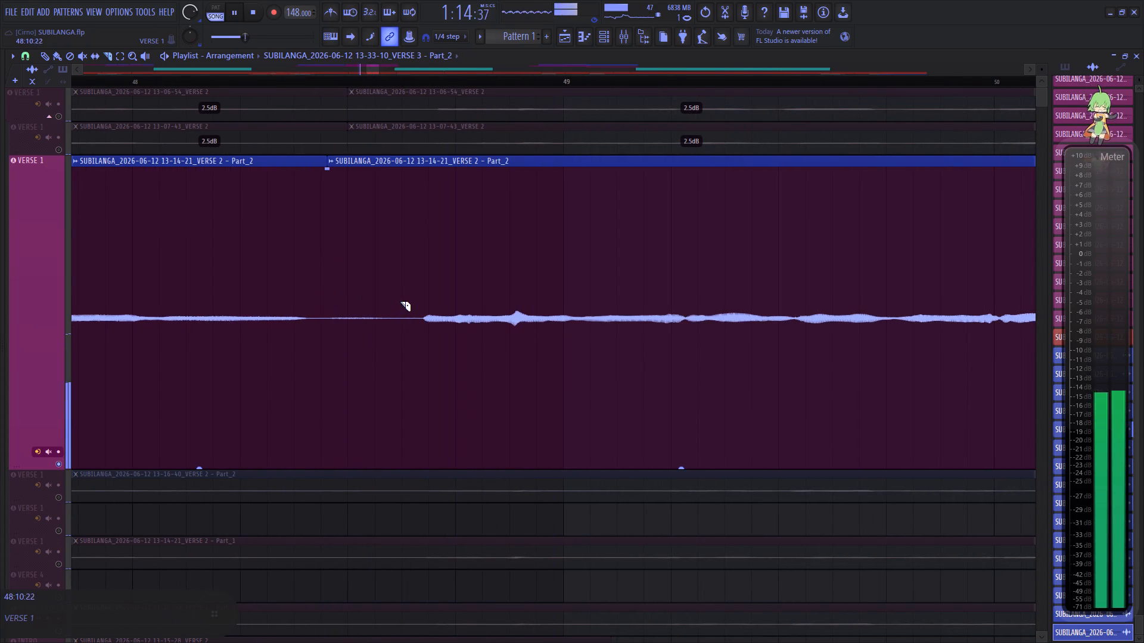
{"action": "left_click", "coordinate": [408, 304]}
{"action": "key", "text": "space"}
{"action": "key", "text": "space"}
{"action": "left_click_drag", "start_coordinate": [368, 466], "coordinate": [383, 545]}
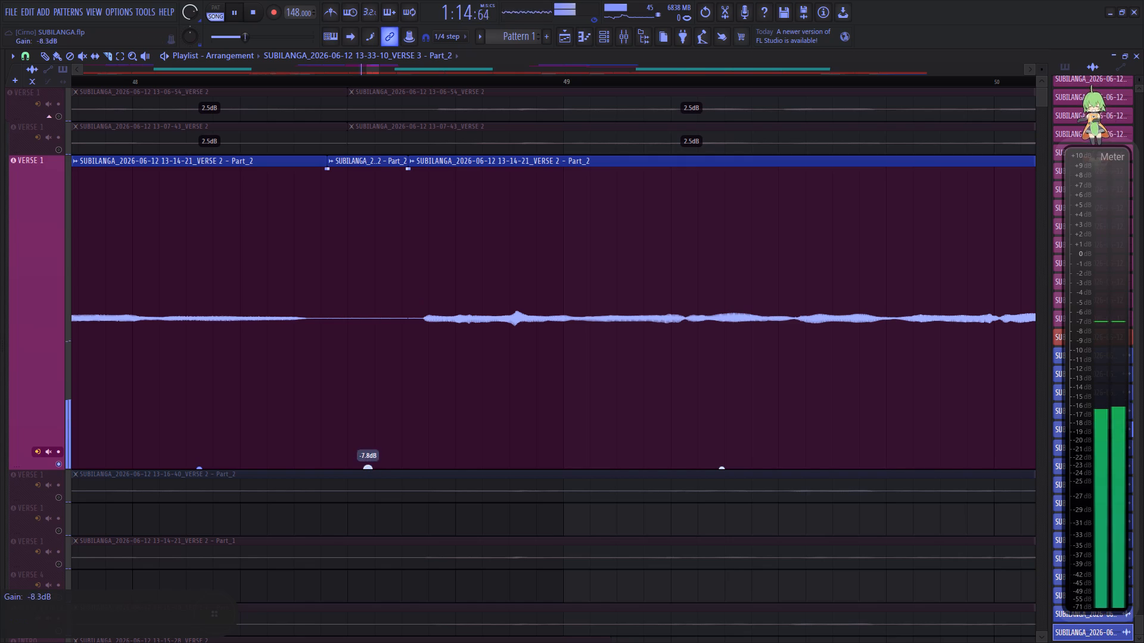
{"action": "left_click_drag", "start_coordinate": [383, 545], "coordinate": [393, 581]}
{"action": "left_click", "coordinate": [147, 81]}
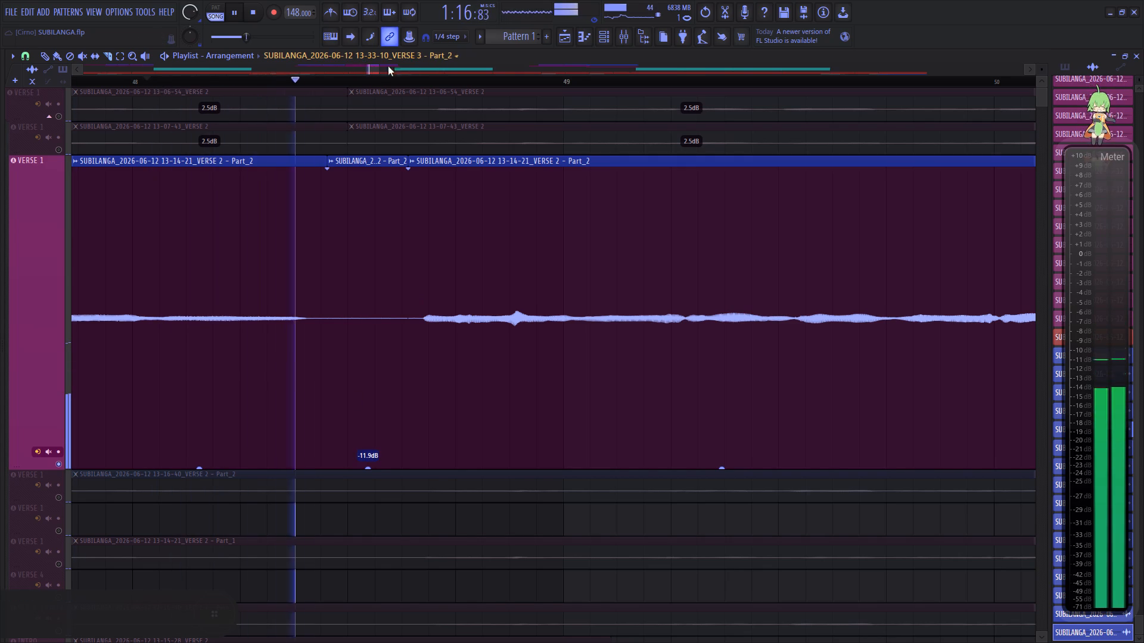
Slice out the 13-14-21 clip's pause before bar 51 and set that piece's gain to -12.0 dB.
{"action": "left_click_drag", "start_coordinate": [371, 67], "coordinate": [381, 69]}
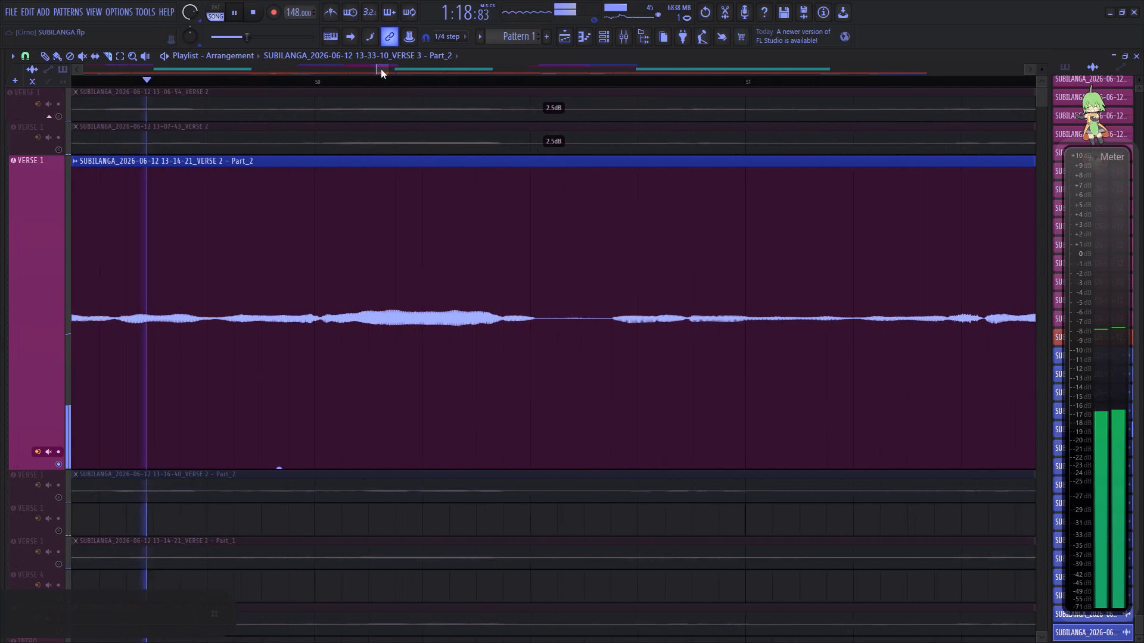
{"action": "left_click_drag", "start_coordinate": [381, 69], "coordinate": [384, 69]}
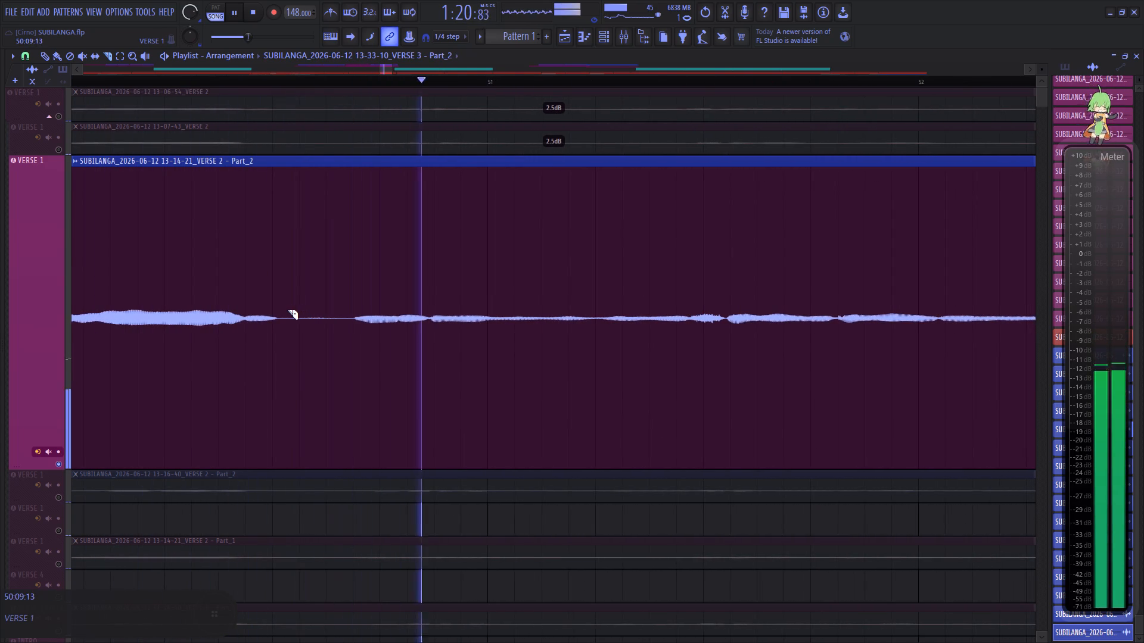
{"action": "left_click", "coordinate": [287, 310]}
{"action": "left_click", "coordinate": [349, 308]}
{"action": "key", "text": "space"}
{"action": "key", "text": "space"}
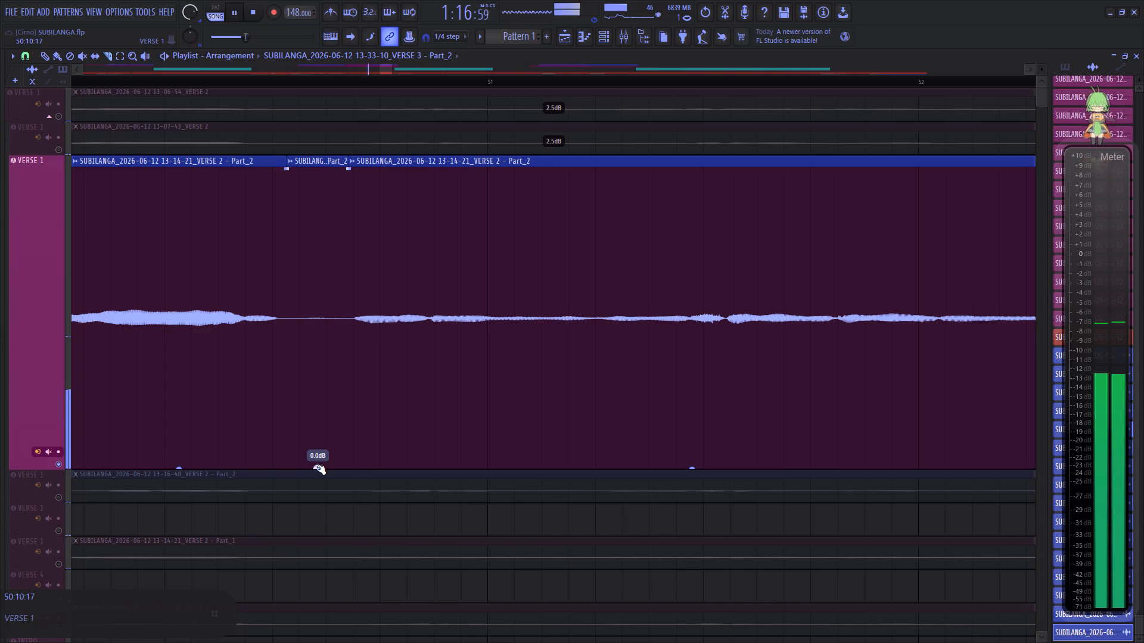
{"action": "left_click_drag", "start_coordinate": [318, 468], "coordinate": [329, 582]}
{"action": "left_click", "coordinate": [254, 85]}
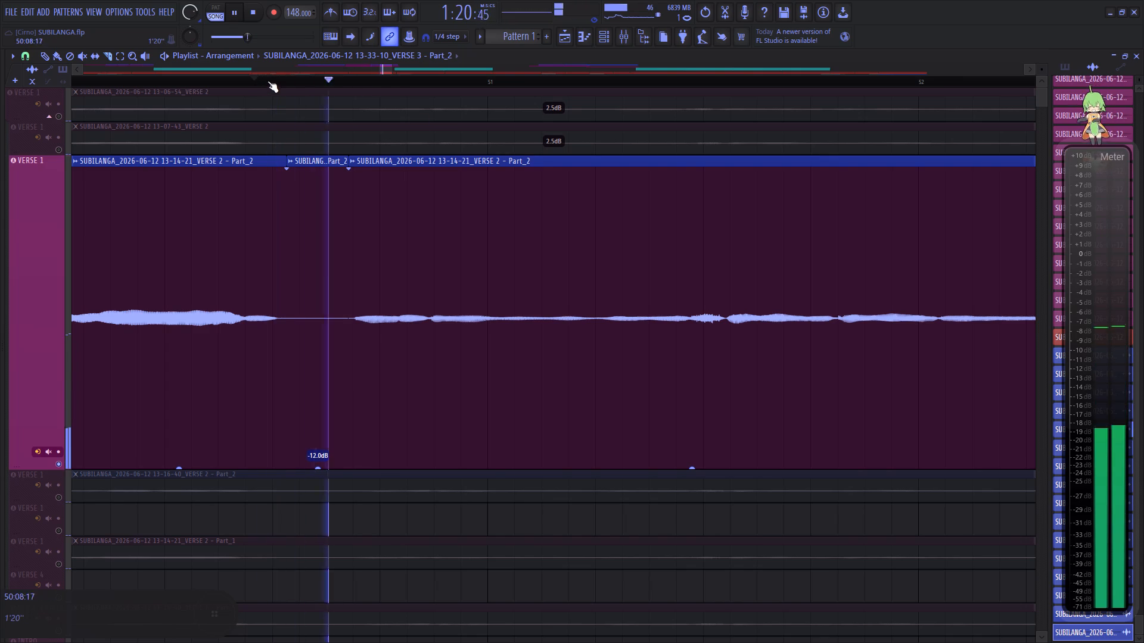
Trim the end of the 13-14-21 VERSE 2 Part_2 clip in bar 52 to just after the vocal fades out.
{"action": "left_click_drag", "start_coordinate": [385, 67], "coordinate": [400, 70]}
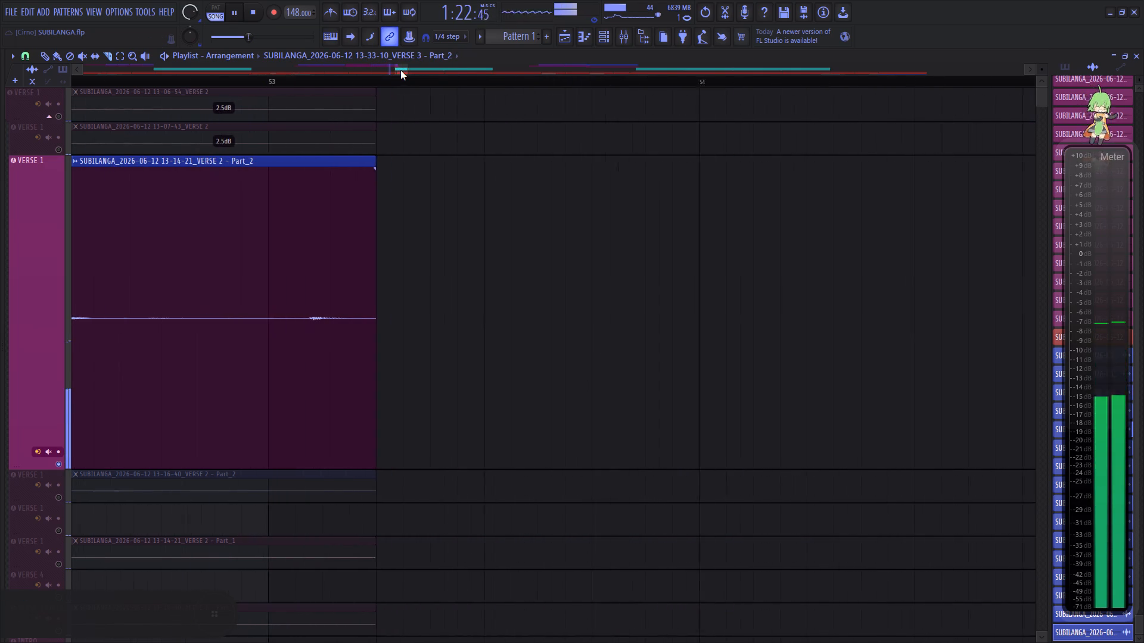
{"action": "left_click_drag", "start_coordinate": [400, 70], "coordinate": [397, 70]}
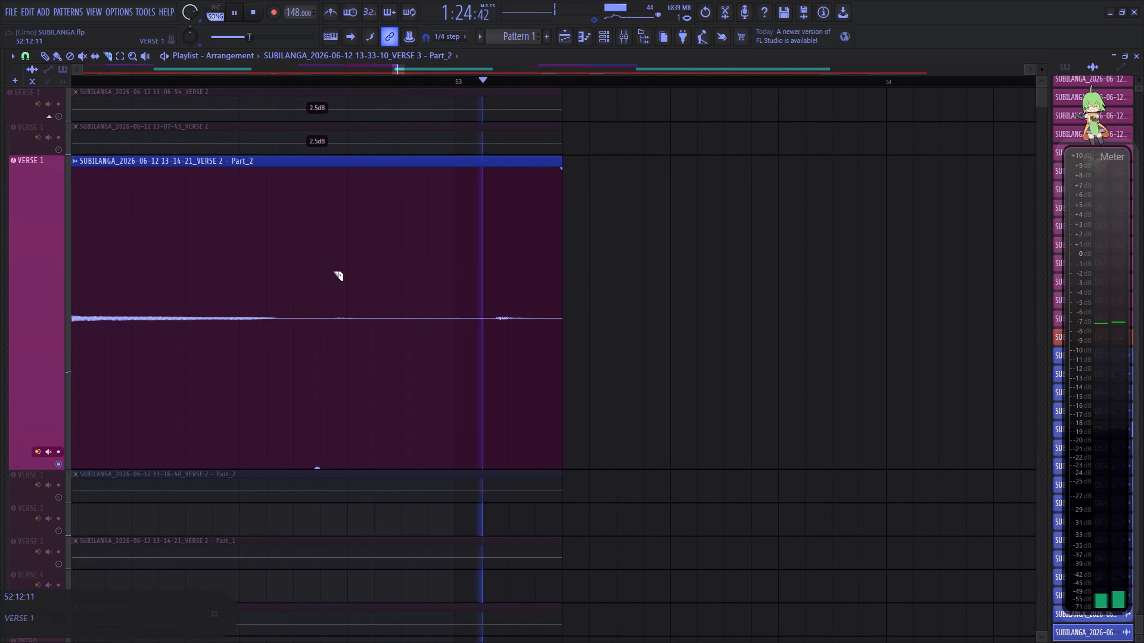
{"action": "right_click", "coordinate": [319, 283]}
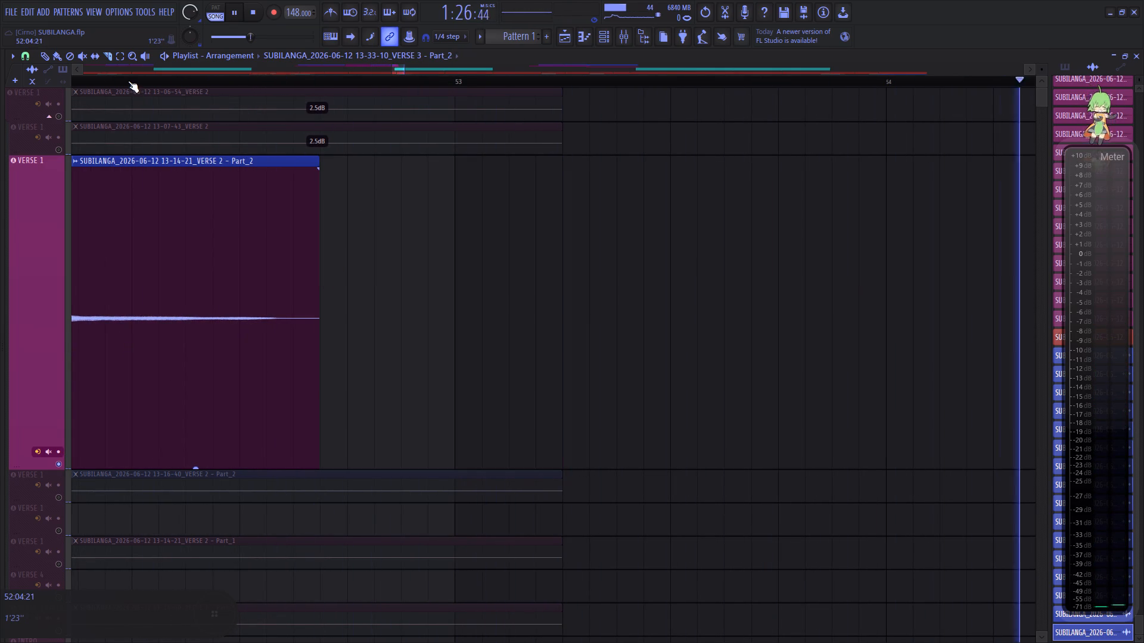
{"action": "left_click", "coordinate": [128, 80]}
{"action": "key", "text": "space"}
Shrink the third VERSE 1 track, and solo and enlarge the fourth VERSE 1 track holding the 13-00-27 take.
{"action": "scroll", "coordinate": [312, 77], "scroll_direction": "down", "scroll_amount": 2}
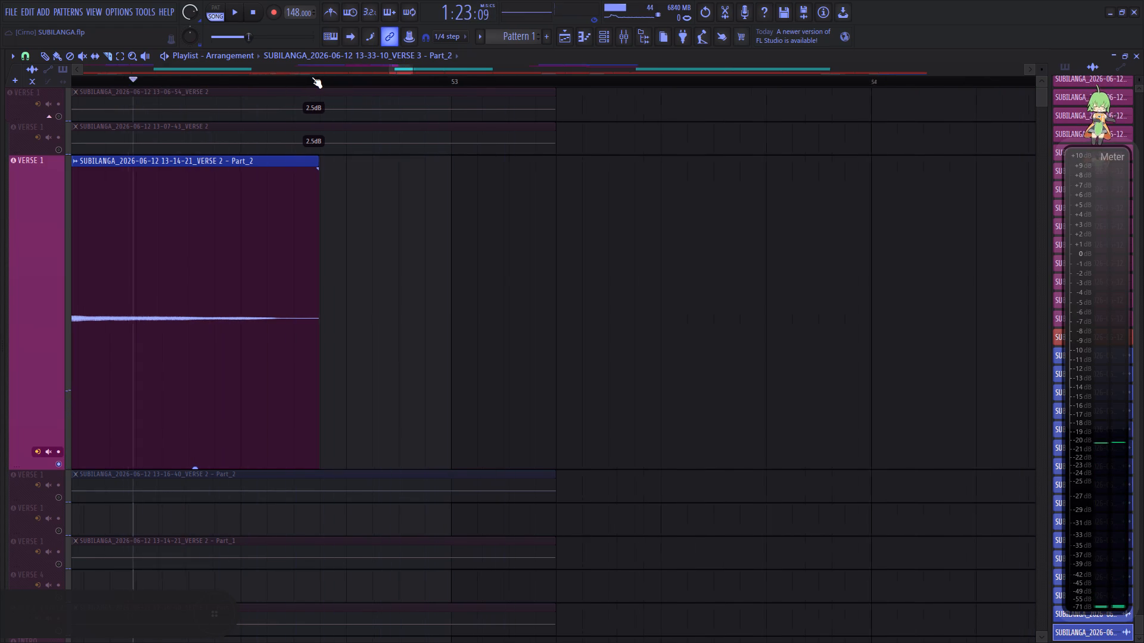
{"action": "scroll", "coordinate": [312, 77], "scroll_direction": "down", "scroll_amount": 20}
{"action": "scroll", "coordinate": [312, 77], "scroll_direction": "down", "scroll_amount": 3}
{"action": "left_click_drag", "start_coordinate": [328, 68], "coordinate": [316, 68]}
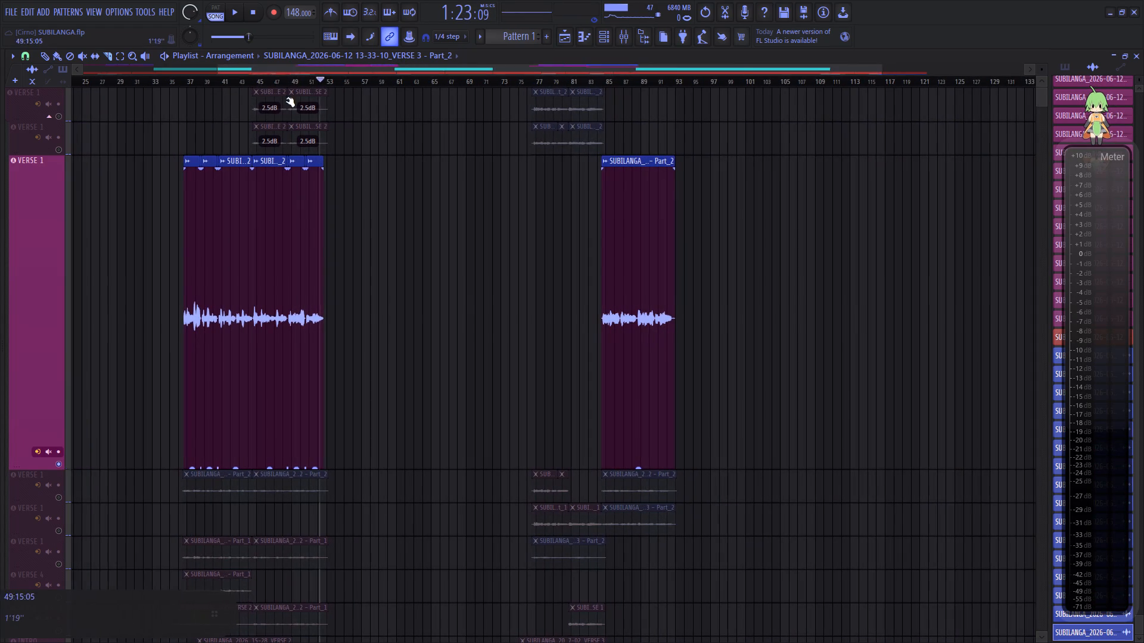
{"action": "left_click_drag", "start_coordinate": [45, 467], "coordinate": [29, 205]}
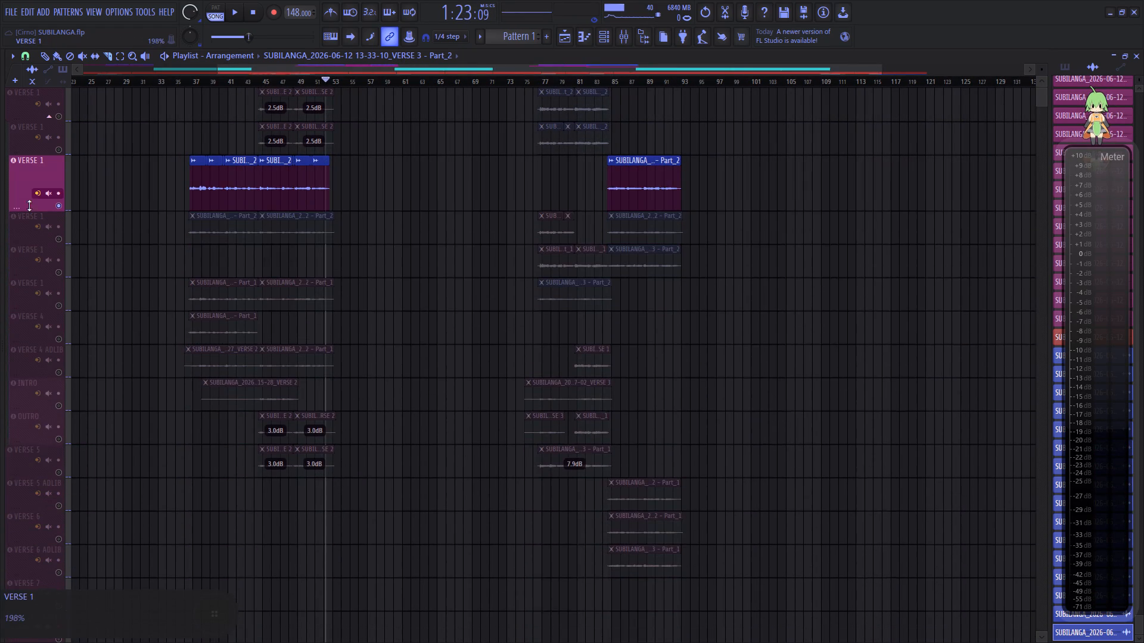
{"action": "left_click_drag", "start_coordinate": [29, 205], "coordinate": [30, 189]}
{"action": "right_click", "coordinate": [58, 217]}
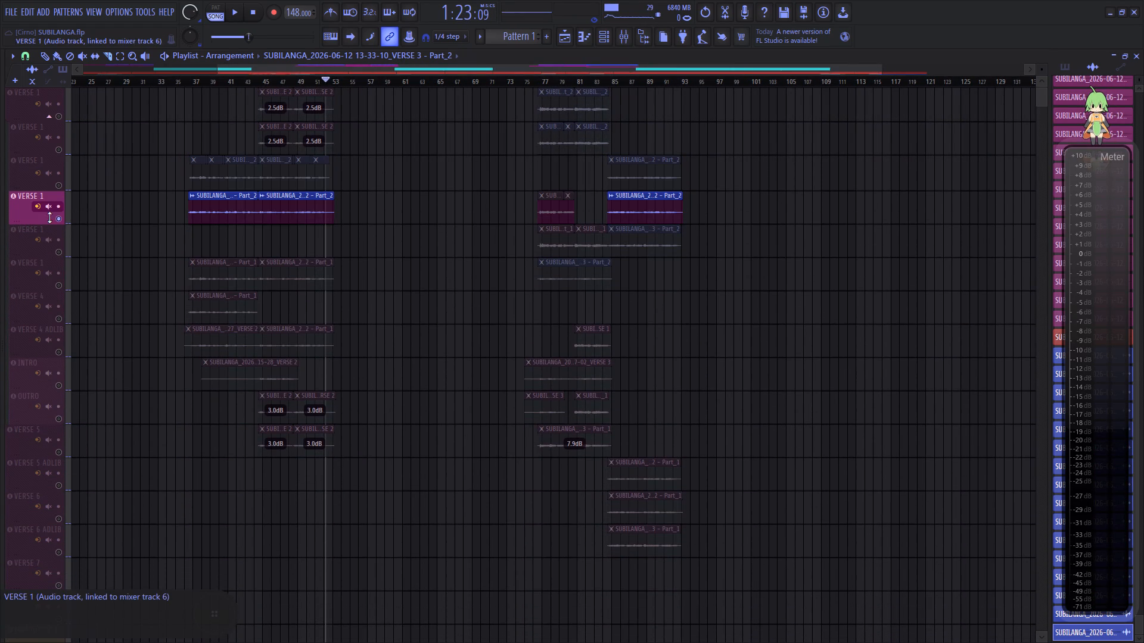
{"action": "left_click_drag", "start_coordinate": [41, 223], "coordinate": [29, 551]}
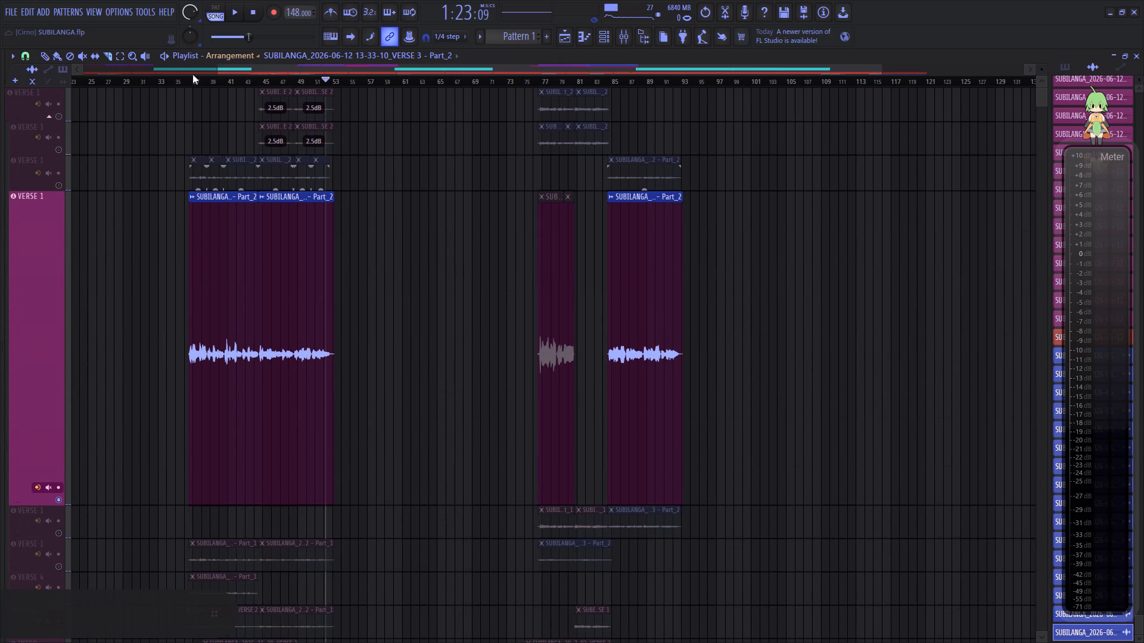
Trim the start of the 13-00-27 VERSE 2 Part_2 clip in bar 36 to just before the vocal begins.
{"action": "left_click", "coordinate": [189, 83]}
{"action": "key", "text": "space"}
{"action": "scroll", "coordinate": [207, 82], "scroll_direction": "up", "scroll_amount": 12}
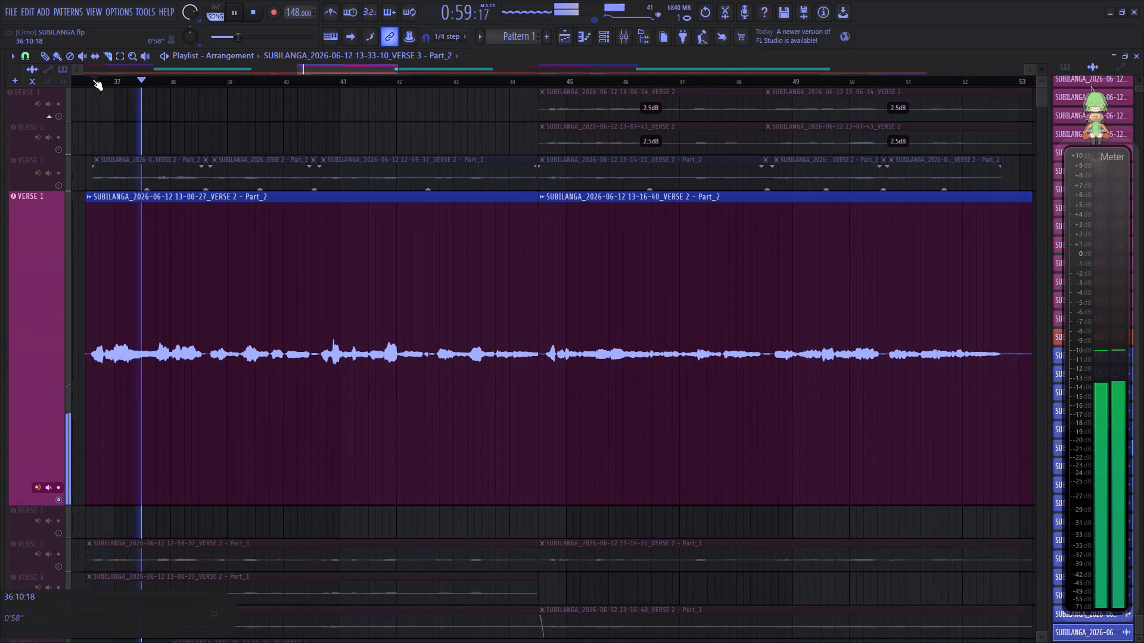
{"action": "left_click", "coordinate": [81, 80]}
{"action": "scroll", "coordinate": [97, 80], "scroll_direction": "up", "scroll_amount": 10}
{"action": "key", "text": "space"}
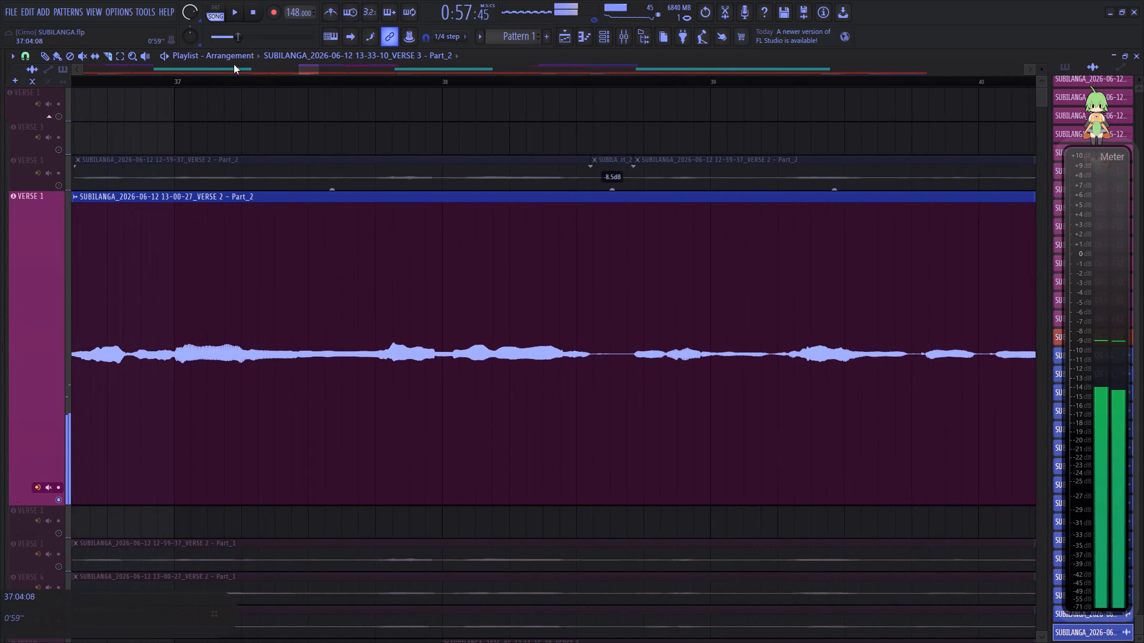
{"action": "key", "text": "space"}
{"action": "left_click_drag", "start_coordinate": [304, 68], "coordinate": [299, 68]}
{"action": "key", "text": "space"}
{"action": "key", "text": "space"}
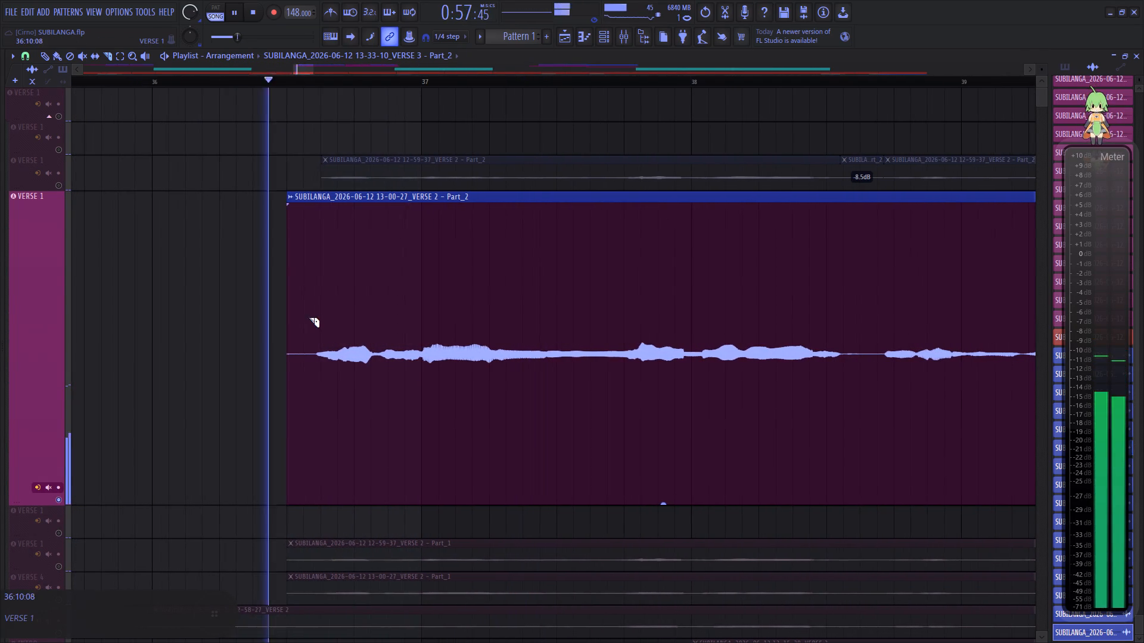
{"action": "right_click", "coordinate": [309, 322]}
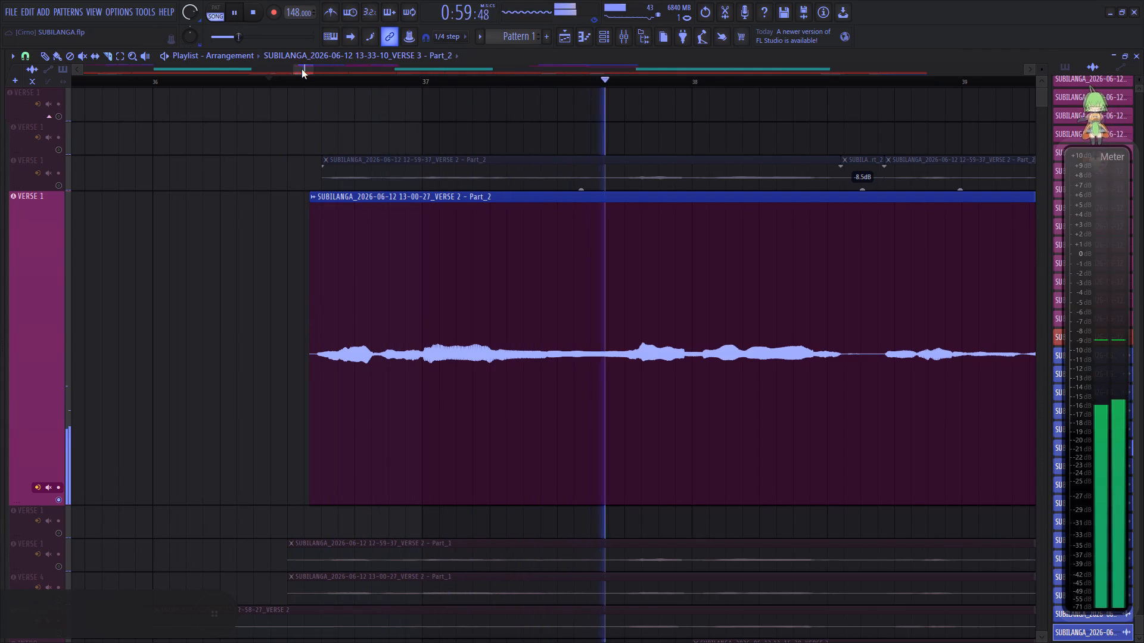
Slice out the 13-00-27 clip's pause before bar 39 and set that piece's gain to -11.6 dB.
{"action": "left_click_drag", "start_coordinate": [301, 69], "coordinate": [316, 70]}
{"action": "key", "text": "space"}
{"action": "key", "text": "space"}
{"action": "scroll", "coordinate": [138, 81], "scroll_direction": "up", "scroll_amount": 7}
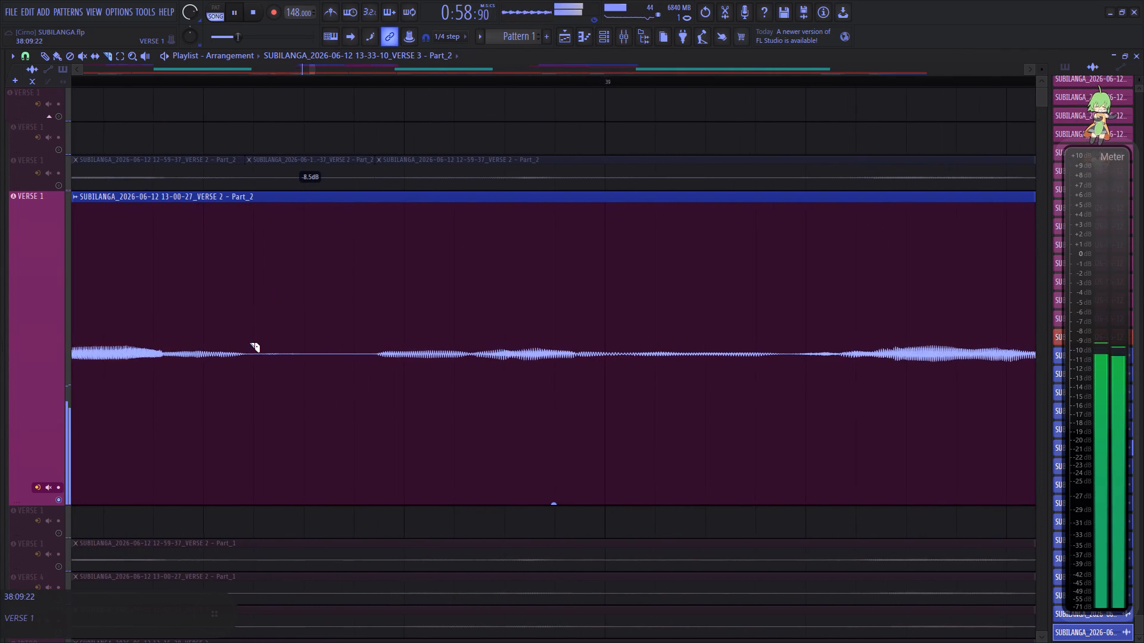
{"action": "left_click", "coordinate": [248, 342]}
{"action": "left_click", "coordinate": [377, 326]}
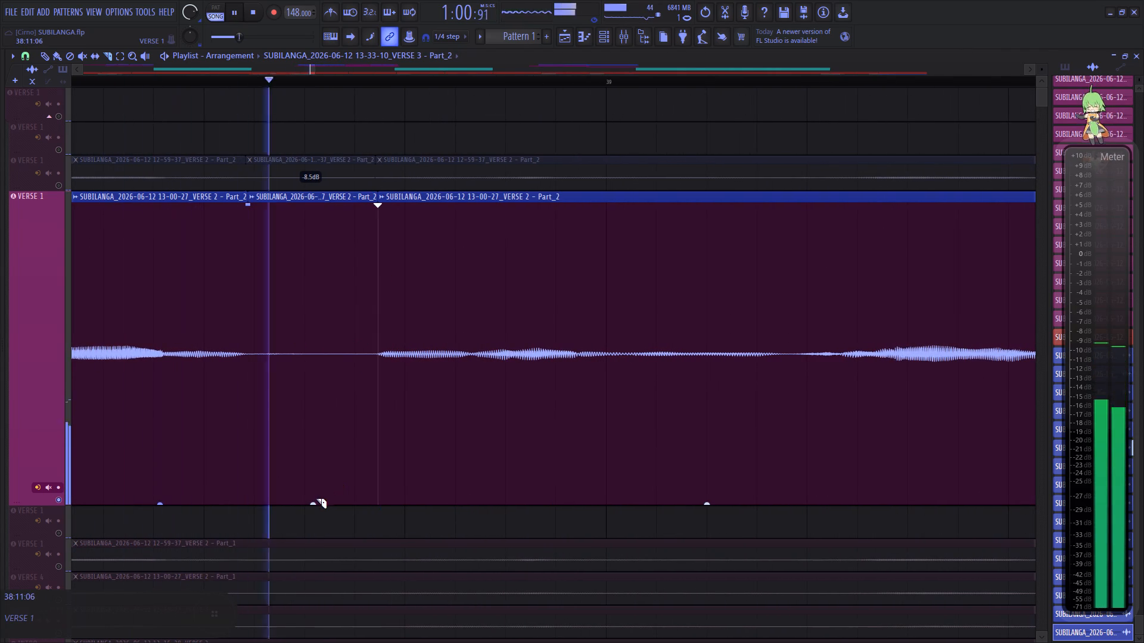
{"action": "left_click_drag", "start_coordinate": [315, 503], "coordinate": [328, 616]}
{"action": "key", "text": "space"}
{"action": "key", "text": "space"}
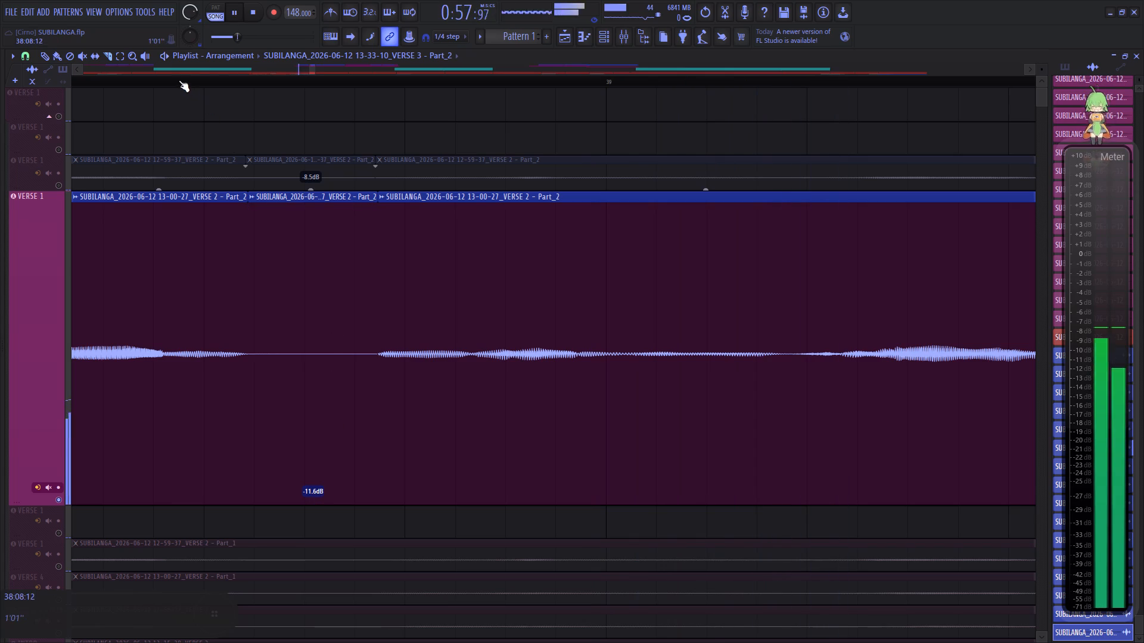
{"action": "left_click", "coordinate": [179, 80]}
Slice out the 13-00-27 VERSE 2 Part_2 clip's pause in the middle of bar 40 and set that piece's gain to -9.9 dB.
{"action": "left_click_drag", "start_coordinate": [312, 70], "coordinate": [312, 72]}
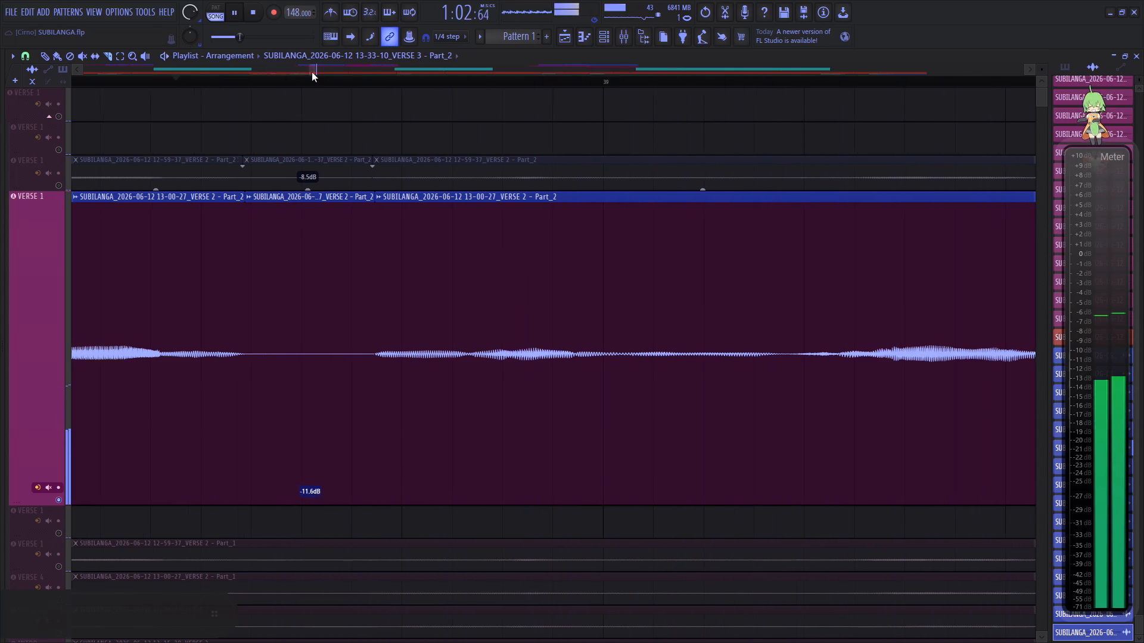
{"action": "left_click_drag", "start_coordinate": [312, 72], "coordinate": [324, 75]}
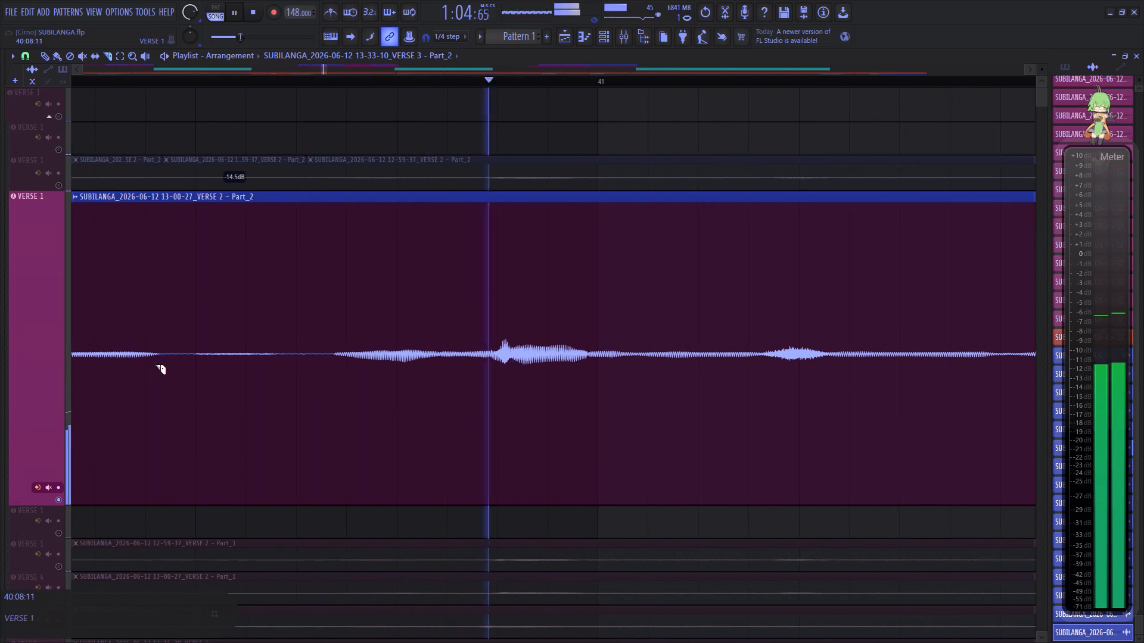
{"action": "key", "text": "space"}
{"action": "key", "text": "space"}
{"action": "left_click", "coordinate": [169, 354]}
{"action": "left_click", "coordinate": [318, 326]}
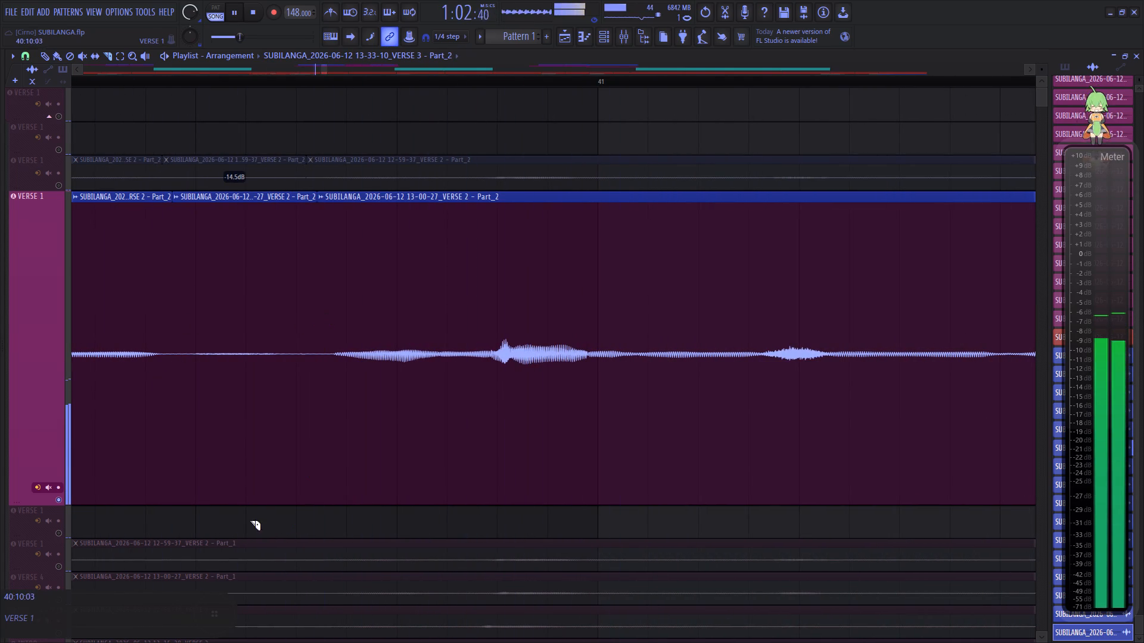
{"action": "left_click_drag", "start_coordinate": [248, 502], "coordinate": [248, 598]}
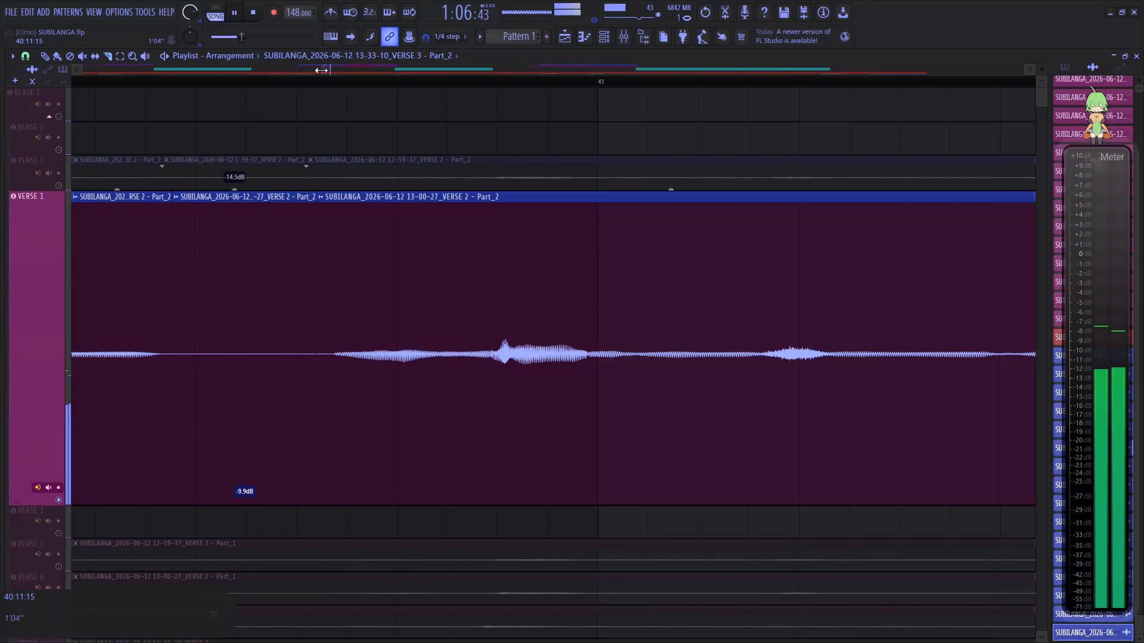
Slice out the 13-00-27 clip's pause in the second half of bar 42 and set that piece's gain to -13.4 dB.
{"action": "left_click_drag", "start_coordinate": [323, 71], "coordinate": [331, 73]}
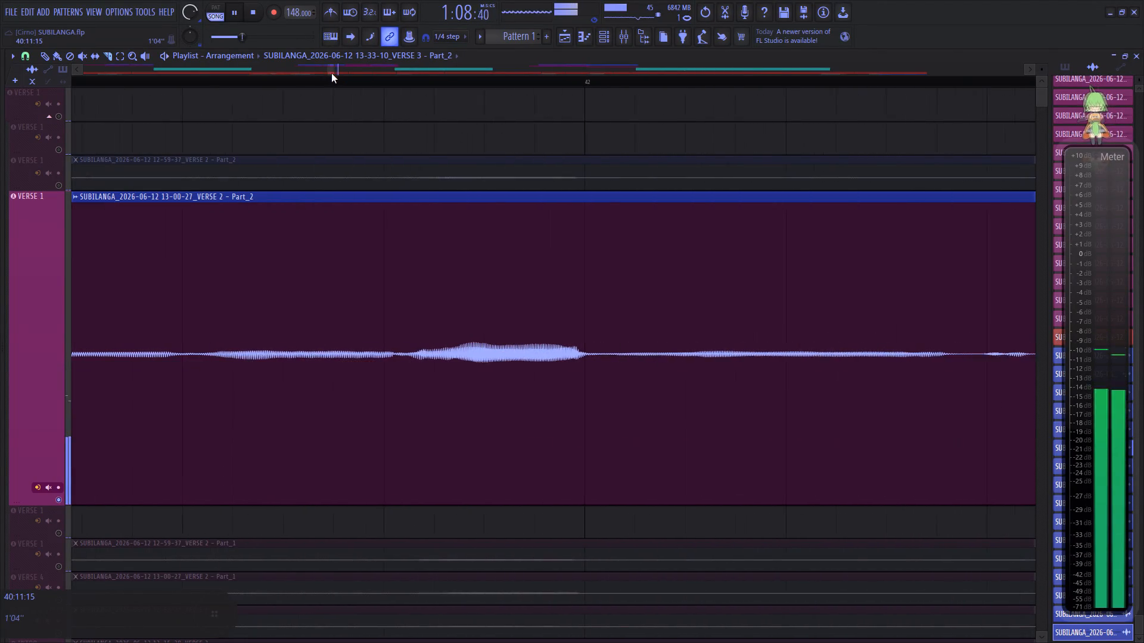
{"action": "left_click_drag", "start_coordinate": [331, 73], "coordinate": [332, 74]}
{"action": "left_click", "coordinate": [320, 76]}
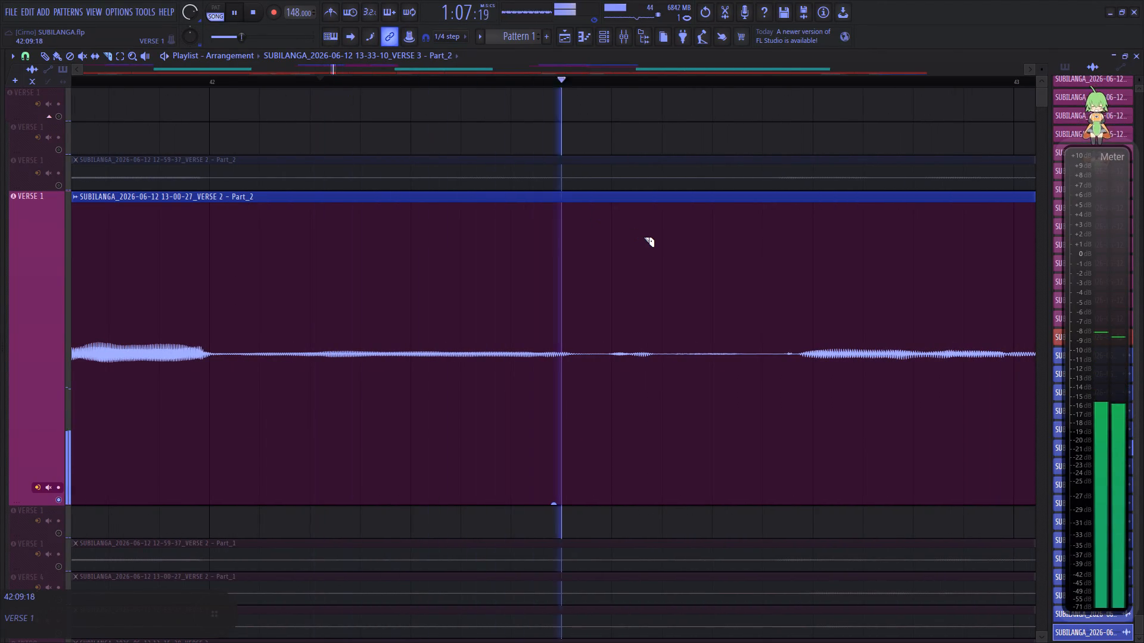
{"action": "key", "text": "space"}
{"action": "key", "text": "space"}
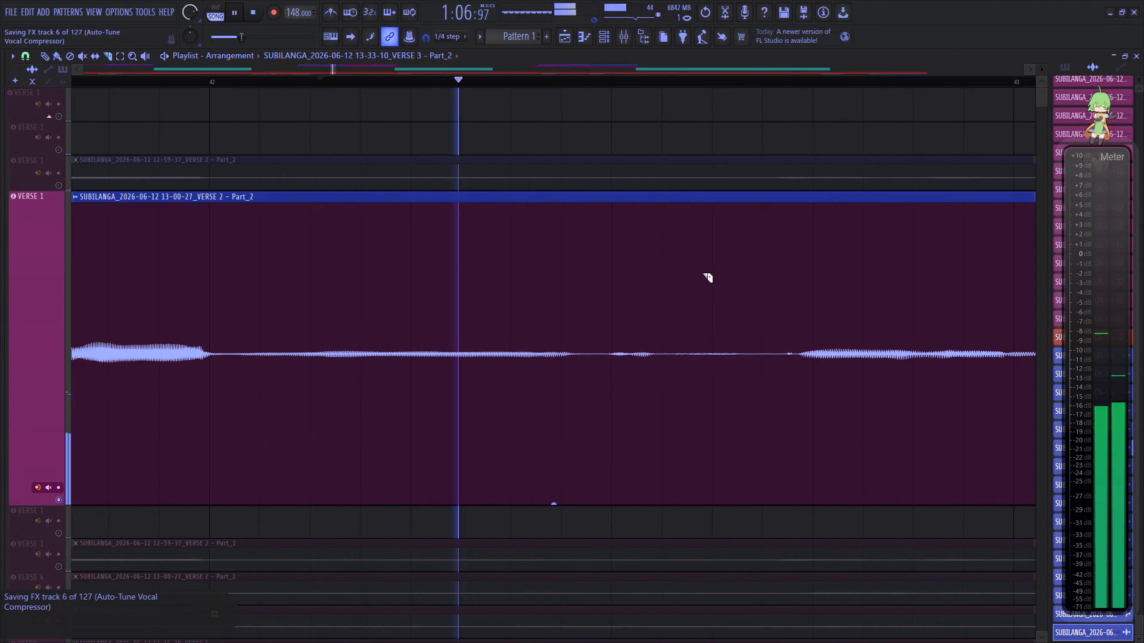
{"action": "key", "text": "space"}
{"action": "left_click", "coordinate": [668, 333]}
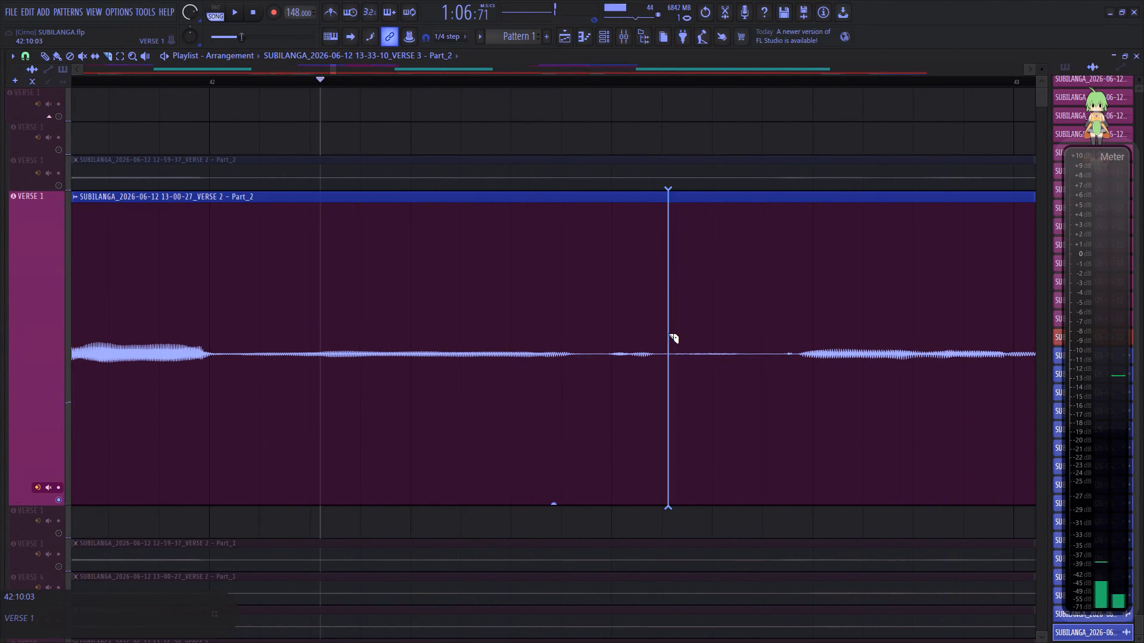
{"action": "left_click", "coordinate": [780, 338]}
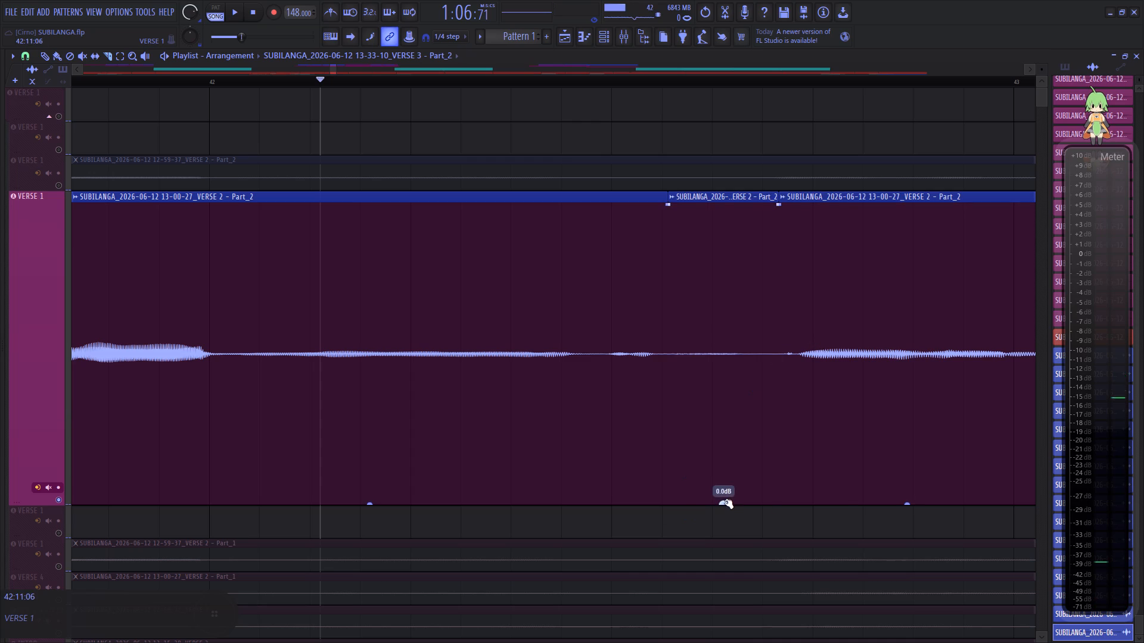
{"action": "left_click_drag", "start_coordinate": [725, 502], "coordinate": [714, 25]}
{"action": "key", "text": "space"}
{"action": "key", "text": "space"}
{"action": "key", "text": "space"}
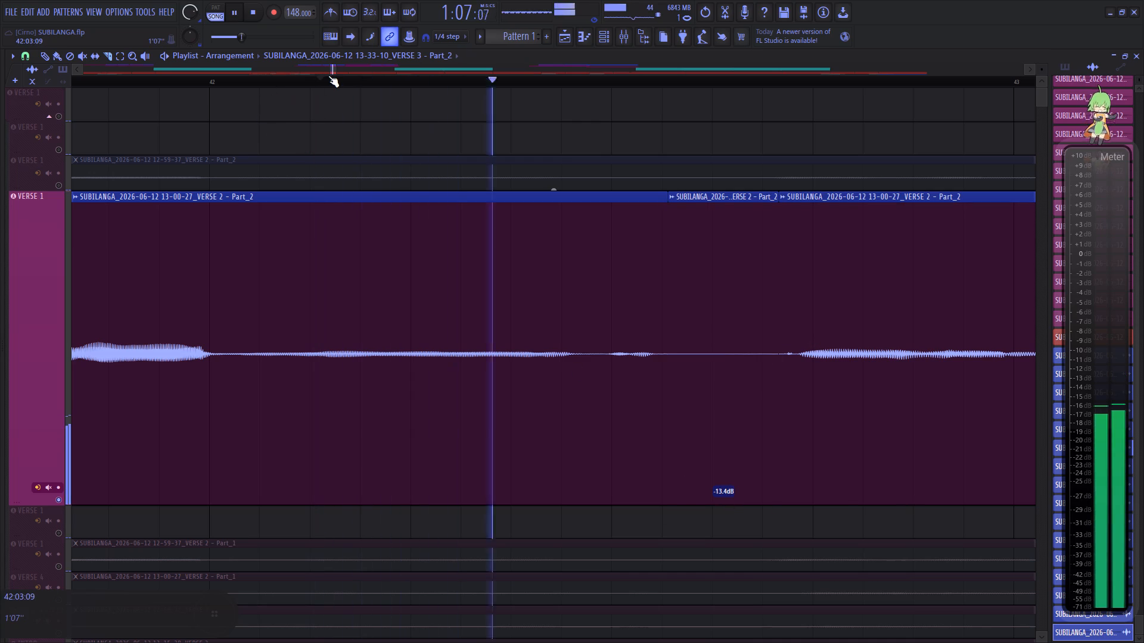
Slice out the 13-16-40 VERSE 2 Part_2 clip's pause in the middle of bar 48 and set that piece's gain to -14.9 dB.
{"action": "scroll", "coordinate": [328, 76], "scroll_direction": "down", "scroll_amount": 4}
{"action": "left_click_drag", "start_coordinate": [334, 70], "coordinate": [340, 73]}
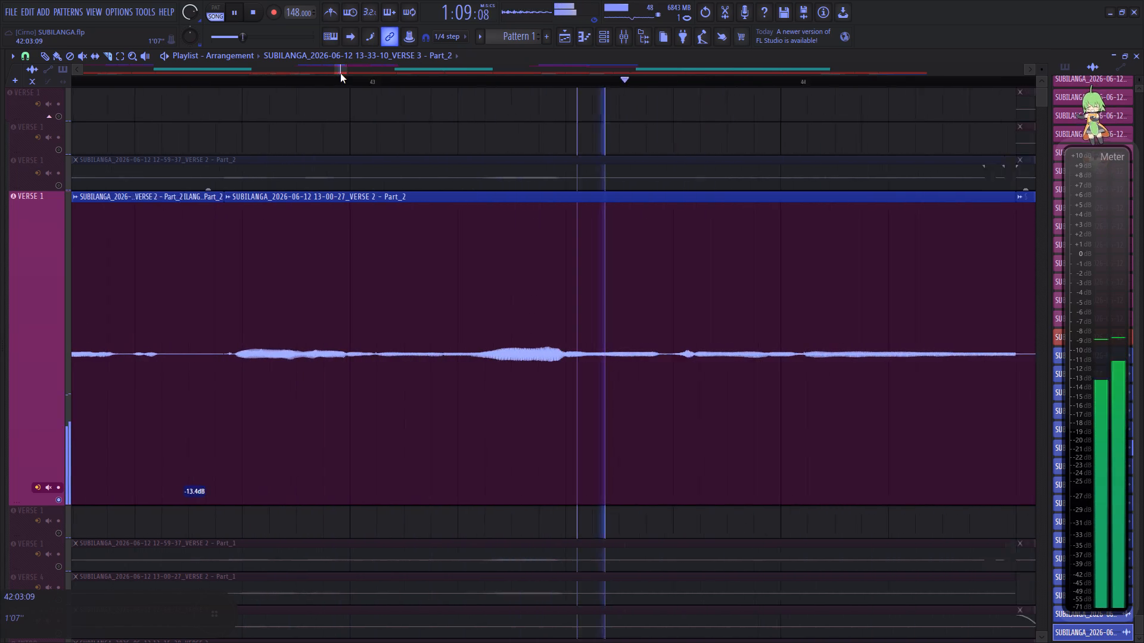
{"action": "left_click_drag", "start_coordinate": [340, 73], "coordinate": [350, 74]}
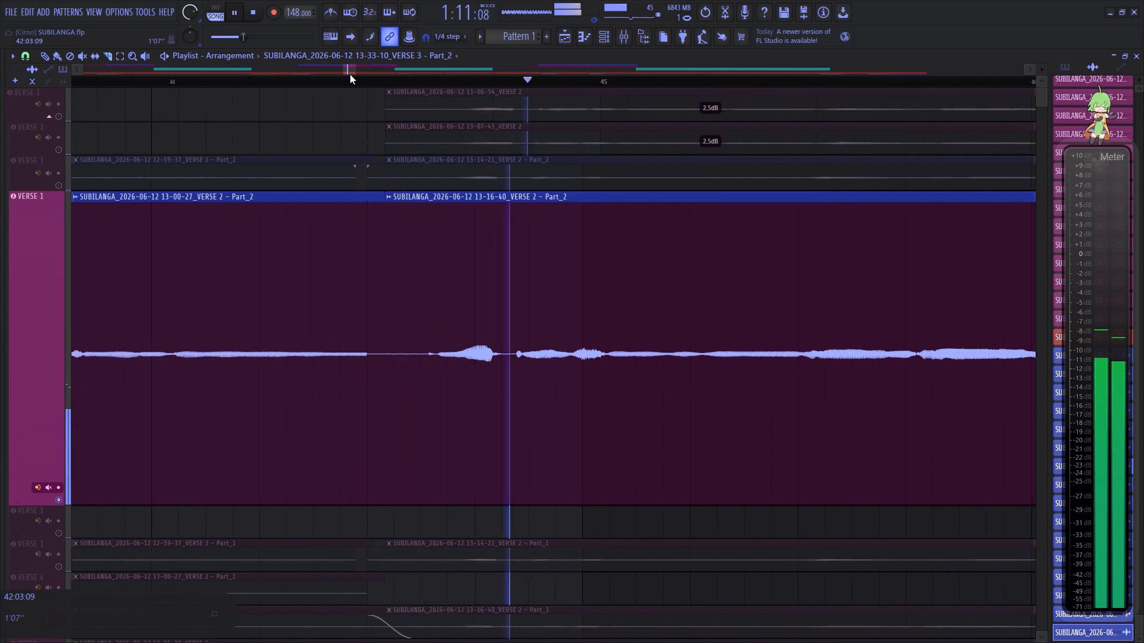
{"action": "left_click_drag", "start_coordinate": [350, 74], "coordinate": [361, 77]}
{"action": "left_click_drag", "start_coordinate": [362, 68], "coordinate": [369, 72]}
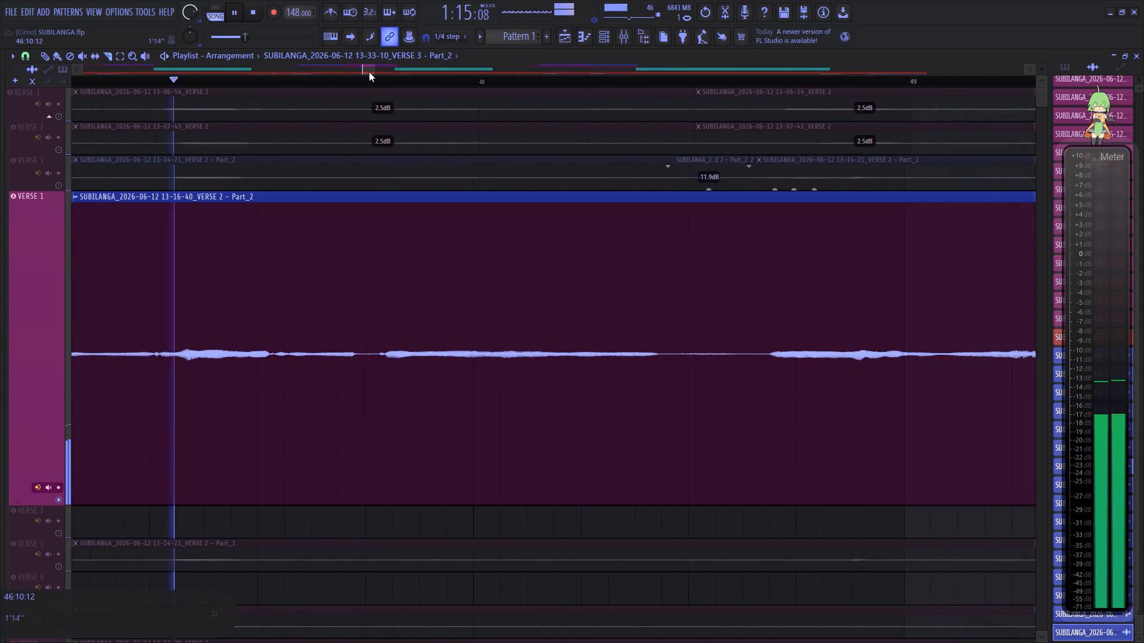
{"action": "left_click_drag", "start_coordinate": [369, 72], "coordinate": [374, 74]}
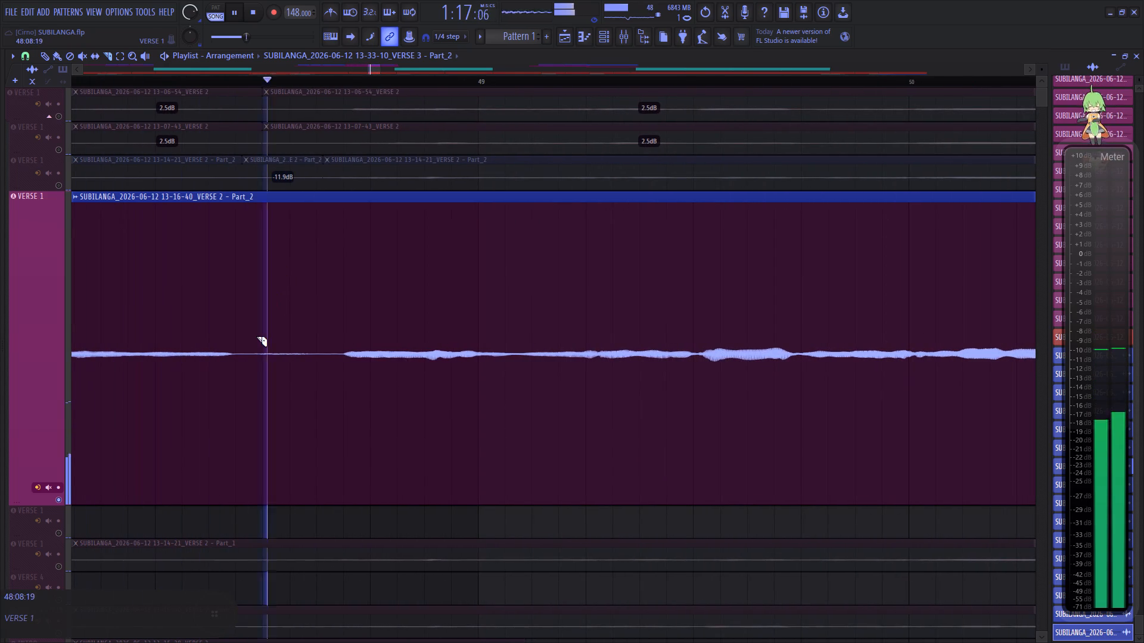
{"action": "left_click", "coordinate": [247, 338]}
{"action": "left_click", "coordinate": [332, 336]}
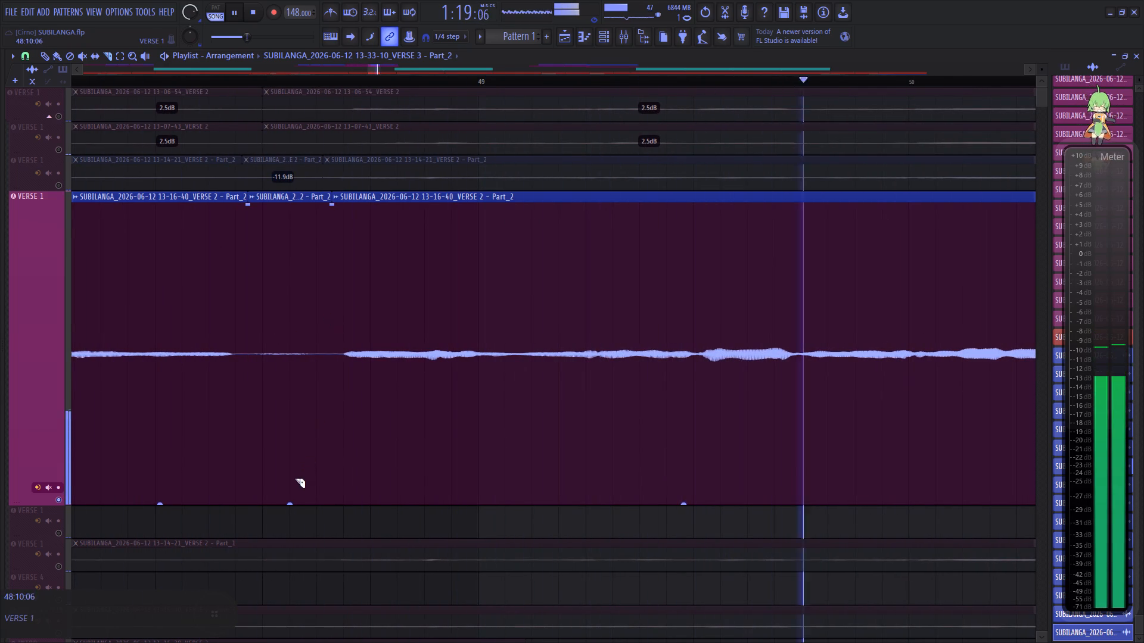
{"action": "left_click_drag", "start_coordinate": [293, 504], "coordinate": [325, 42]}
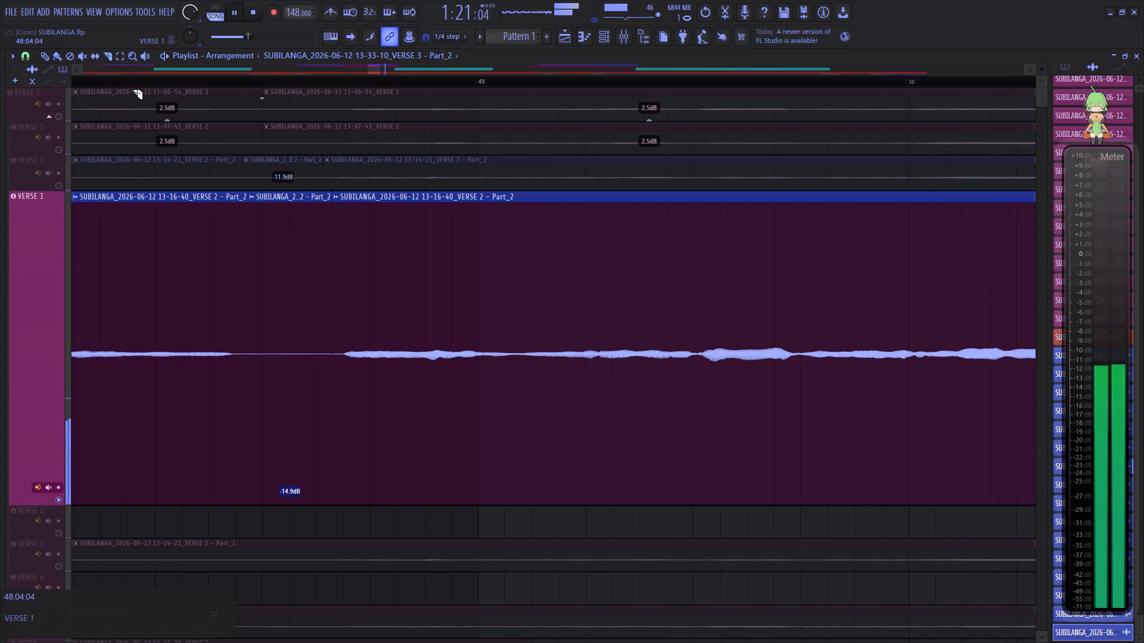
{"action": "left_click", "coordinate": [132, 89]}
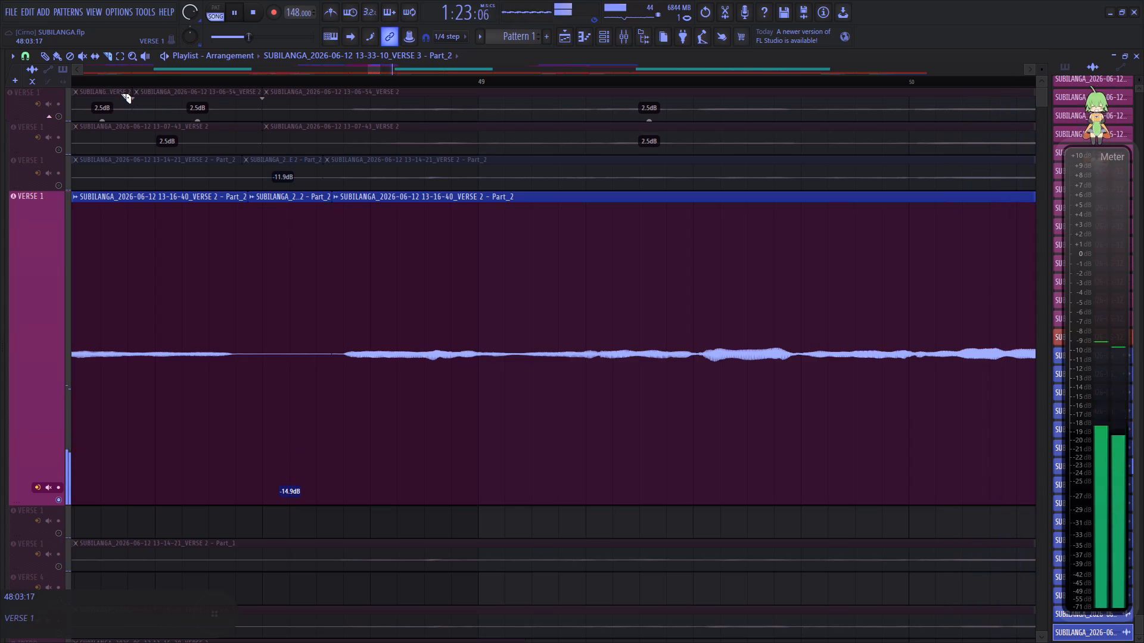
{"action": "key", "text": "ctrl+z"}
Save the project.
{"action": "key", "text": "ctrl+s"}
Slice out the 13-16-40 clip's pause in the second half of bar 50 and set that piece's gain to -9.9 dB.
{"action": "key", "text": "space"}
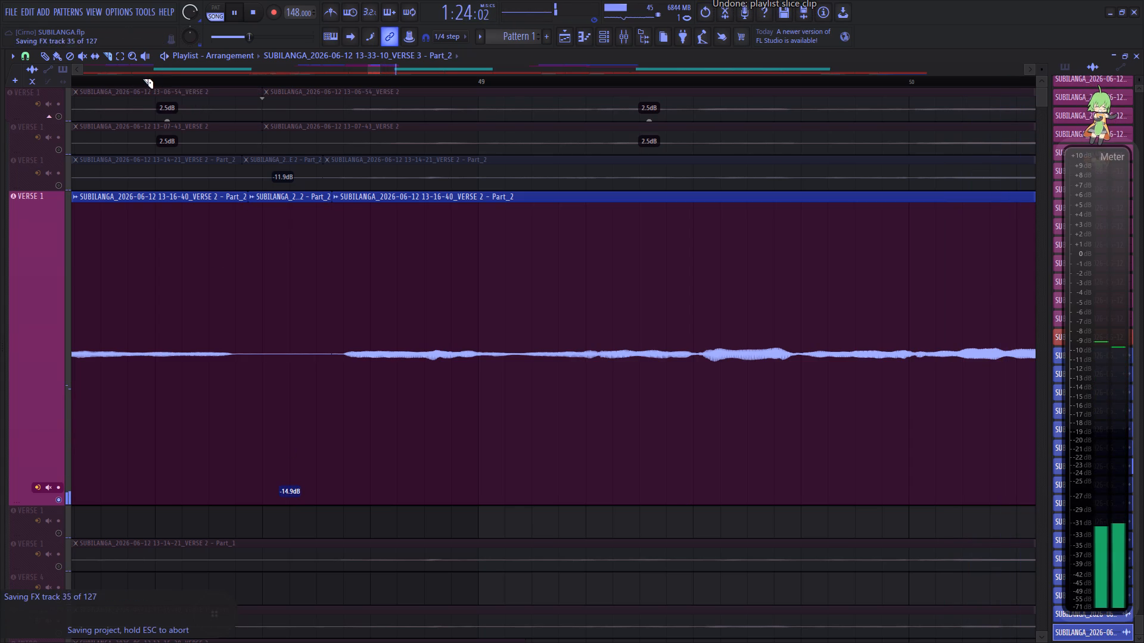
{"action": "left_click", "coordinate": [141, 79]}
{"action": "key", "text": "space"}
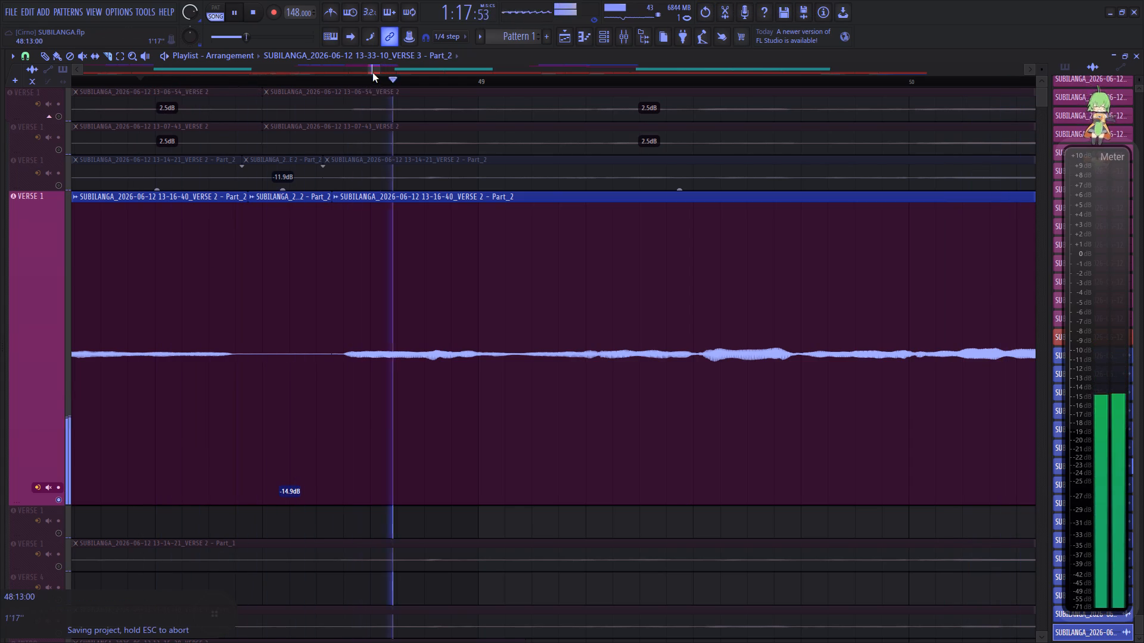
{"action": "left_click_drag", "start_coordinate": [372, 72], "coordinate": [381, 71]}
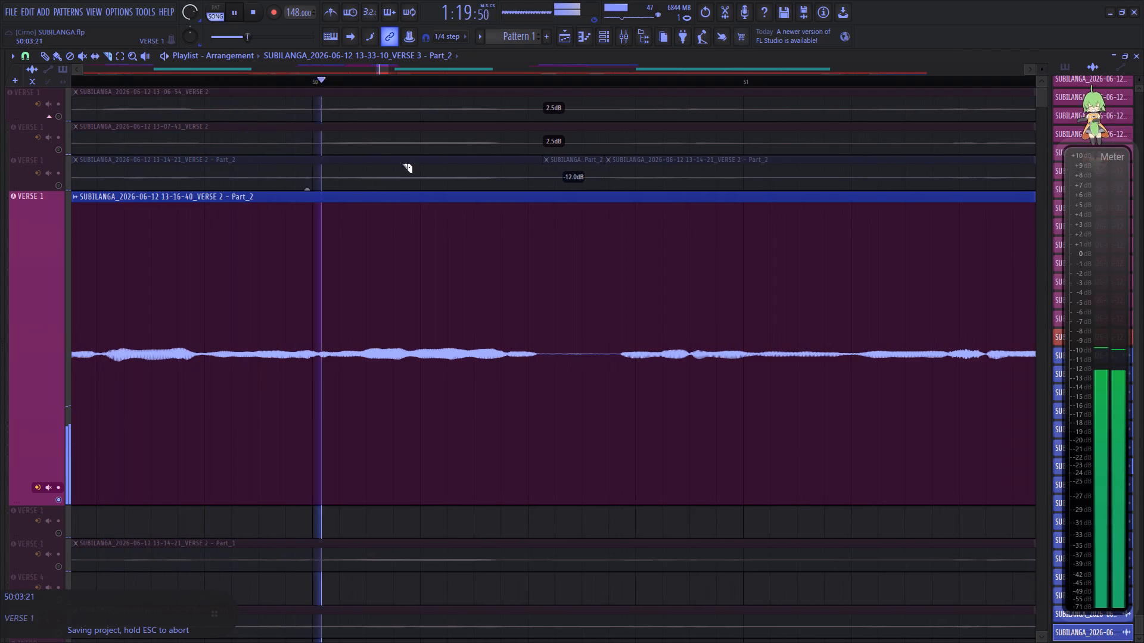
{"action": "left_click", "coordinate": [545, 342]}
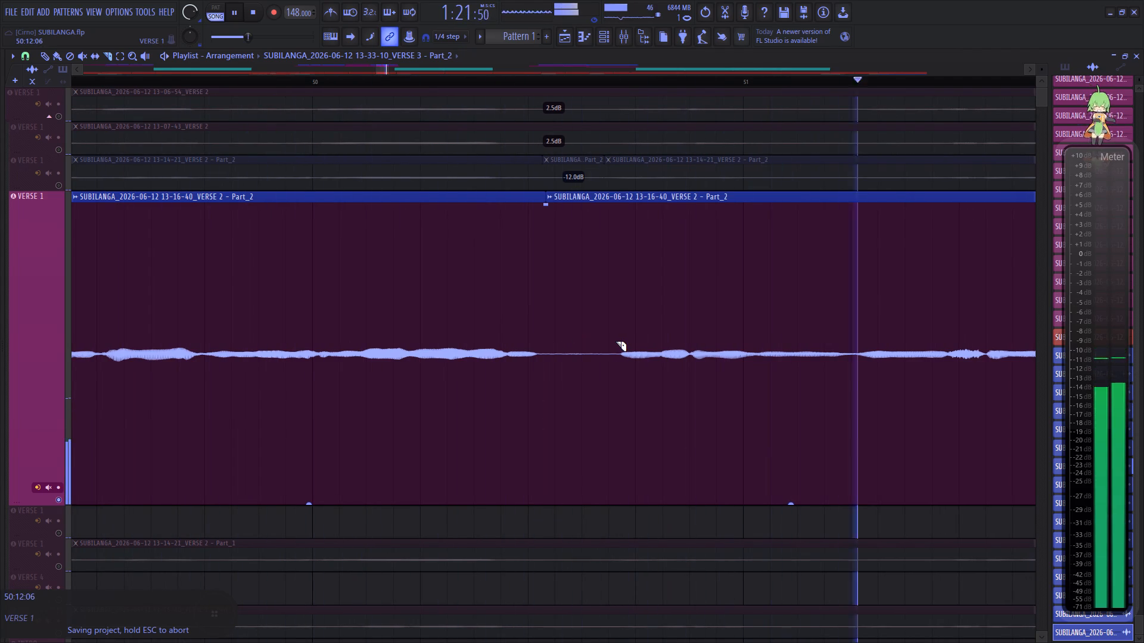
{"action": "left_click", "coordinate": [614, 341]}
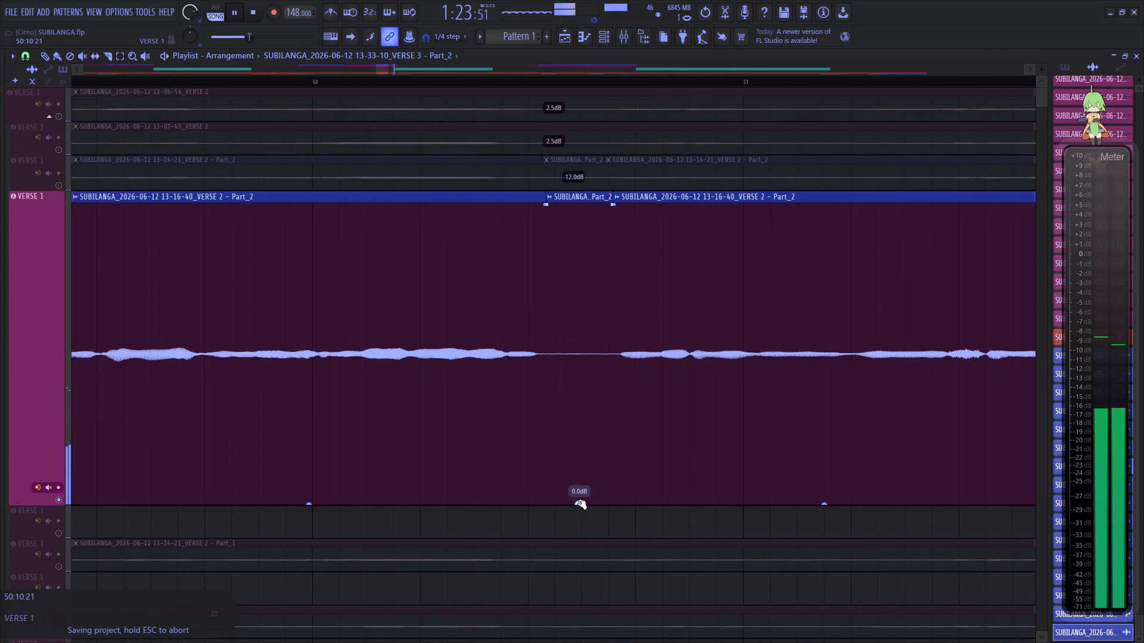
{"action": "left_click_drag", "start_coordinate": [579, 503], "coordinate": [591, 598]}
{"action": "key", "text": "space"}
Shrink the fourth VERSE 1 track to the other tracks' height, turn off its solo, and play all tracks from bar 36.
{"action": "left_click_drag", "start_coordinate": [32, 500], "coordinate": [38, 459]}
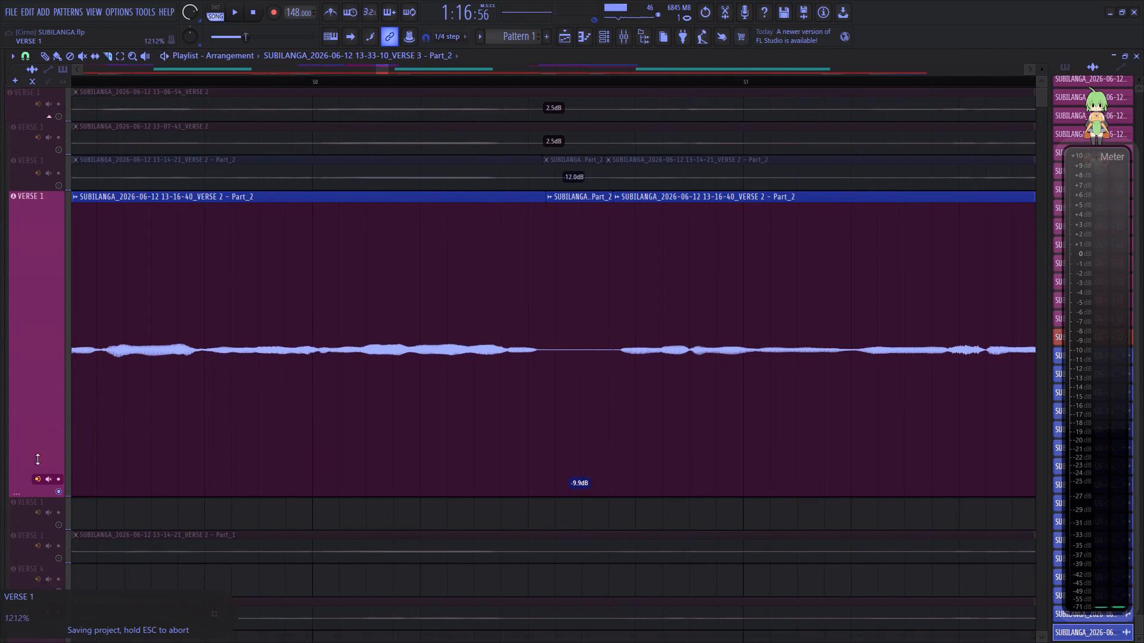
{"action": "left_click_drag", "start_coordinate": [38, 459], "coordinate": [44, 220]}
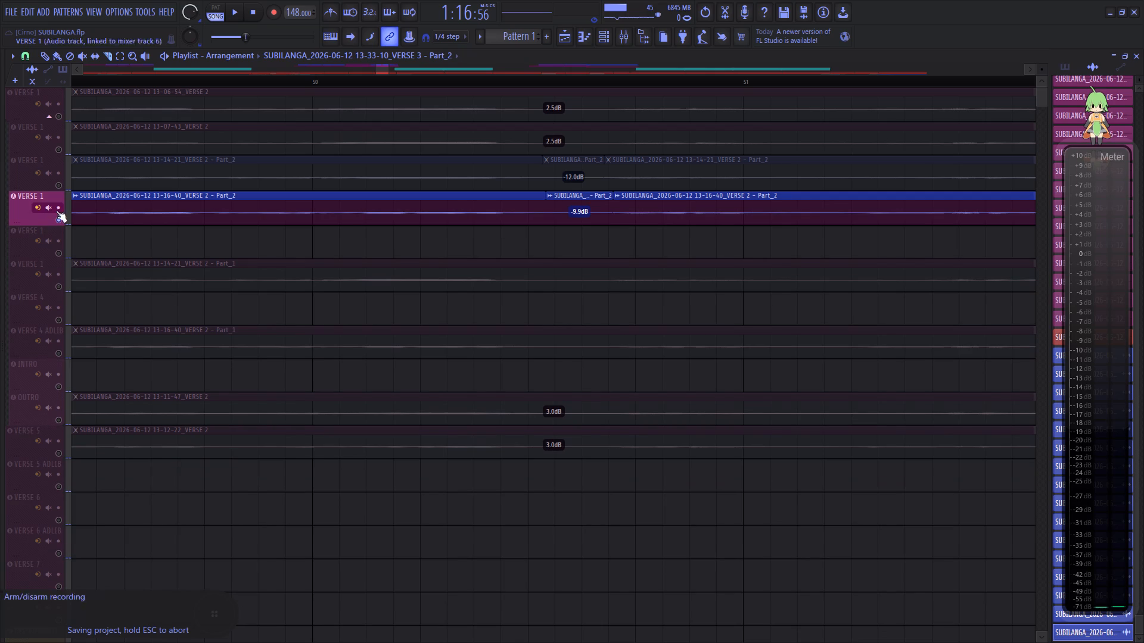
{"action": "key", "text": "space"}
{"action": "scroll", "coordinate": [294, 82], "scroll_direction": "down", "scroll_amount": 19}
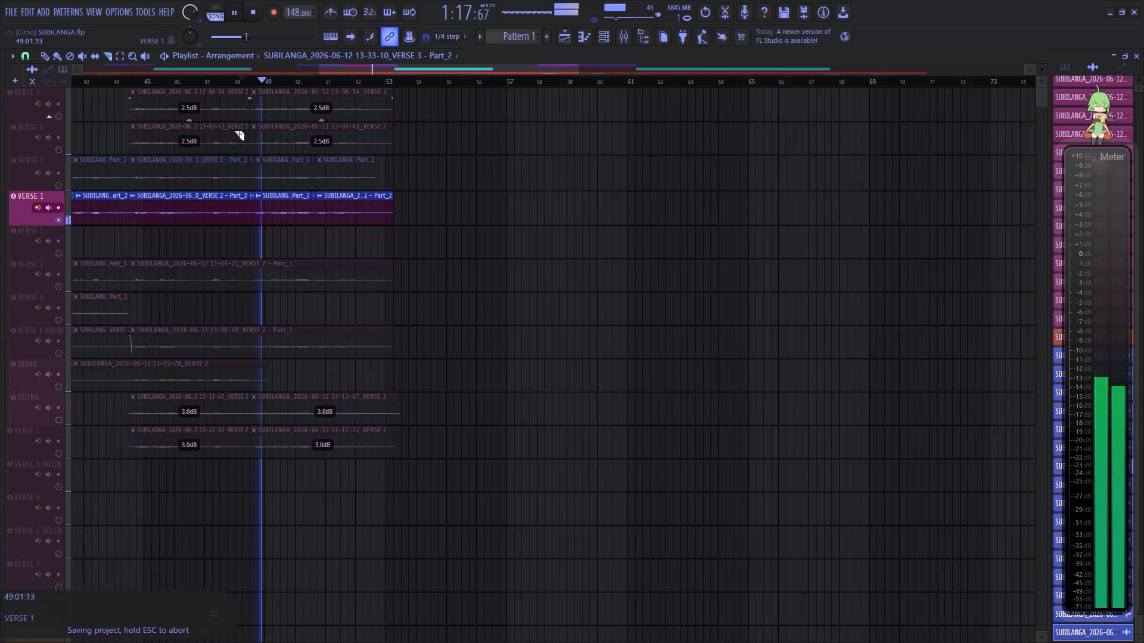
{"action": "key", "text": "space"}
{"action": "key", "text": "space"}
{"action": "left_click", "coordinate": [358, 75]}
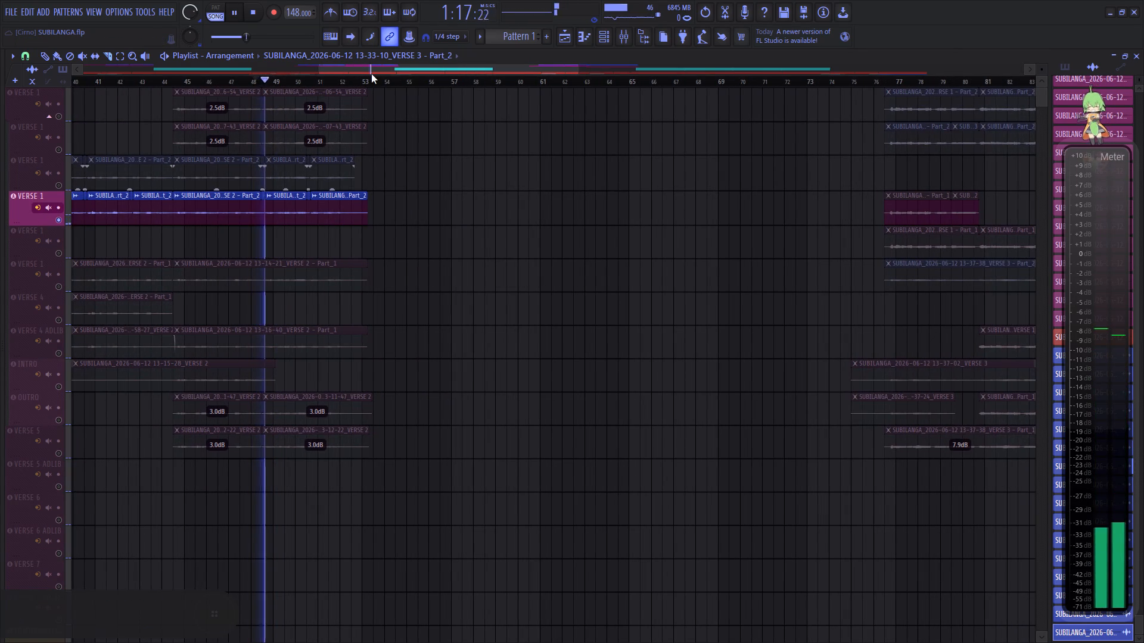
{"action": "left_click_drag", "start_coordinate": [380, 70], "coordinate": [357, 72]}
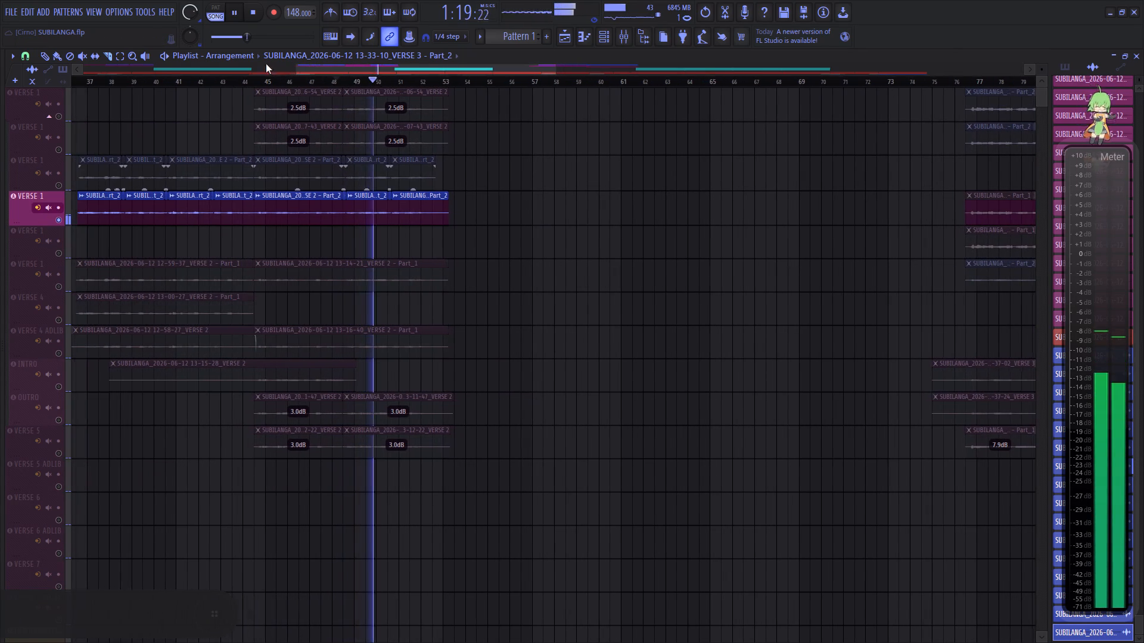
{"action": "key", "text": "space"}
{"action": "left_click", "coordinate": [77, 82]}
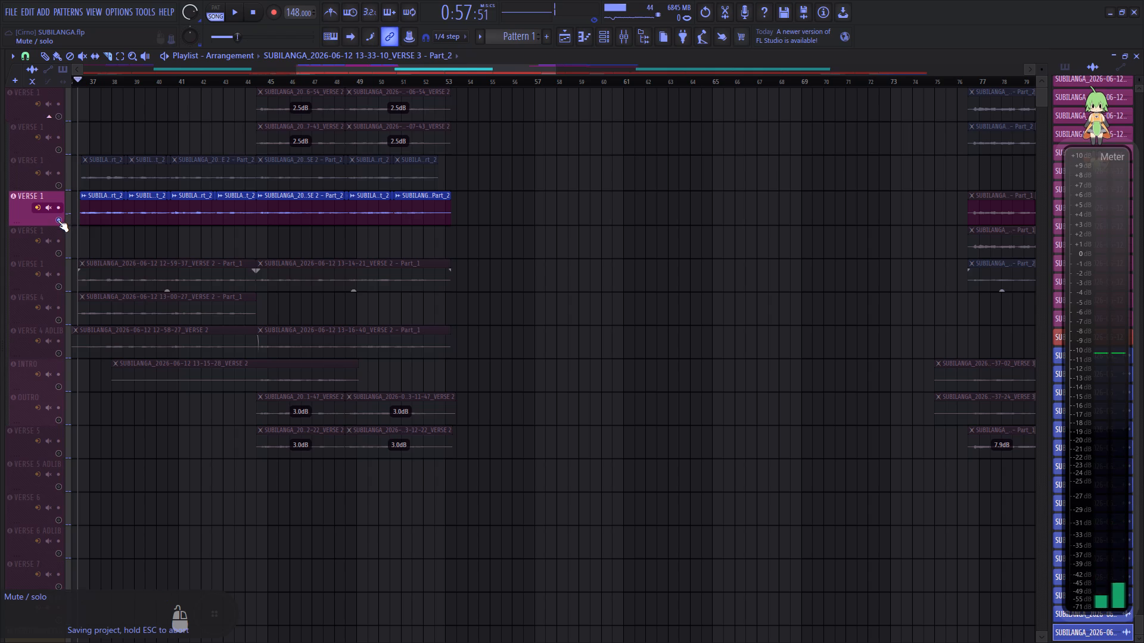
{"action": "right_click", "coordinate": [58, 220]}
{"action": "key", "text": "space"}
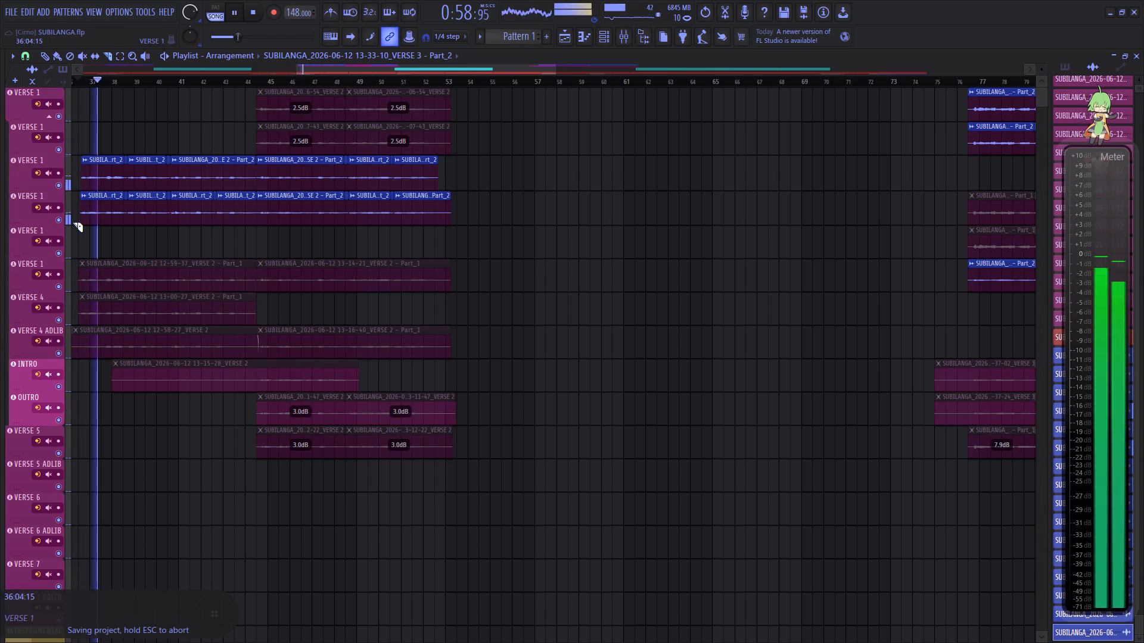
Save the project with the cleaned-up VERSE 2 clips.
{"action": "key", "text": "ctrl+s"}
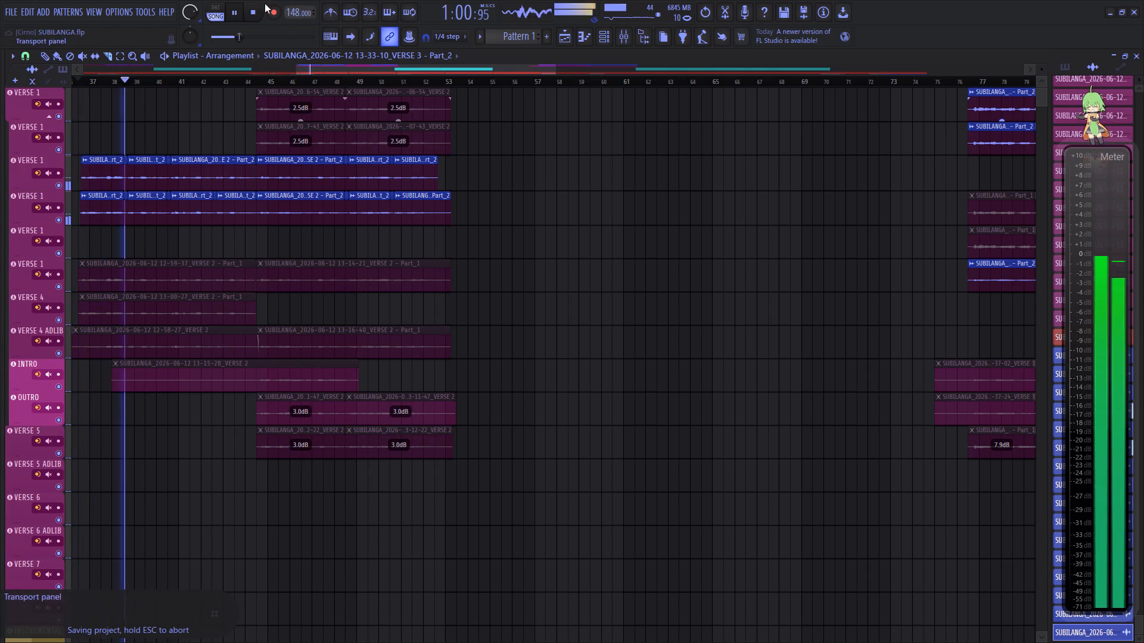
Listen to the VERSE 2 section up to bar 53 with all tracks playing, and look over the clips in bars 76 to 93.
{"action": "left_click_drag", "start_coordinate": [321, 72], "coordinate": [296, 70]}
{"action": "left_click_drag", "start_coordinate": [297, 70], "coordinate": [310, 71]}
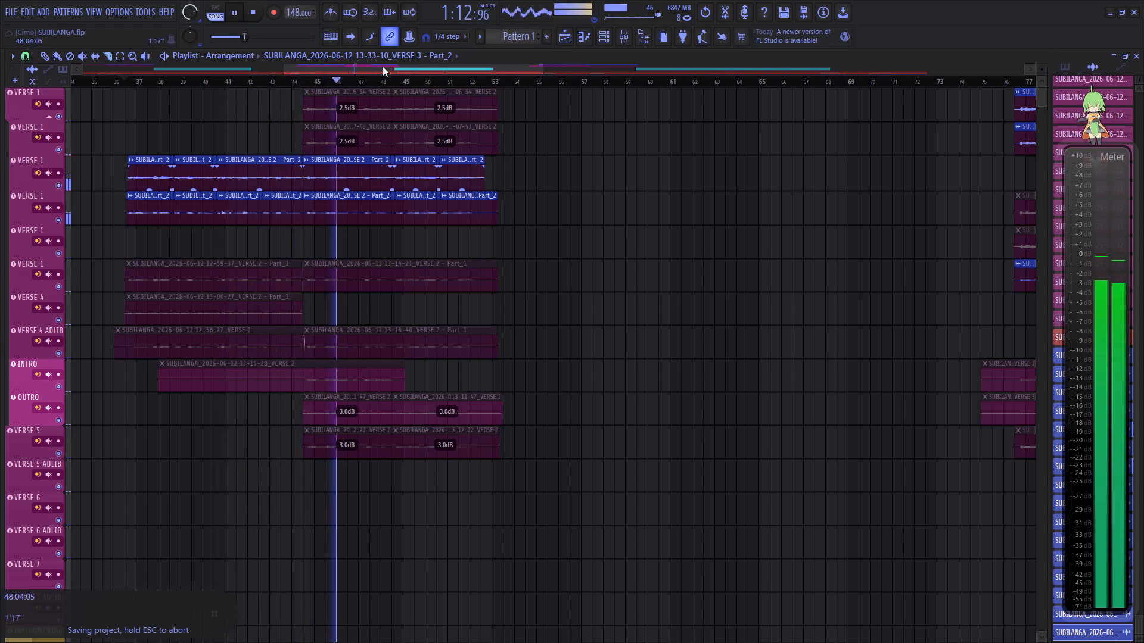
{"action": "left_click_drag", "start_coordinate": [383, 67], "coordinate": [393, 68]}
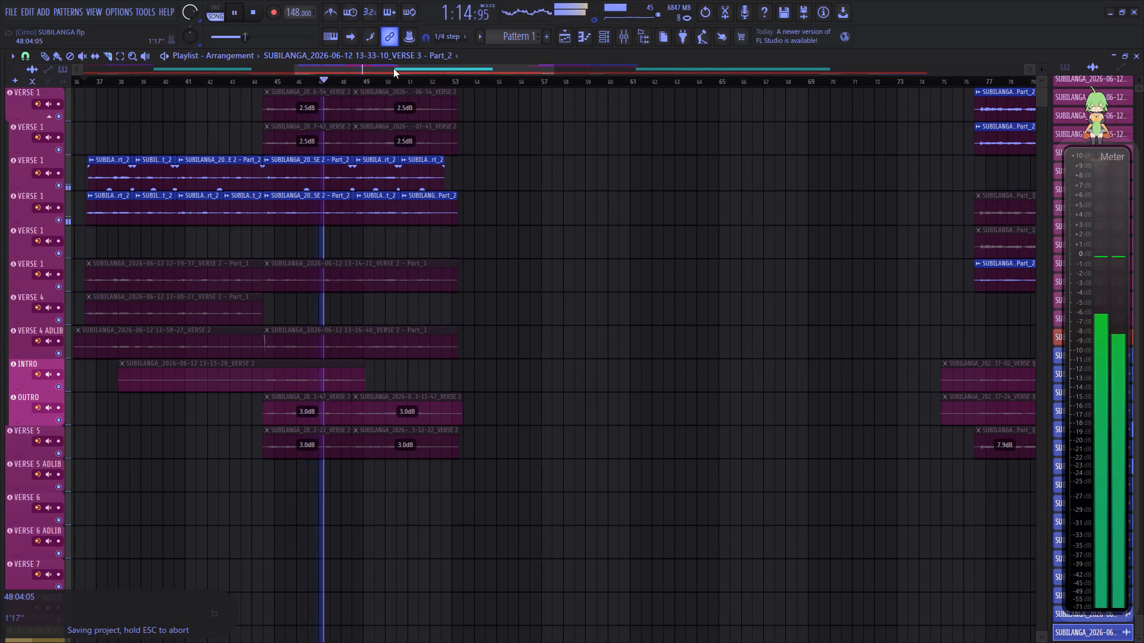
{"action": "left_click", "coordinate": [393, 68]}
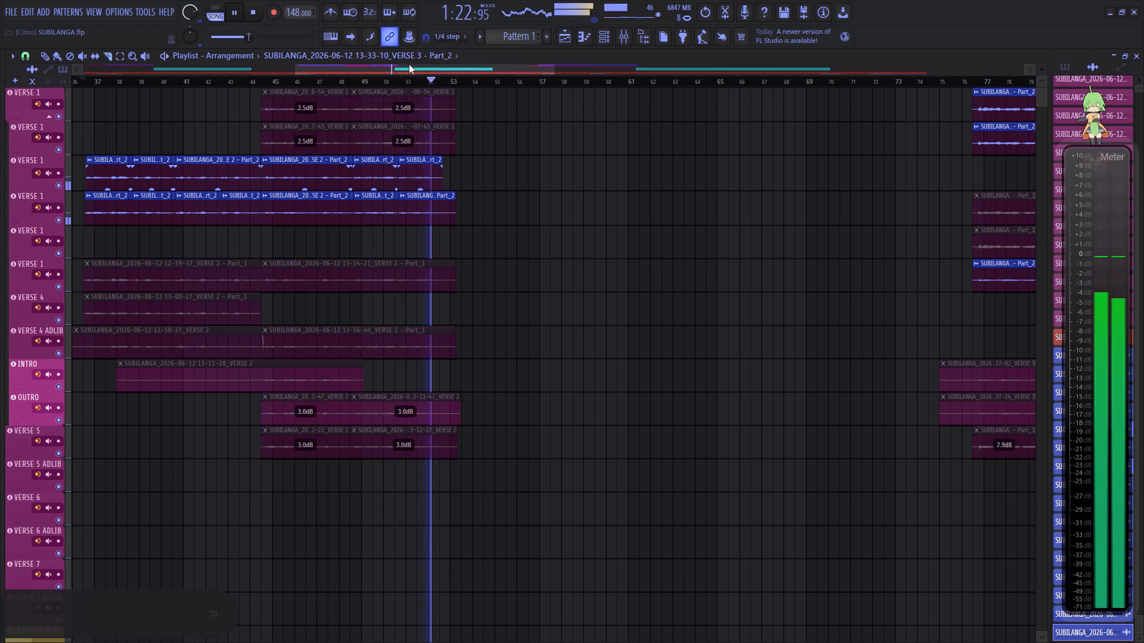
{"action": "left_click_drag", "start_coordinate": [409, 64], "coordinate": [503, 75]}
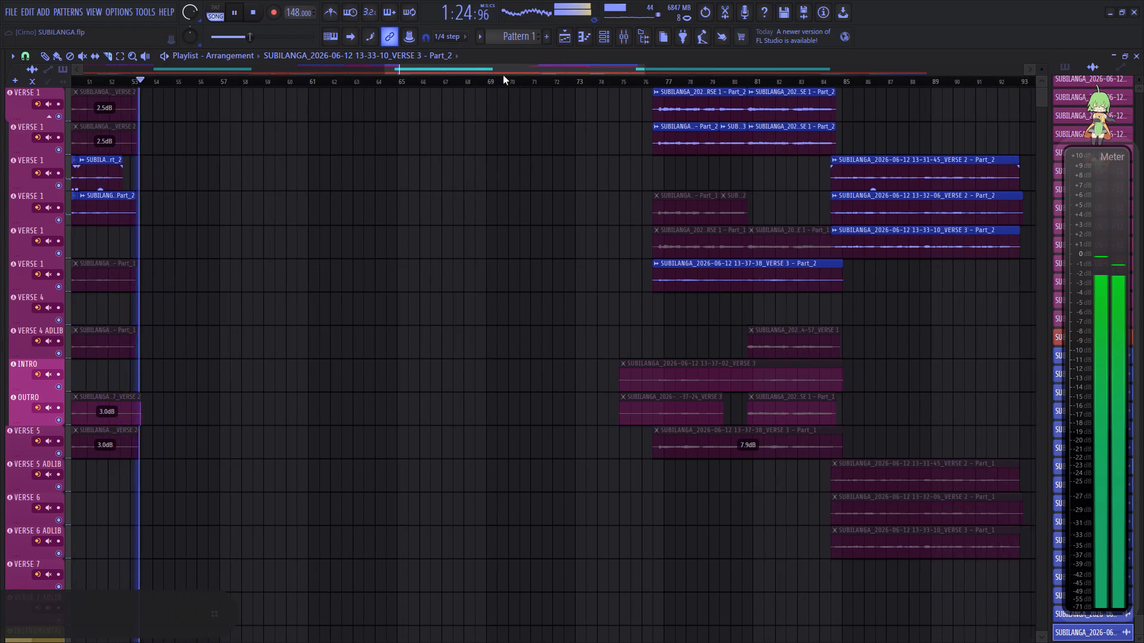
{"action": "left_click_drag", "start_coordinate": [503, 75], "coordinate": [560, 70]}
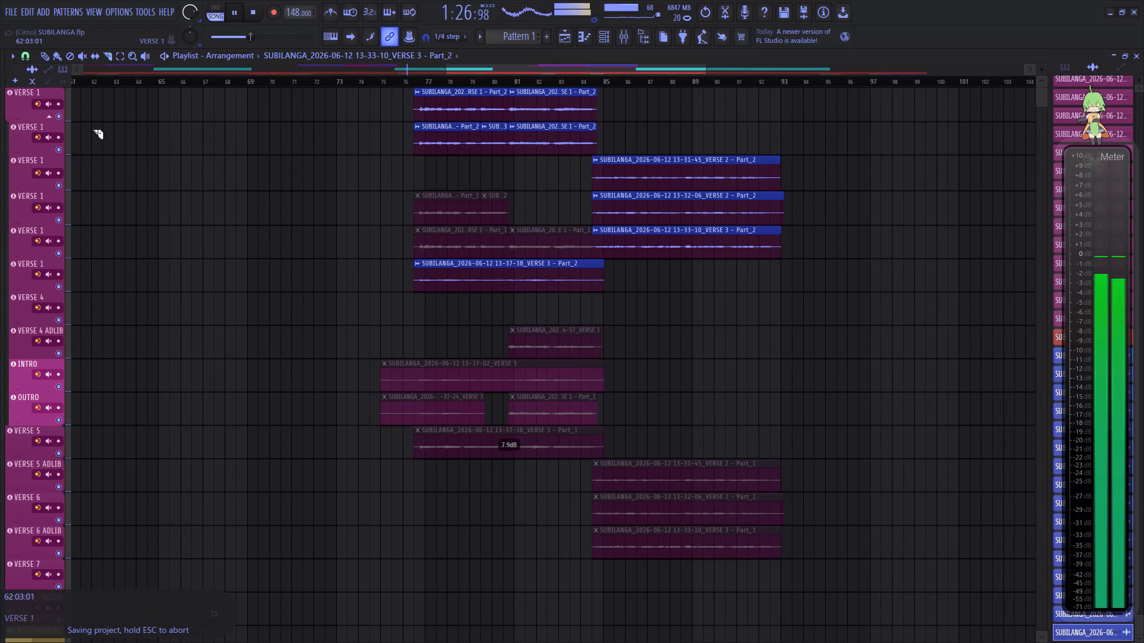
Enlarge and solo the first VERSE 1 track and play it from the end of bar 75.
{"action": "left_click_drag", "start_coordinate": [27, 115], "coordinate": [0, 523]}
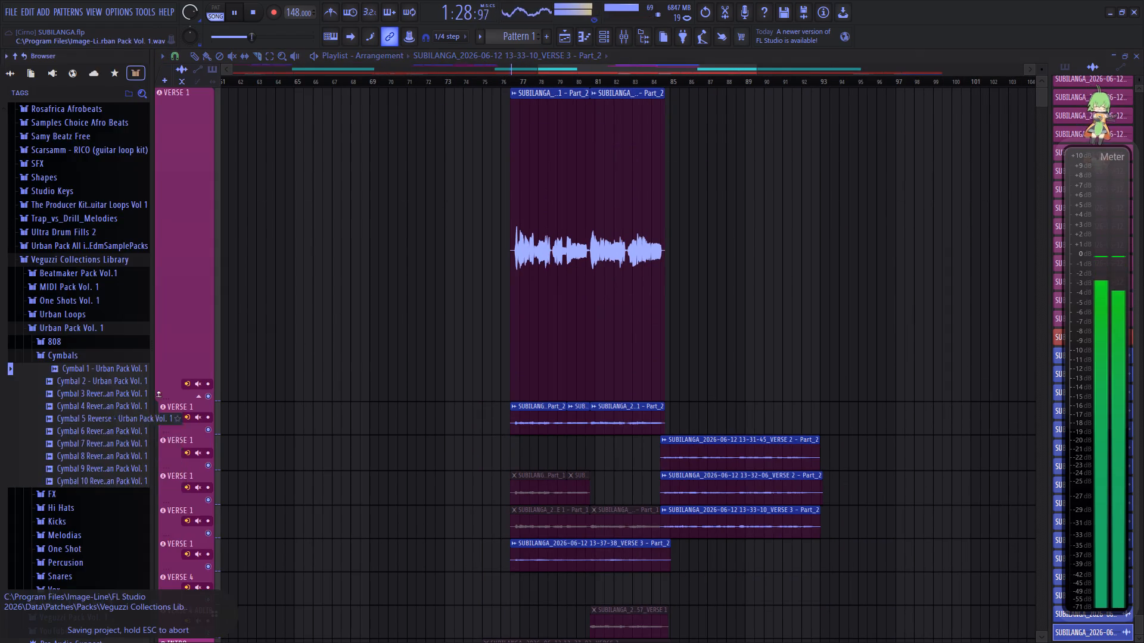
{"action": "right_click", "coordinate": [61, 397]}
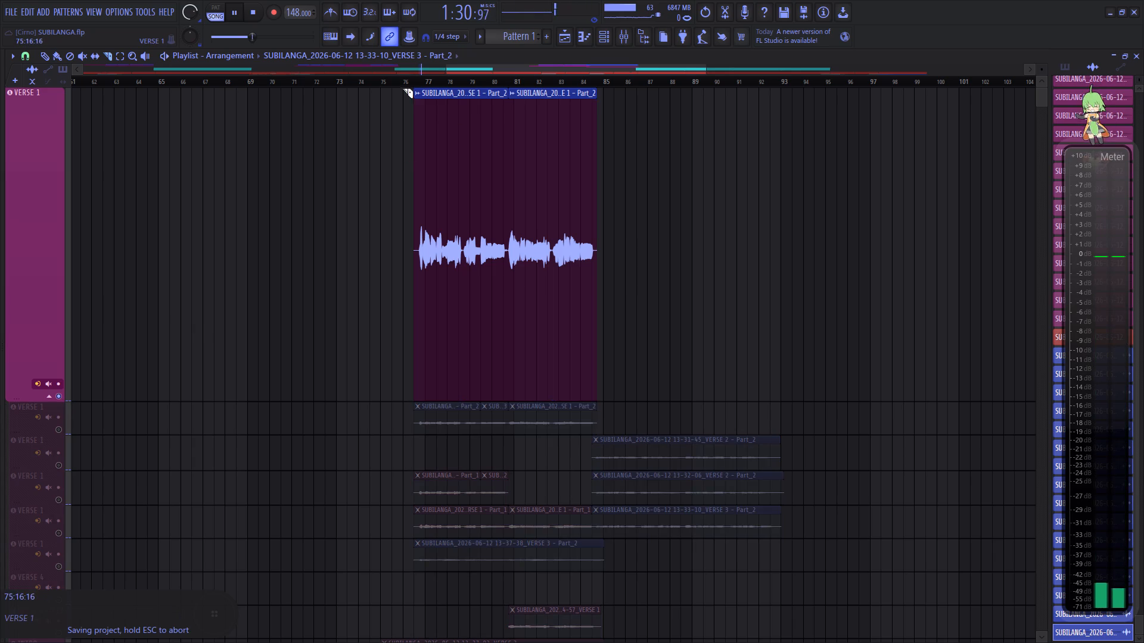
{"action": "left_click", "coordinate": [405, 85]}
Cut off the silent lead-in of the 13-23-04 clip before bar 77 and play the trimmed start.
{"action": "scroll", "coordinate": [421, 81], "scroll_direction": "up", "scroll_amount": 20}
{"action": "scroll", "coordinate": [421, 81], "scroll_direction": "up", "scroll_amount": 4}
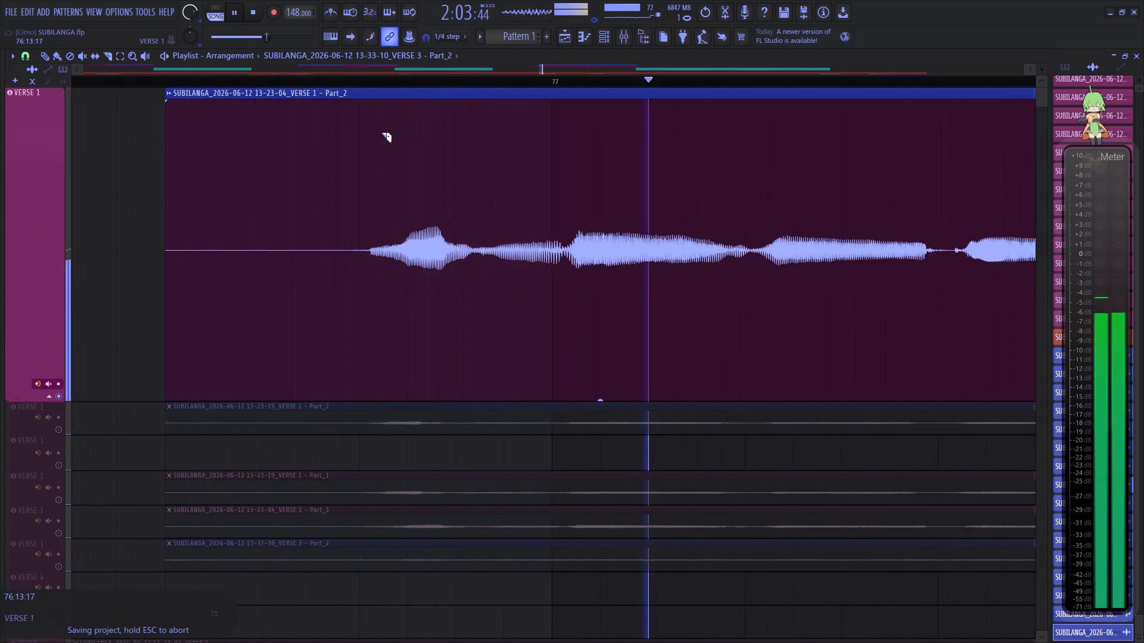
{"action": "right_click", "coordinate": [349, 236]}
{"action": "left_click", "coordinate": [298, 77]}
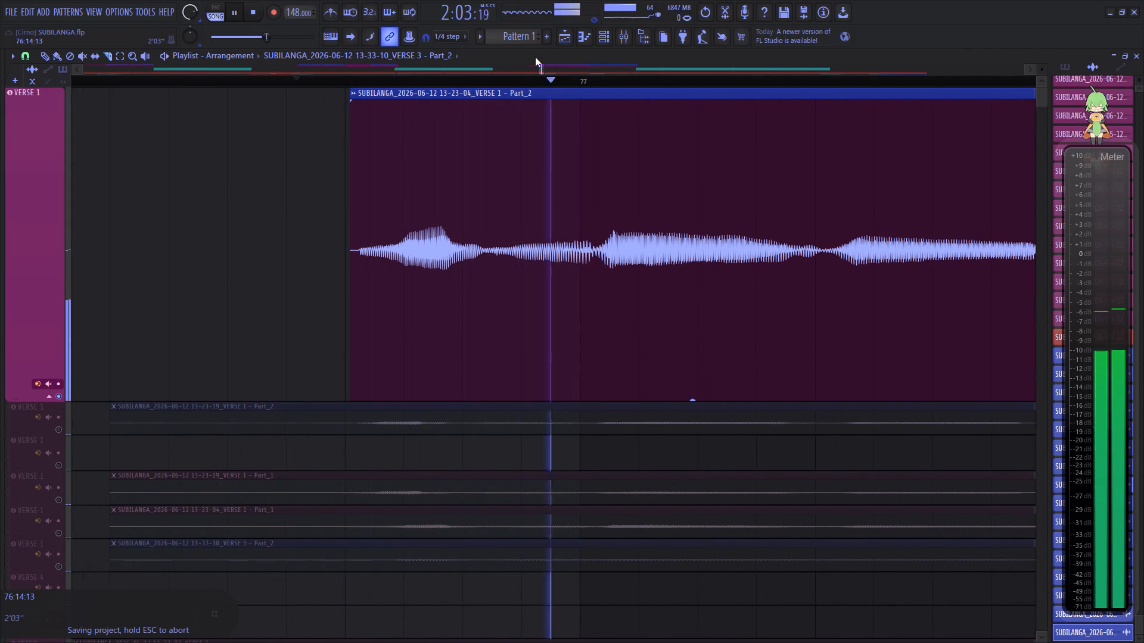
Slice out the 13-23-04 clip's pause in the second half of bar 78 and set that piece's gain to -10.4 dB.
{"action": "scroll", "coordinate": [535, 78], "scroll_direction": "down", "scroll_amount": 3}
{"action": "left_click_drag", "start_coordinate": [540, 71], "coordinate": [547, 73]}
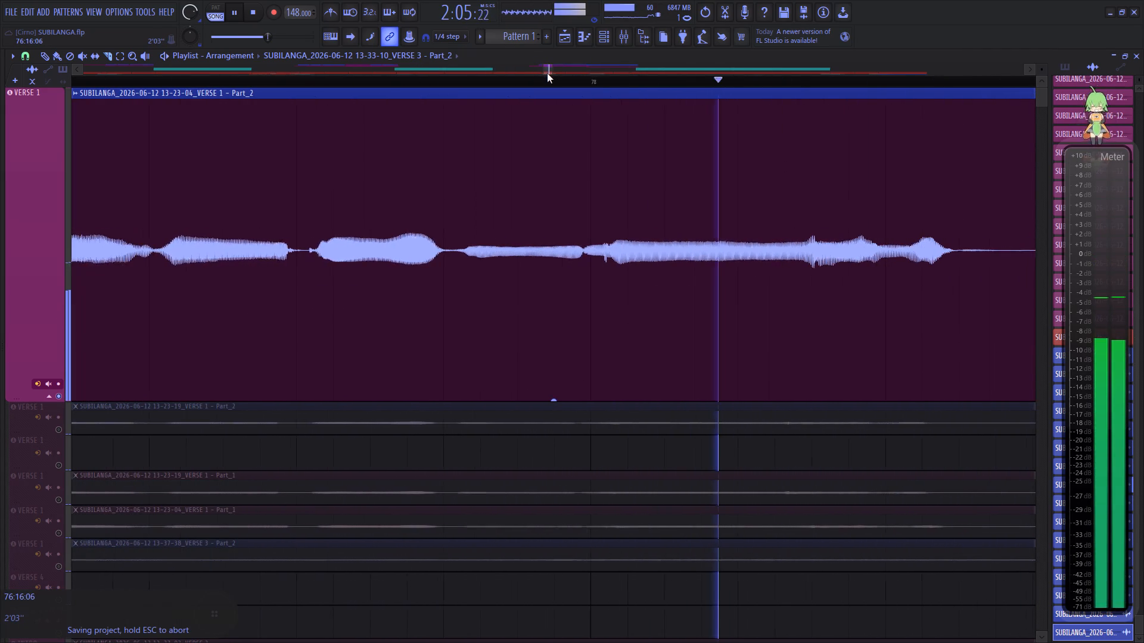
{"action": "left_click_drag", "start_coordinate": [547, 73], "coordinate": [552, 74]}
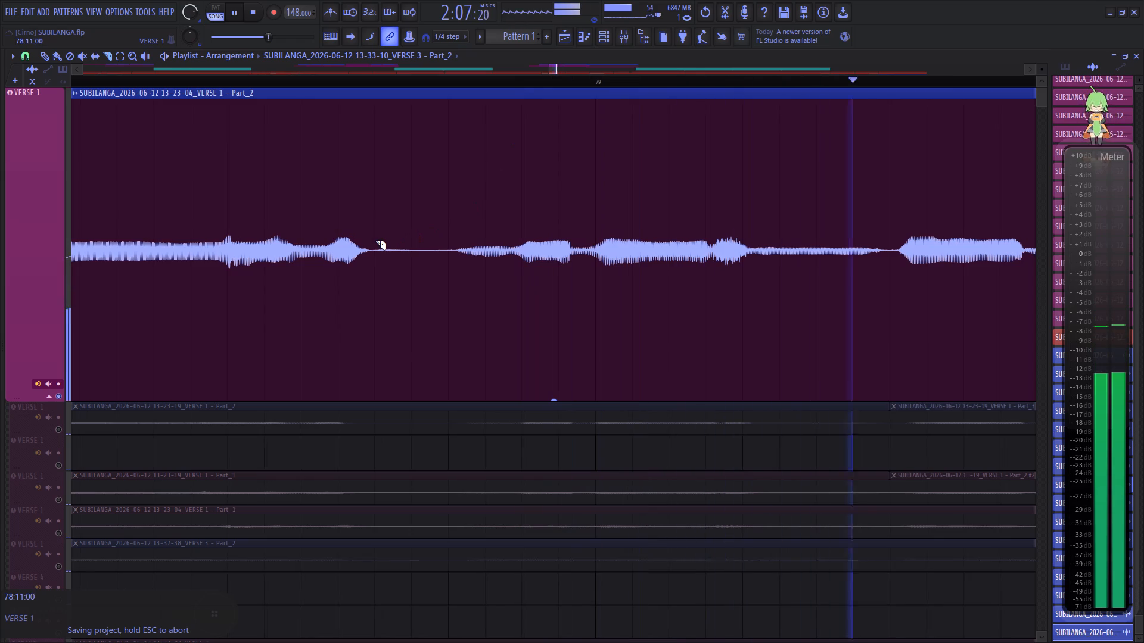
{"action": "left_click", "coordinate": [375, 240]}
{"action": "left_click", "coordinate": [444, 230]}
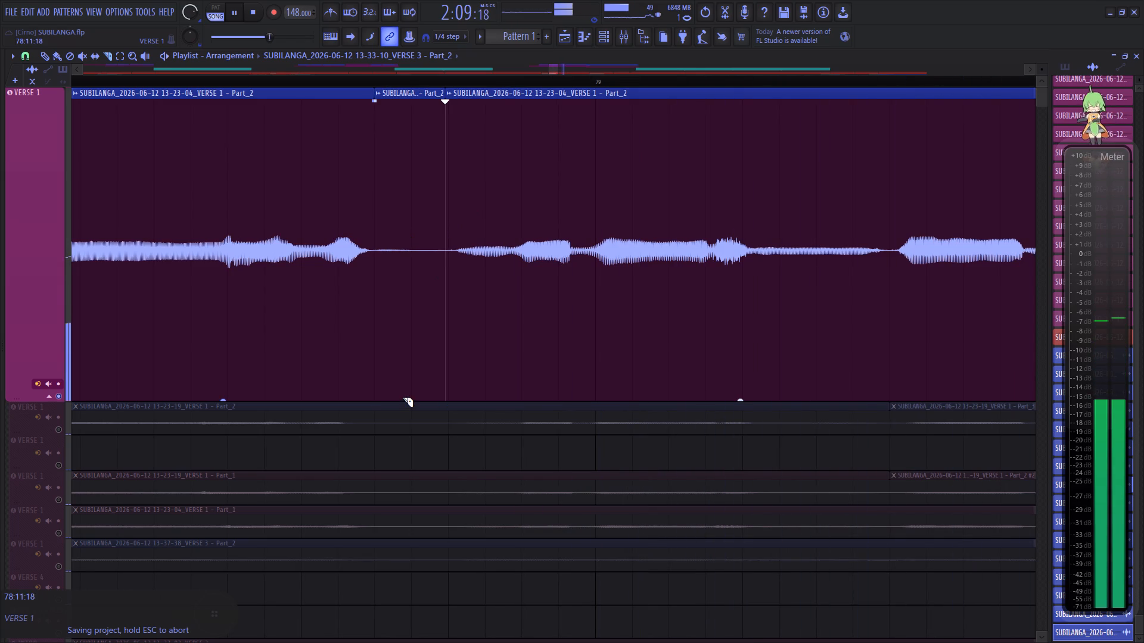
{"action": "left_click_drag", "start_coordinate": [409, 400], "coordinate": [395, 501]}
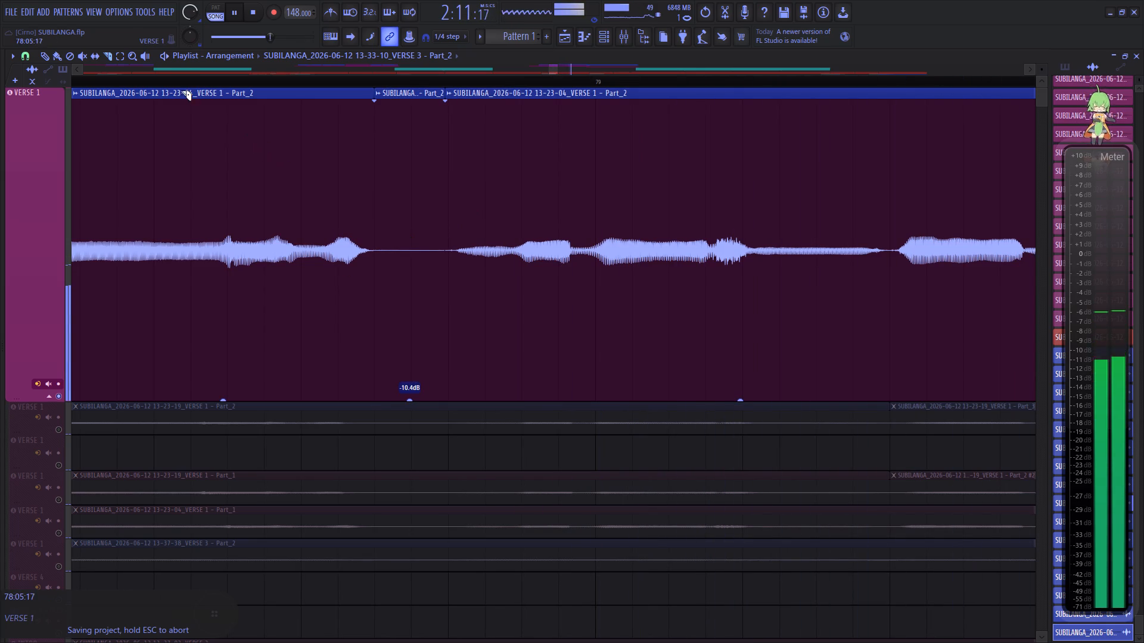
{"action": "left_click", "coordinate": [182, 82]}
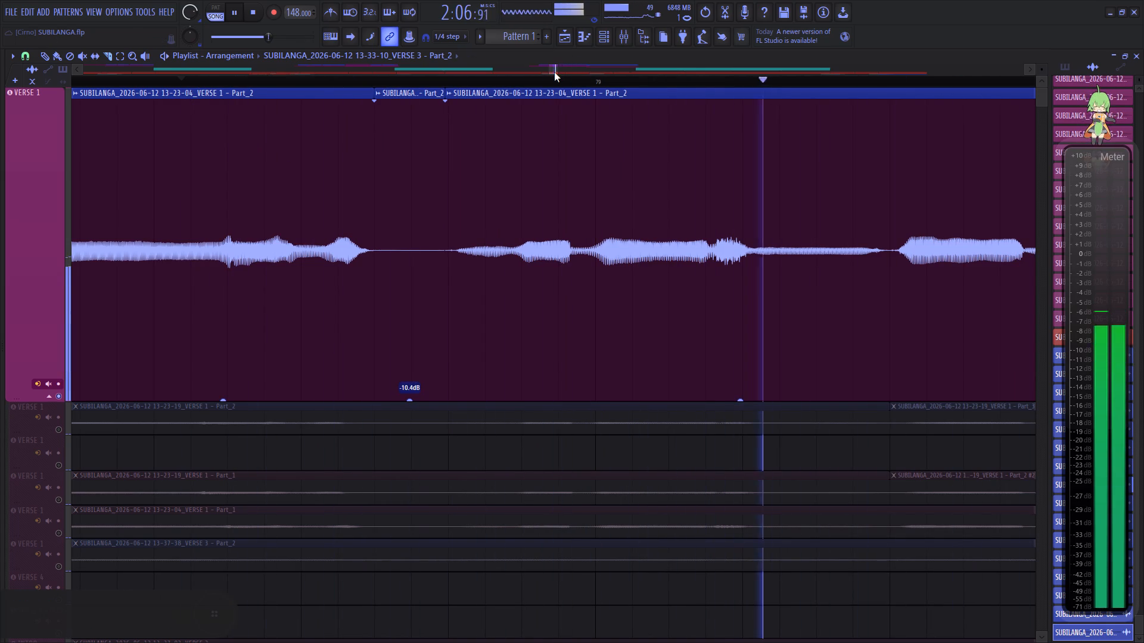
{"action": "key", "text": "space"}
{"action": "key", "text": "space"}
Cut off the silent tail of the 13-23-04 clip in bar 80, just before the 13-25-22 clip begins, and play the transition.
{"action": "left_click_drag", "start_coordinate": [554, 72], "coordinate": [567, 80]}
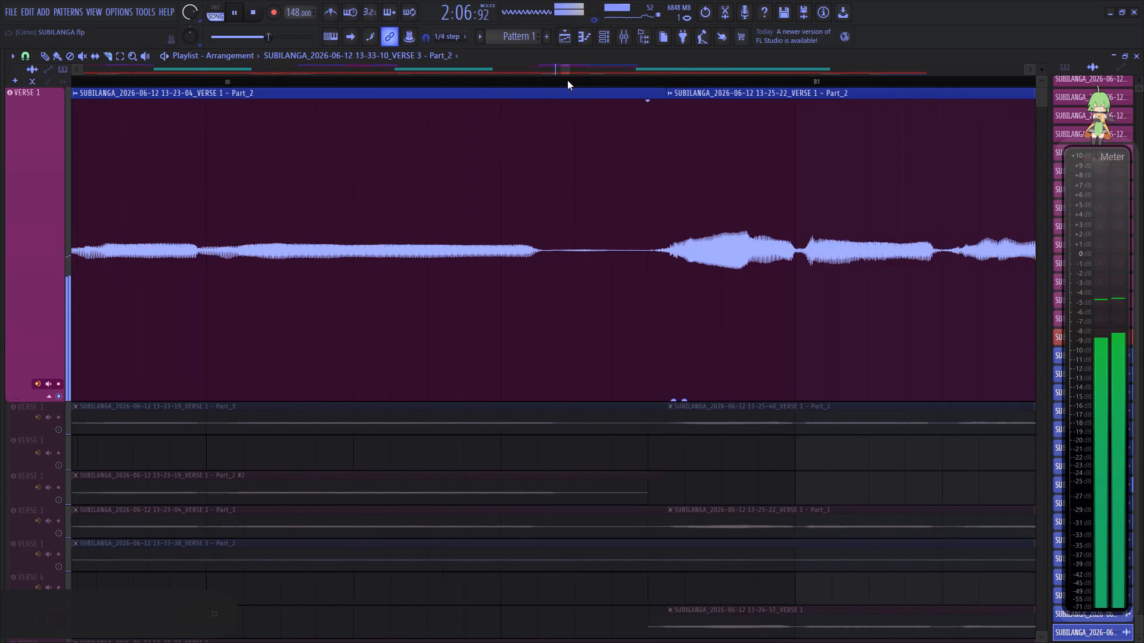
{"action": "left_click_drag", "start_coordinate": [567, 80], "coordinate": [568, 80]}
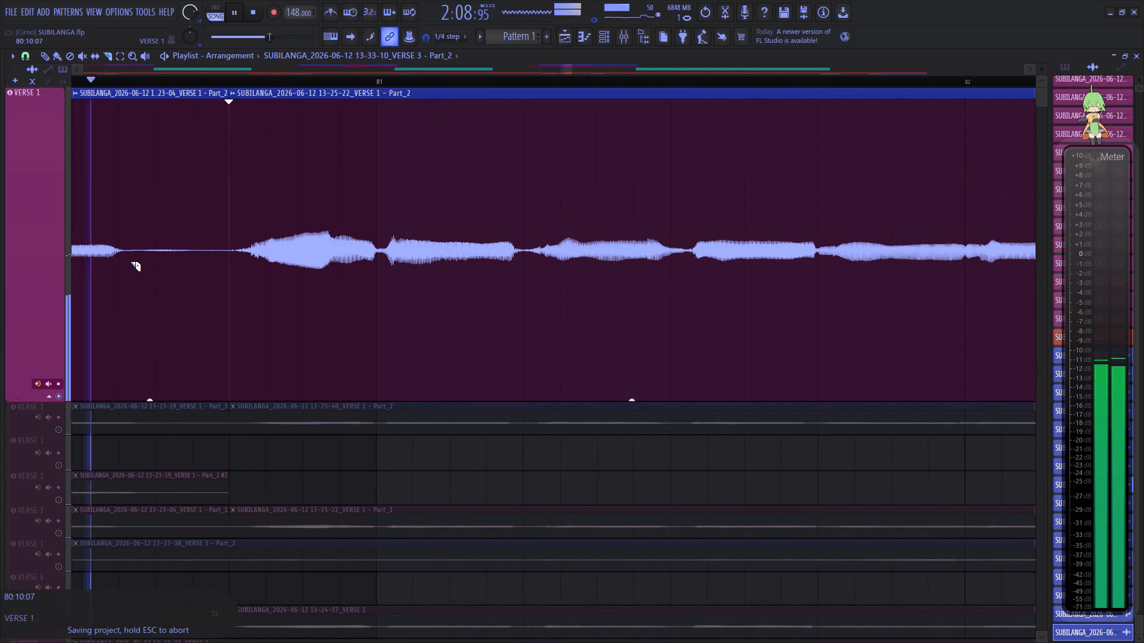
{"action": "right_click", "coordinate": [130, 261]}
{"action": "left_click", "coordinate": [73, 79]}
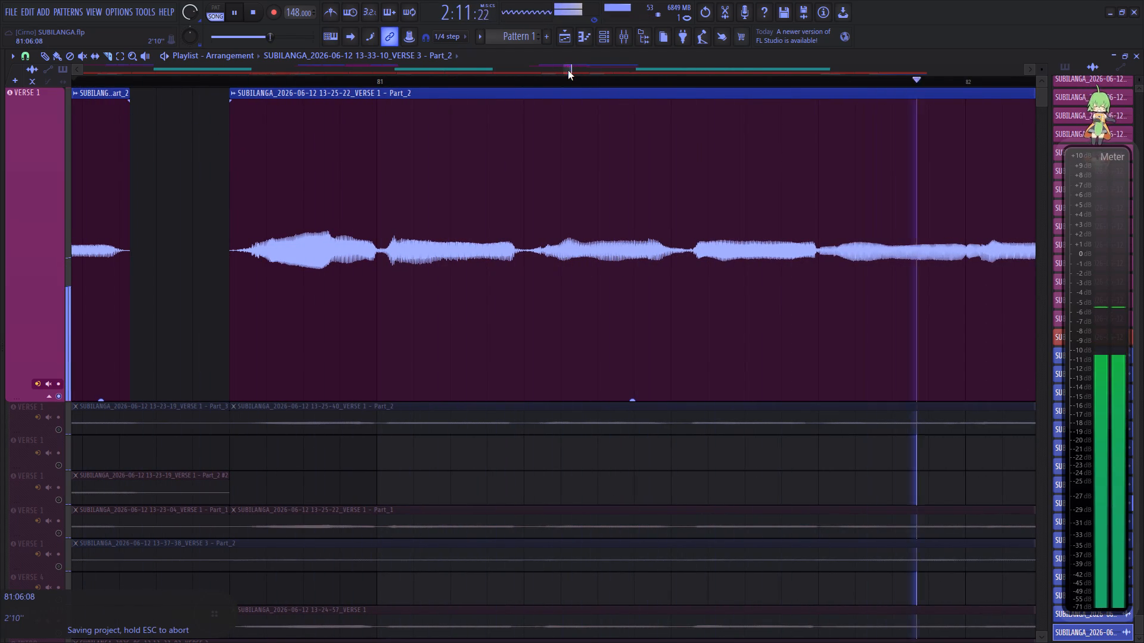
Slice out the 13-25-22 clip's pause in the second half of bar 82 and set that piece's gain to -8.8 dB.
{"action": "left_click_drag", "start_coordinate": [568, 70], "coordinate": [577, 74]}
{"action": "key", "text": "space"}
{"action": "key", "text": "space"}
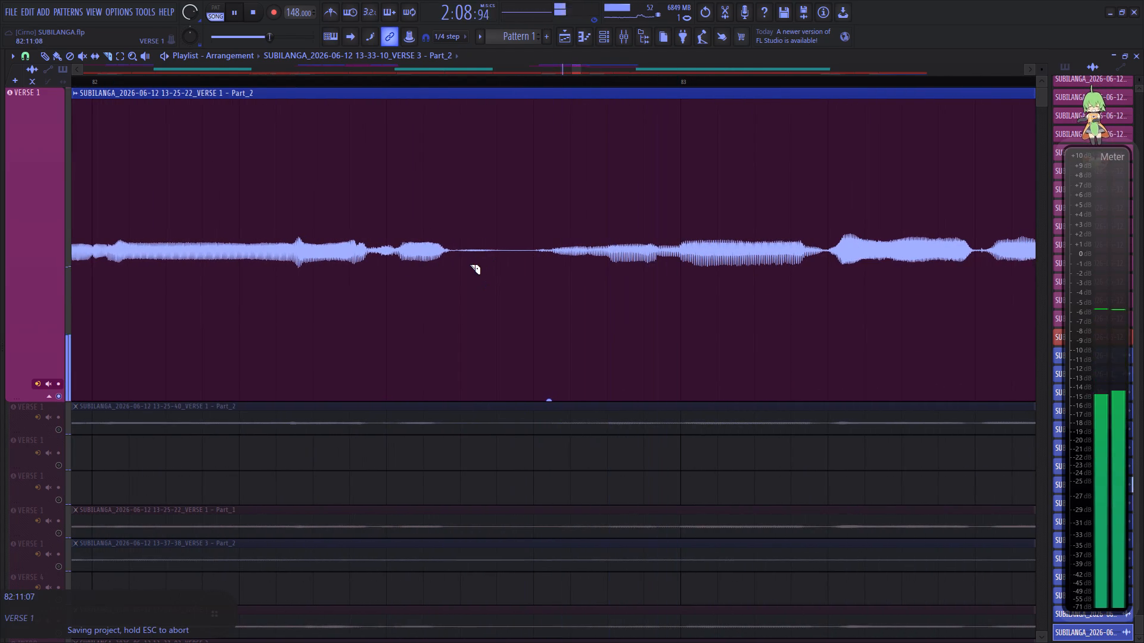
{"action": "left_click", "coordinate": [450, 263]}
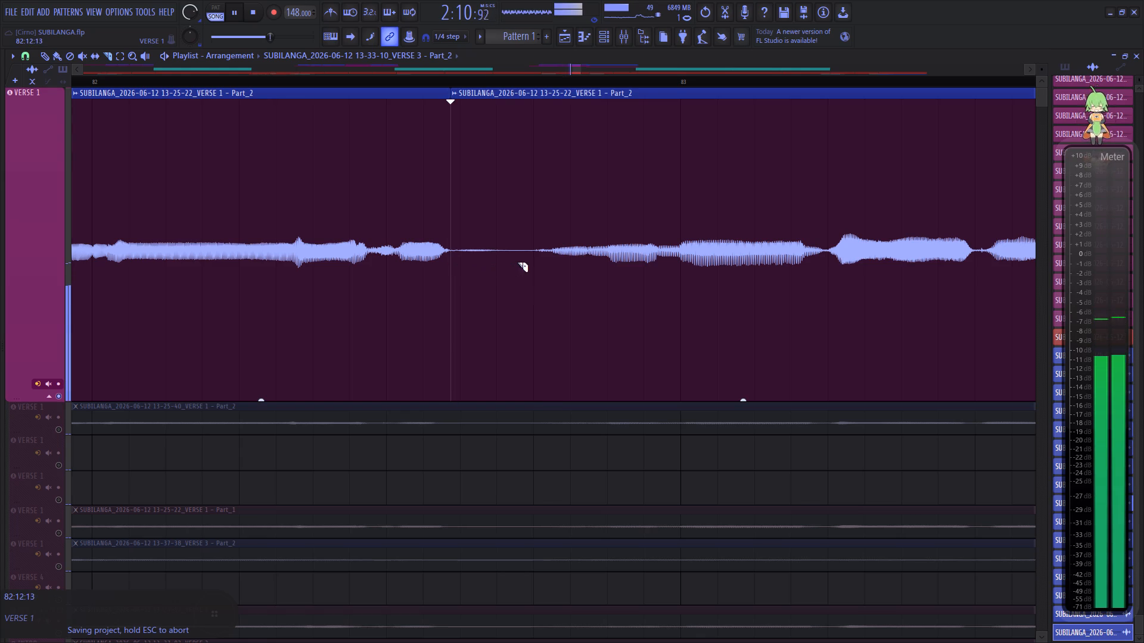
{"action": "left_click", "coordinate": [527, 258]}
{"action": "key", "text": "space"}
{"action": "key", "text": "space"}
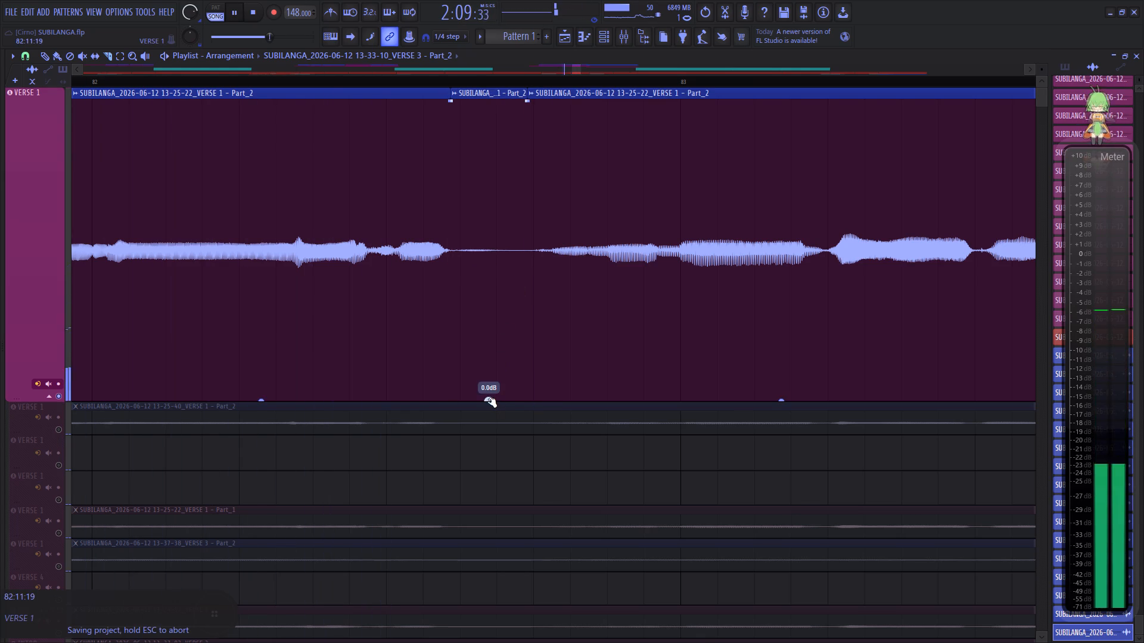
{"action": "left_click_drag", "start_coordinate": [489, 401], "coordinate": [511, 487]}
{"action": "left_click", "coordinate": [297, 78]}
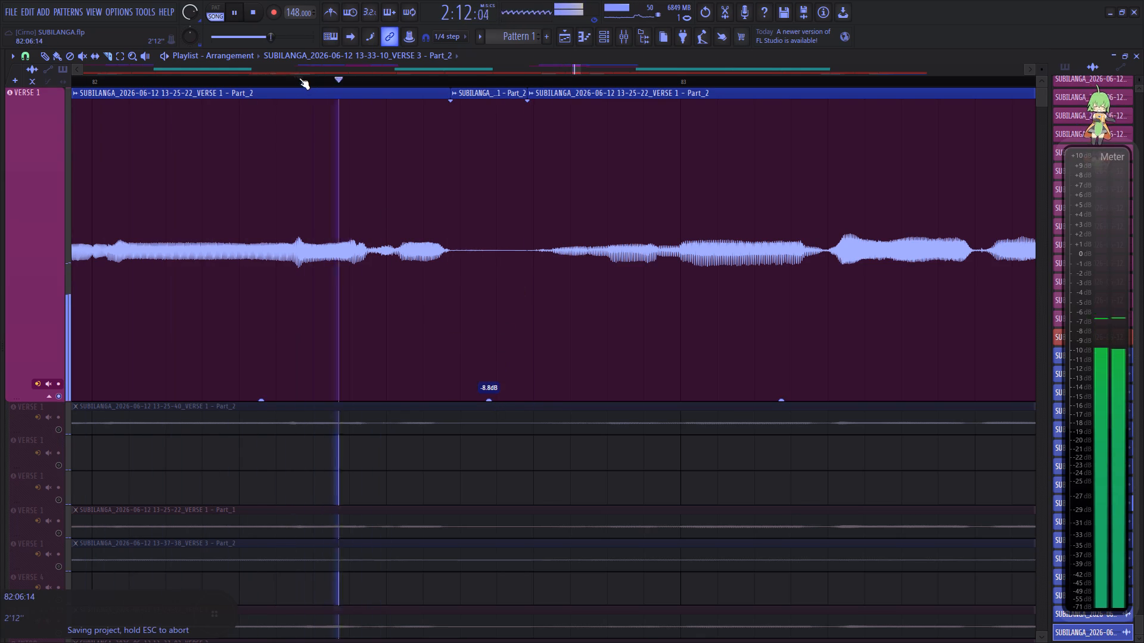
Check the end of the 13-25-22 clip and shrink the first VERSE 1 track back to the other tracks' height.
{"action": "left_click_drag", "start_coordinate": [576, 70], "coordinate": [588, 74]}
{"action": "key", "text": "space"}
{"action": "scroll", "coordinate": [509, 79], "scroll_direction": "down", "scroll_amount": 4}
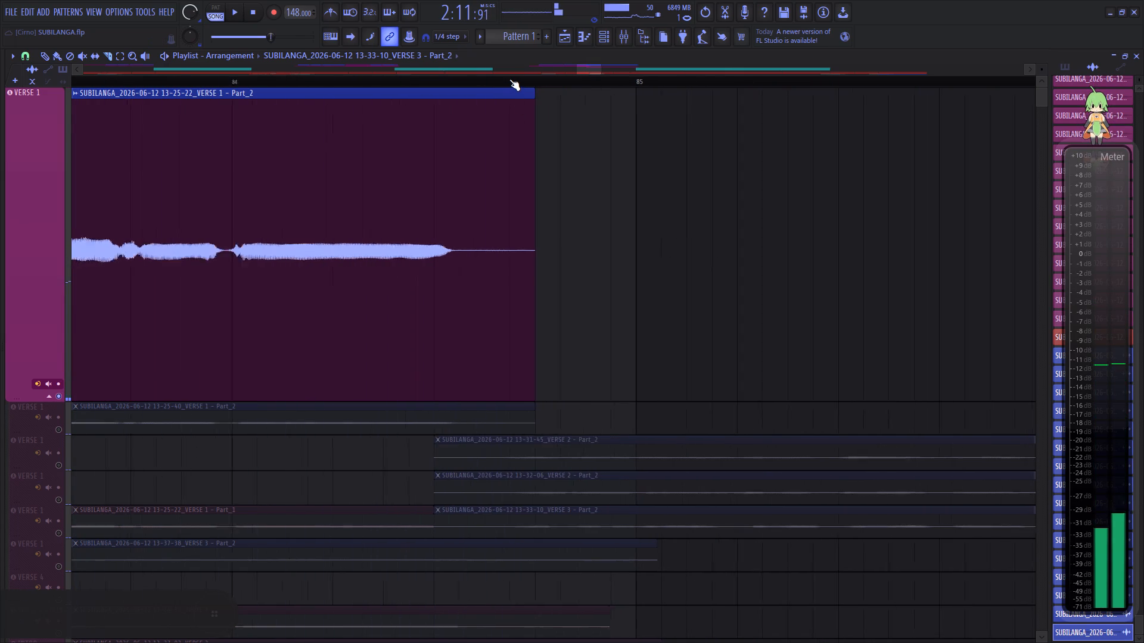
{"action": "scroll", "coordinate": [509, 79], "scroll_direction": "down", "scroll_amount": 17}
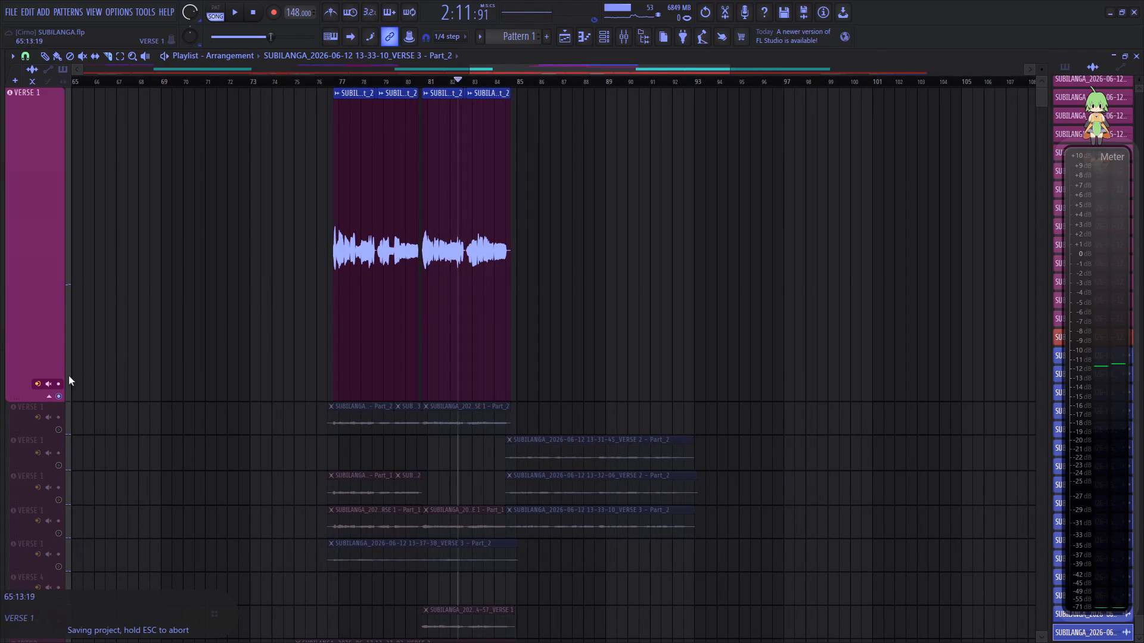
{"action": "left_click_drag", "start_coordinate": [24, 400], "coordinate": [39, 117]}
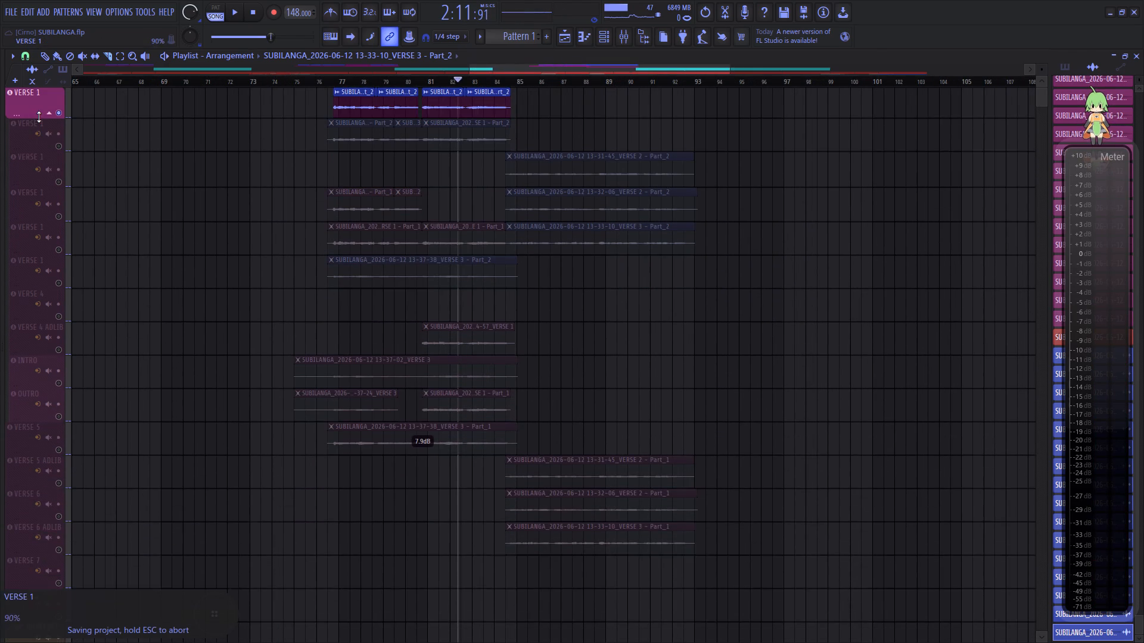
{"action": "left_click_drag", "start_coordinate": [39, 117], "coordinate": [39, 119]}
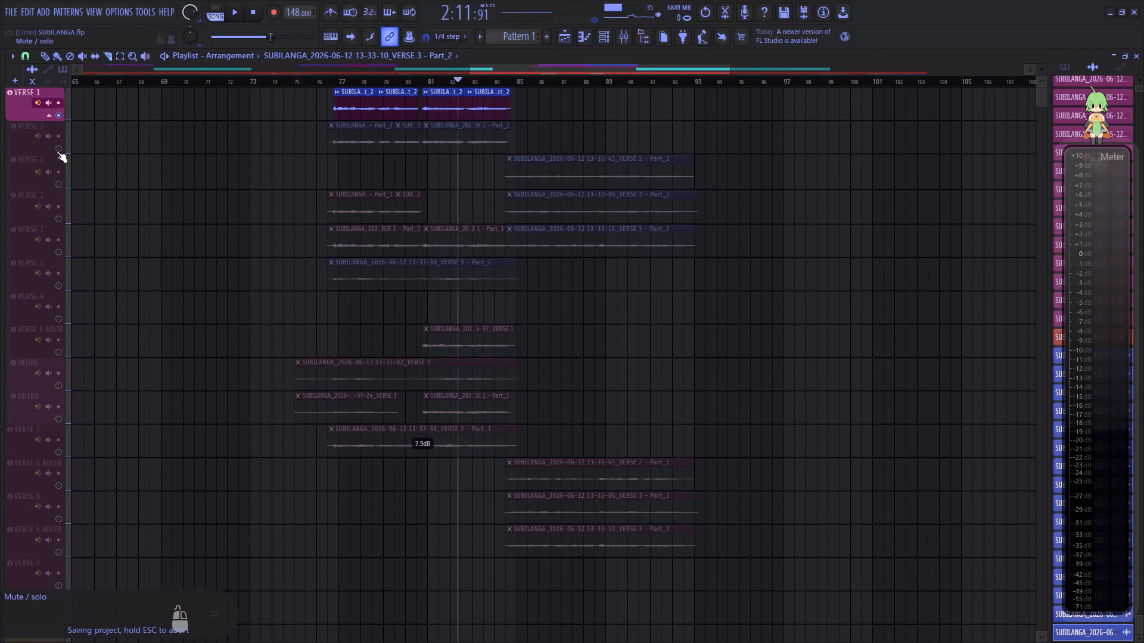
Solo and enlarge the second VERSE 1 track and play it from just before its first clip.
{"action": "right_click", "coordinate": [64, 152]}
{"action": "right_click", "coordinate": [57, 150]}
{"action": "left_click_drag", "start_coordinate": [38, 154], "coordinate": [24, 529]}
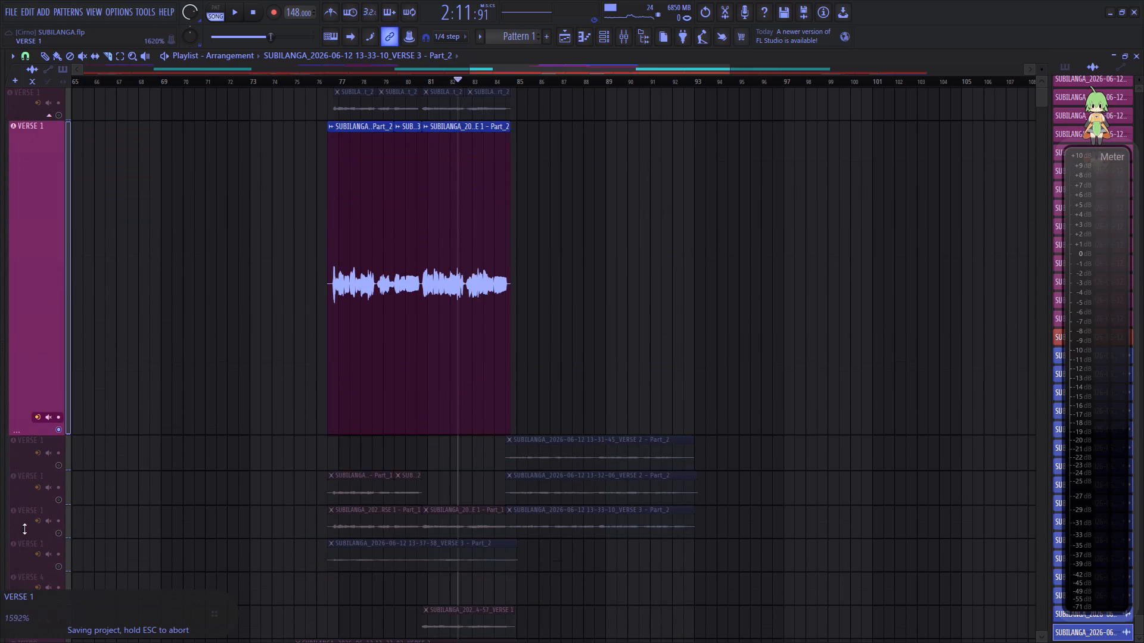
{"action": "left_click_drag", "start_coordinate": [24, 529], "coordinate": [27, 635]}
{"action": "left_click", "coordinate": [318, 78]}
{"action": "key", "text": "space"}
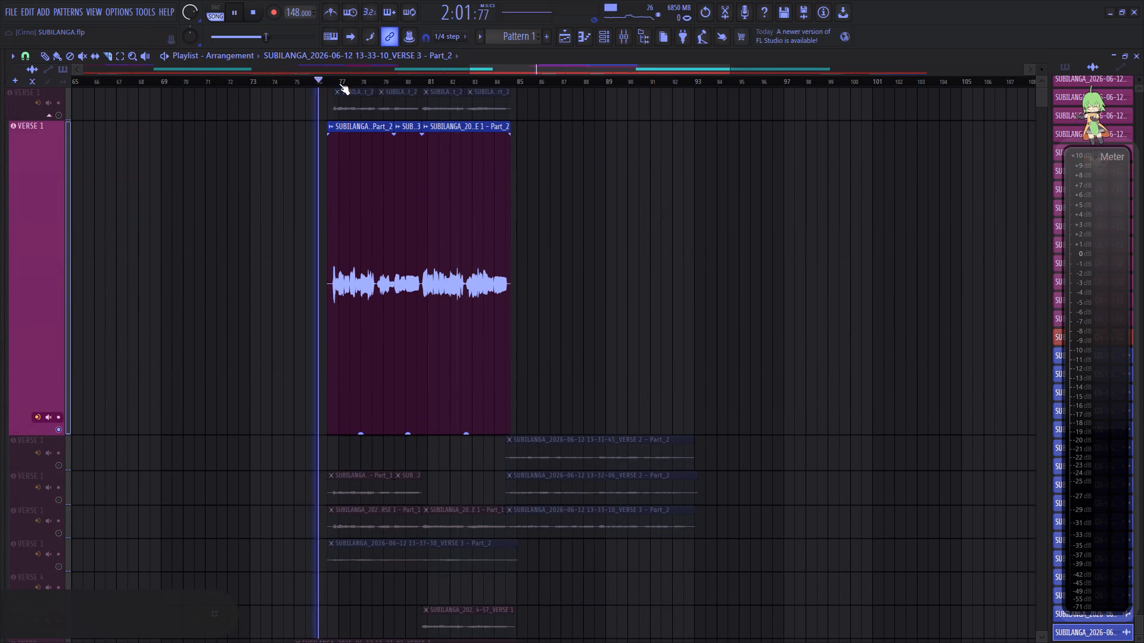
Cut off the silent lead-in of the 13-23-19 clip before bar 77 on the second VERSE 1 track.
{"action": "scroll", "coordinate": [339, 83], "scroll_direction": "up", "scroll_amount": 13}
{"action": "key", "text": "space"}
{"action": "key", "text": "space"}
{"action": "scroll", "coordinate": [298, 82], "scroll_direction": "up", "scroll_amount": 2}
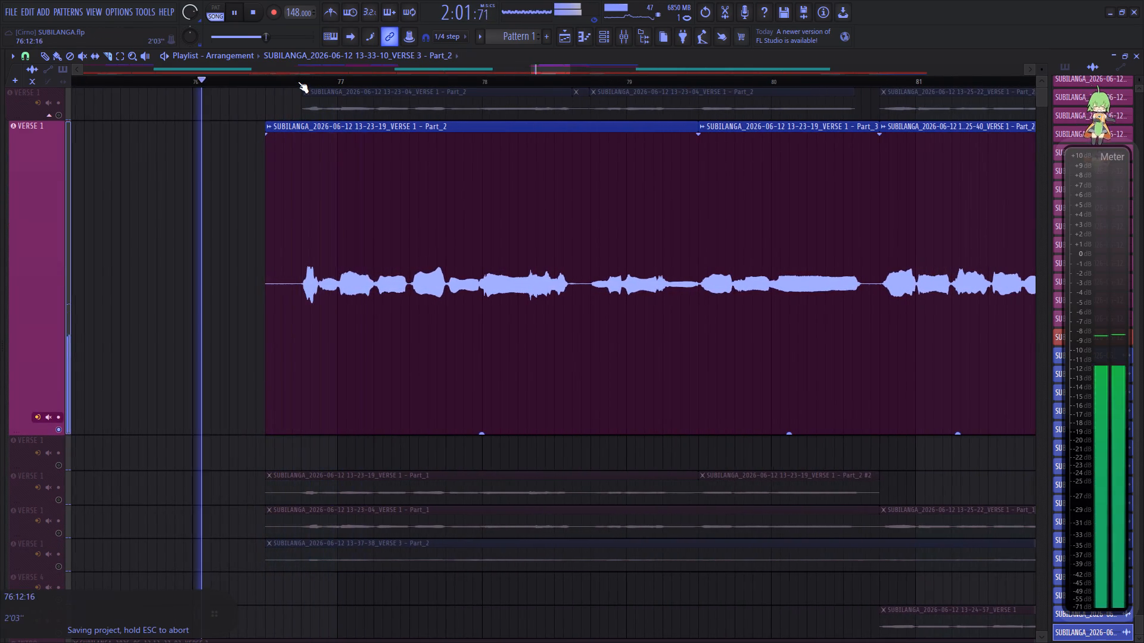
{"action": "scroll", "coordinate": [298, 82], "scroll_direction": "up", "scroll_amount": 4}
{"action": "right_click", "coordinate": [300, 260]}
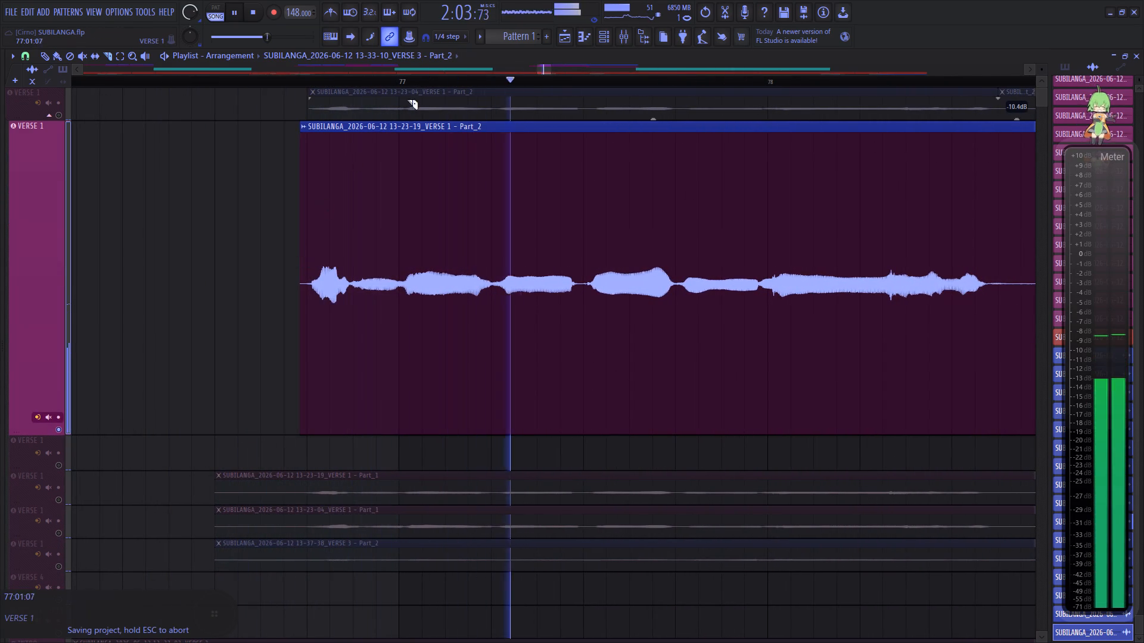
{"action": "key", "text": "space"}
Slice out the 13-23-19 clip's pause in the second half of bar 78 and set that piece's gain to -14.0 dB.
{"action": "left_click_drag", "start_coordinate": [543, 71], "coordinate": [549, 76]}
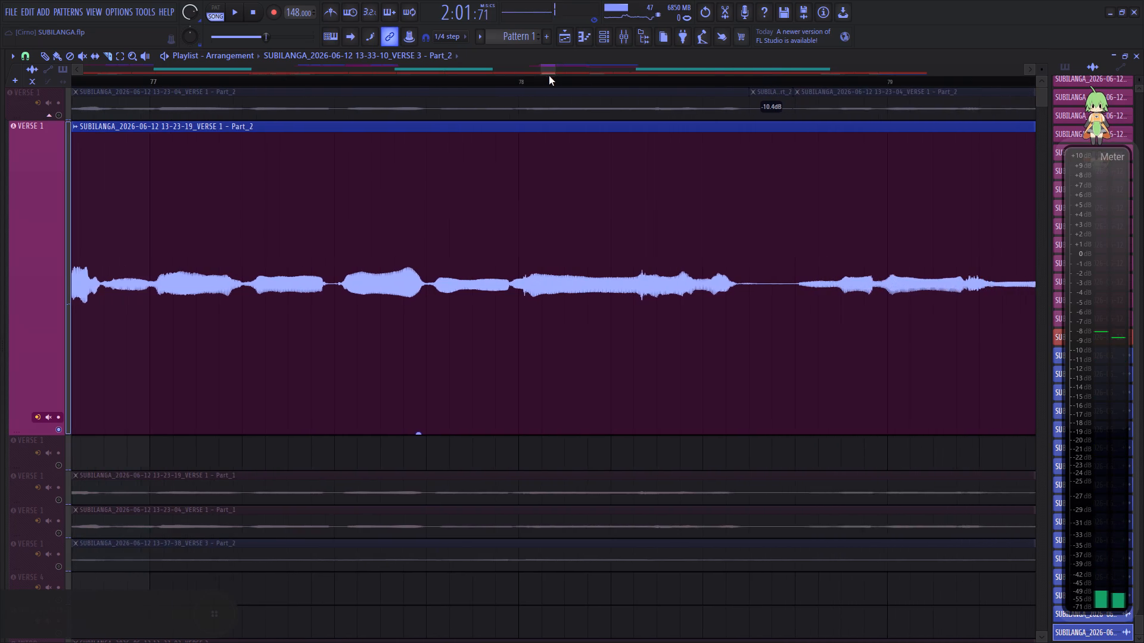
{"action": "left_click_drag", "start_coordinate": [549, 76], "coordinate": [549, 76]}
{"action": "left_click", "coordinate": [326, 80]}
{"action": "key", "text": "space"}
{"action": "key", "text": "space"}
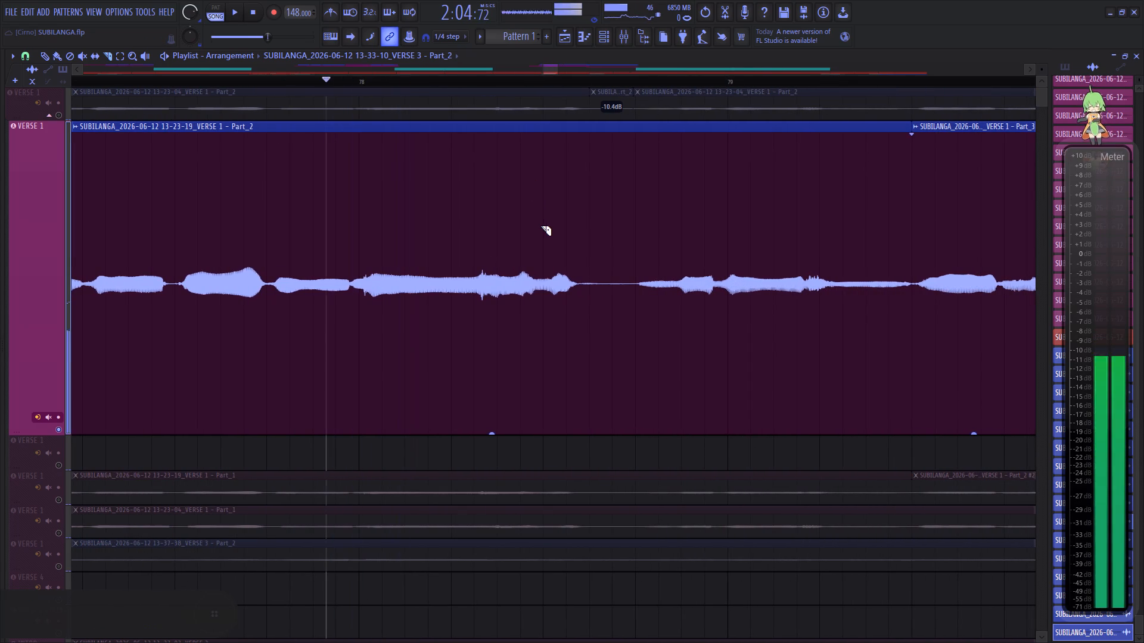
{"action": "key", "text": "space"}
{"action": "key", "text": "space"}
{"action": "left_click", "coordinate": [581, 267]}
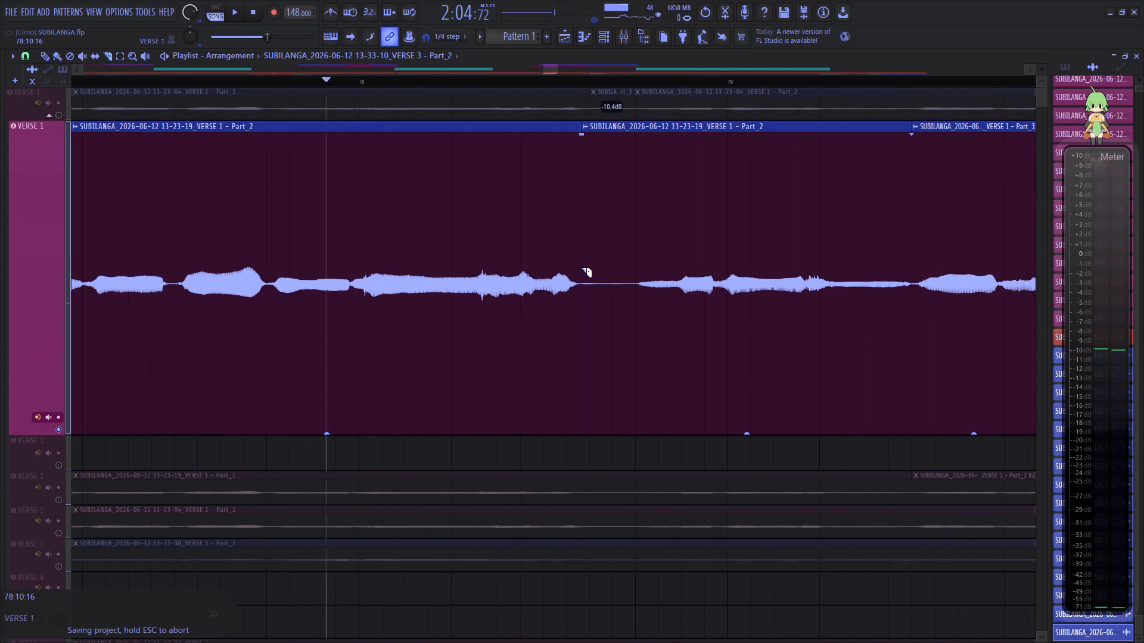
{"action": "left_click", "coordinate": [628, 261]}
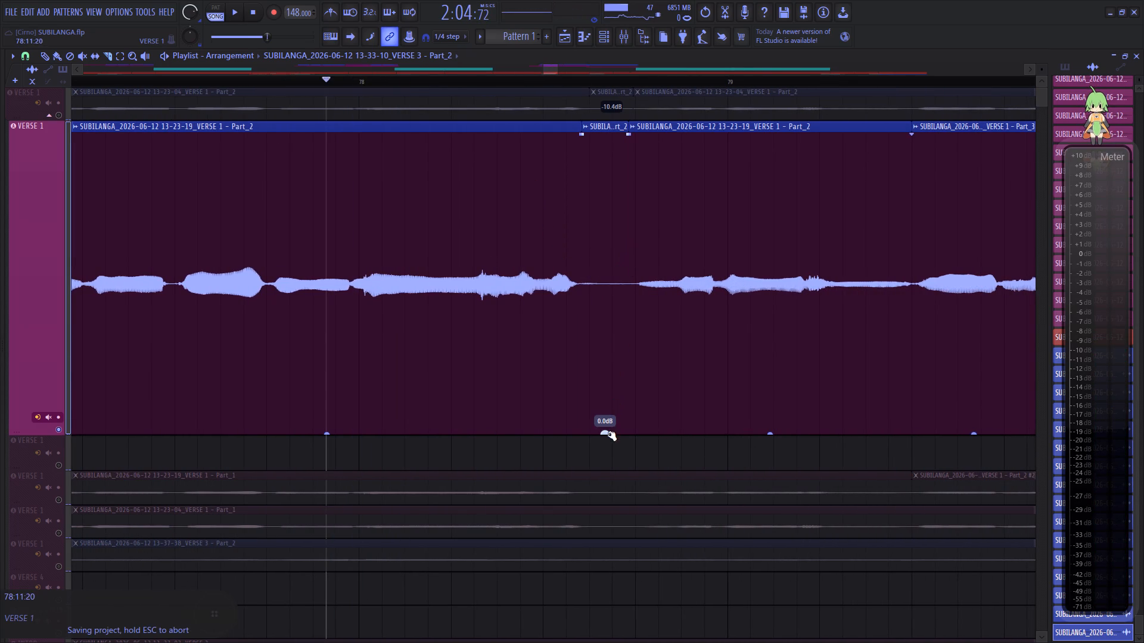
{"action": "left_click_drag", "start_coordinate": [608, 434], "coordinate": [629, 566]}
{"action": "key", "text": "space"}
{"action": "key", "text": "space"}
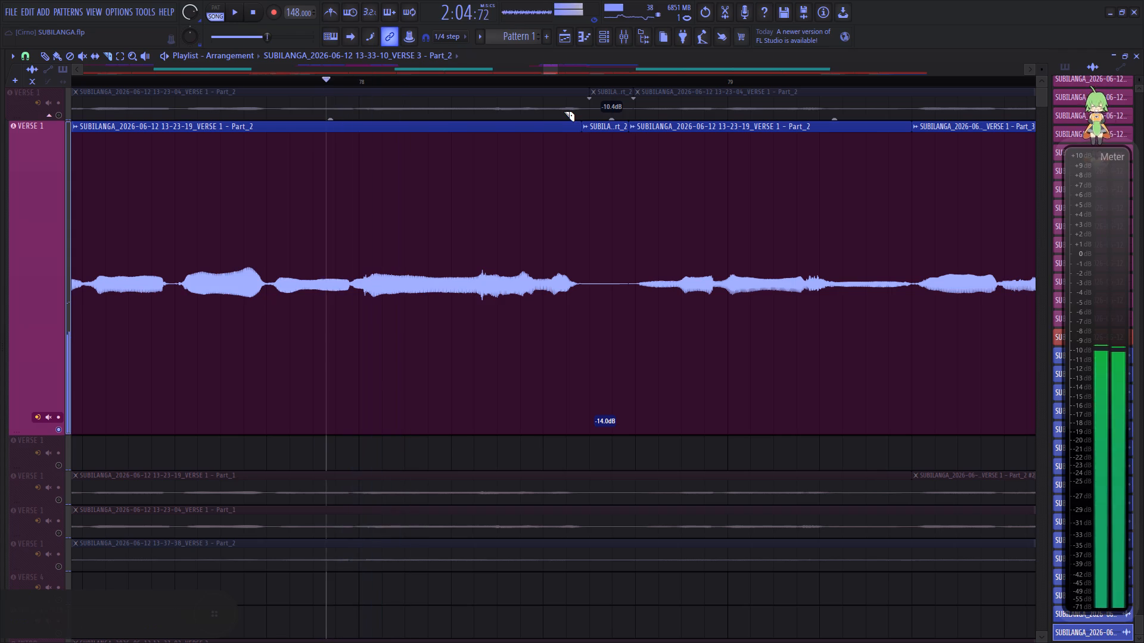
{"action": "key", "text": "space"}
{"action": "key", "text": "space"}
{"action": "key", "text": "space"}
Slice out the 13-25-40 clip's pause in the second half of bar 82 and set that piece's gain to -7.8 dB.
{"action": "left_click_drag", "start_coordinate": [554, 70], "coordinate": [562, 73]}
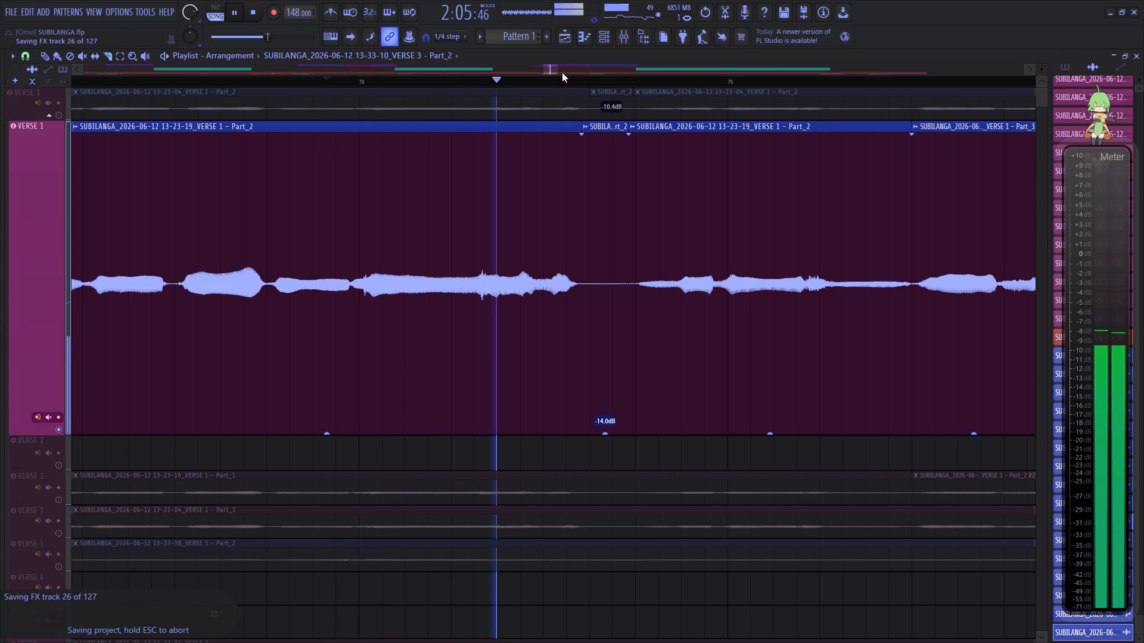
{"action": "left_click_drag", "start_coordinate": [562, 73], "coordinate": [571, 74]}
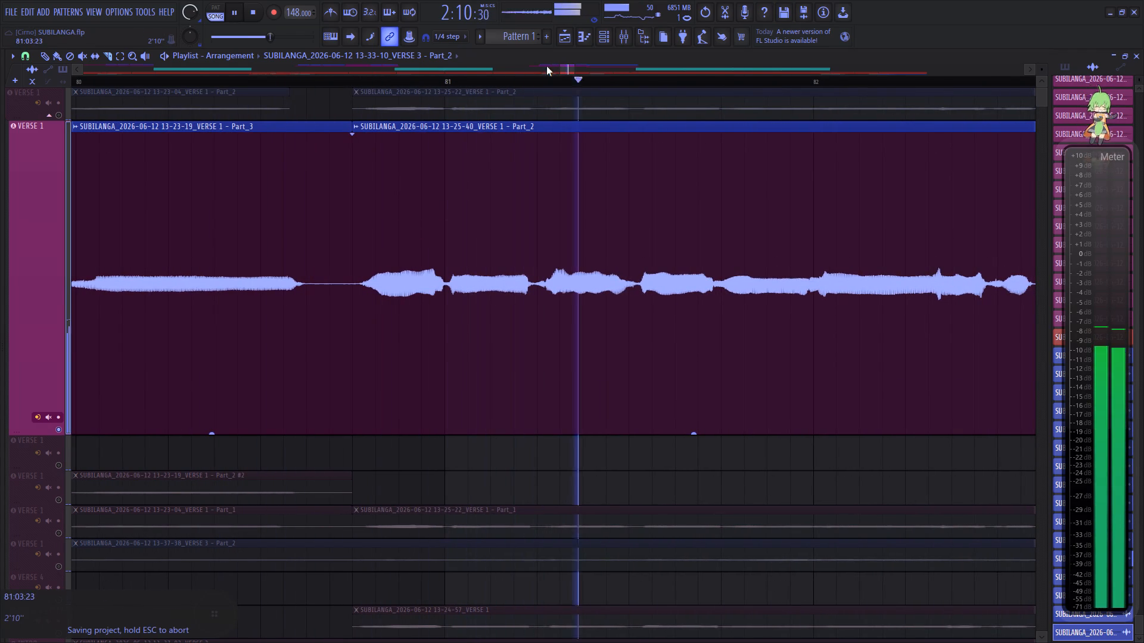
{"action": "left_click_drag", "start_coordinate": [567, 67], "coordinate": [581, 69]}
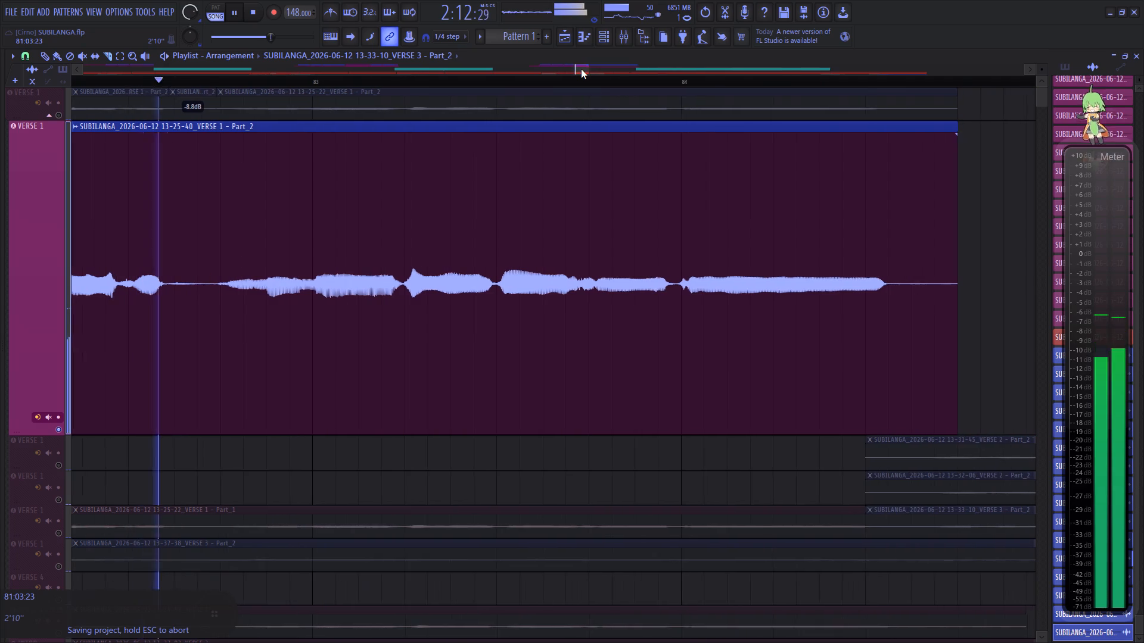
{"action": "left_click_drag", "start_coordinate": [581, 69], "coordinate": [577, 69]}
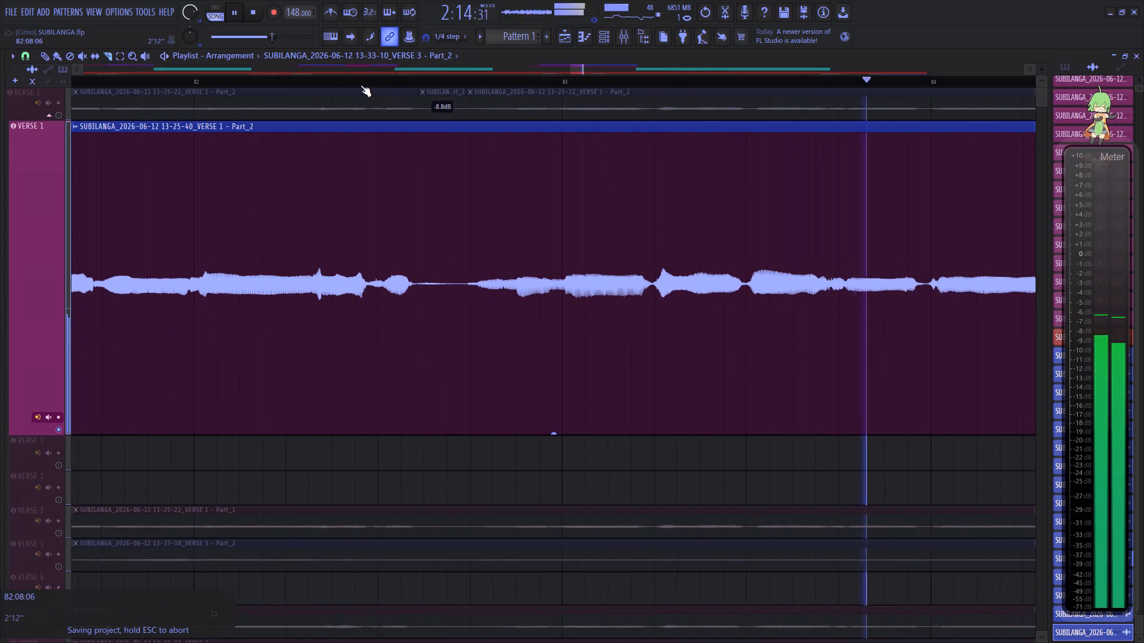
{"action": "left_click", "coordinate": [351, 82]}
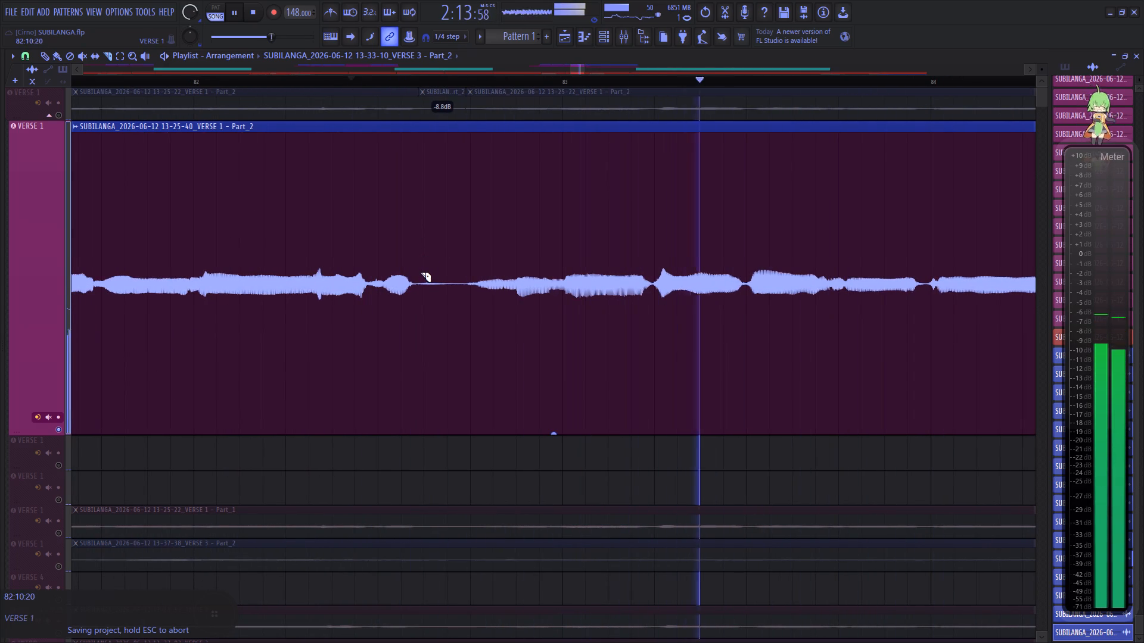
{"action": "left_click", "coordinate": [418, 272]}
{"action": "left_click", "coordinate": [465, 273]}
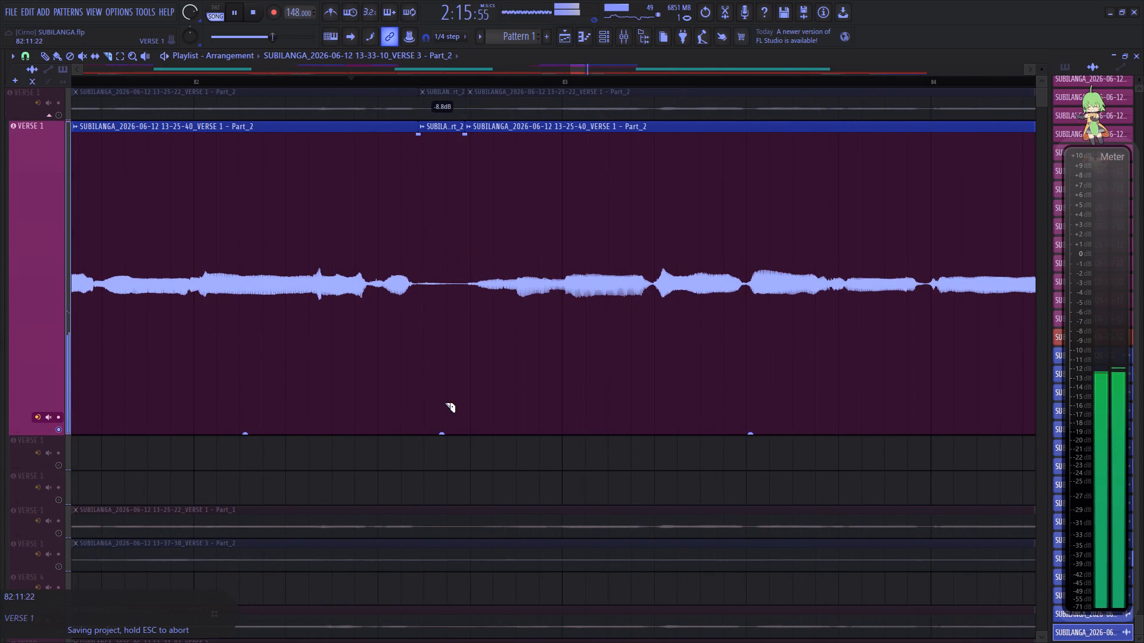
{"action": "key", "text": "space"}
{"action": "key", "text": "space"}
{"action": "key", "text": "space"}
{"action": "left_click_drag", "start_coordinate": [446, 432], "coordinate": [456, 509]}
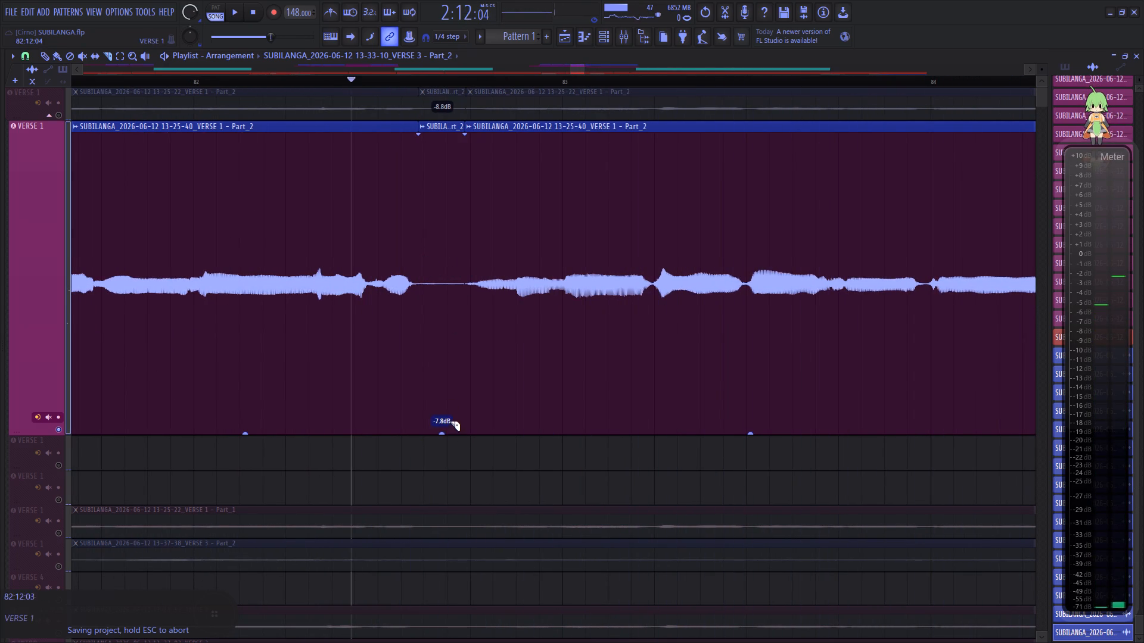
{"action": "key", "text": "space"}
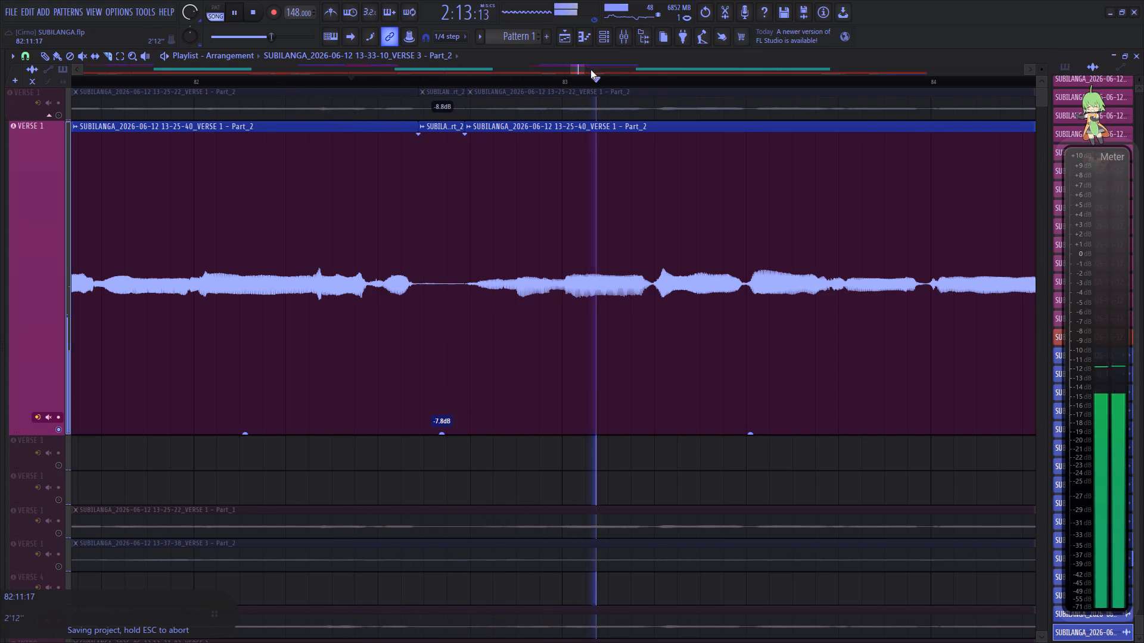
Check the end of the 13-25-40 clip and shrink the second VERSE 1 track back to the other tracks' height.
{"action": "left_click_drag", "start_coordinate": [578, 70], "coordinate": [590, 67]}
{"action": "key", "text": "space"}
{"action": "left_click_drag", "start_coordinate": [46, 430], "coordinate": [49, 409]}
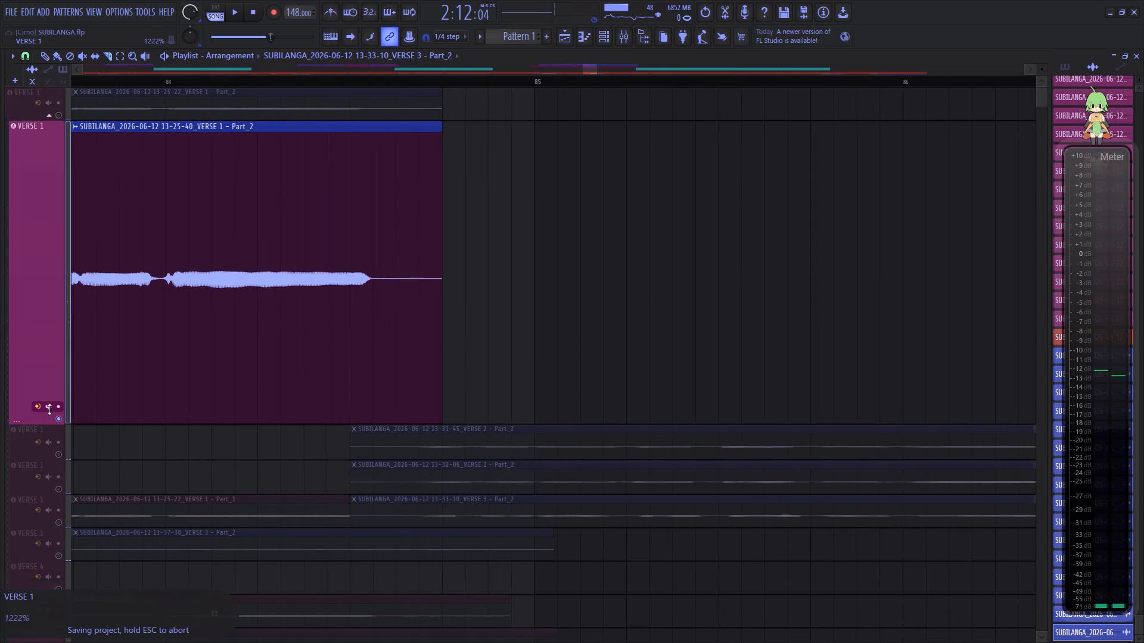
{"action": "left_click_drag", "start_coordinate": [49, 409], "coordinate": [38, 157]}
{"action": "left_click", "coordinate": [38, 157]}
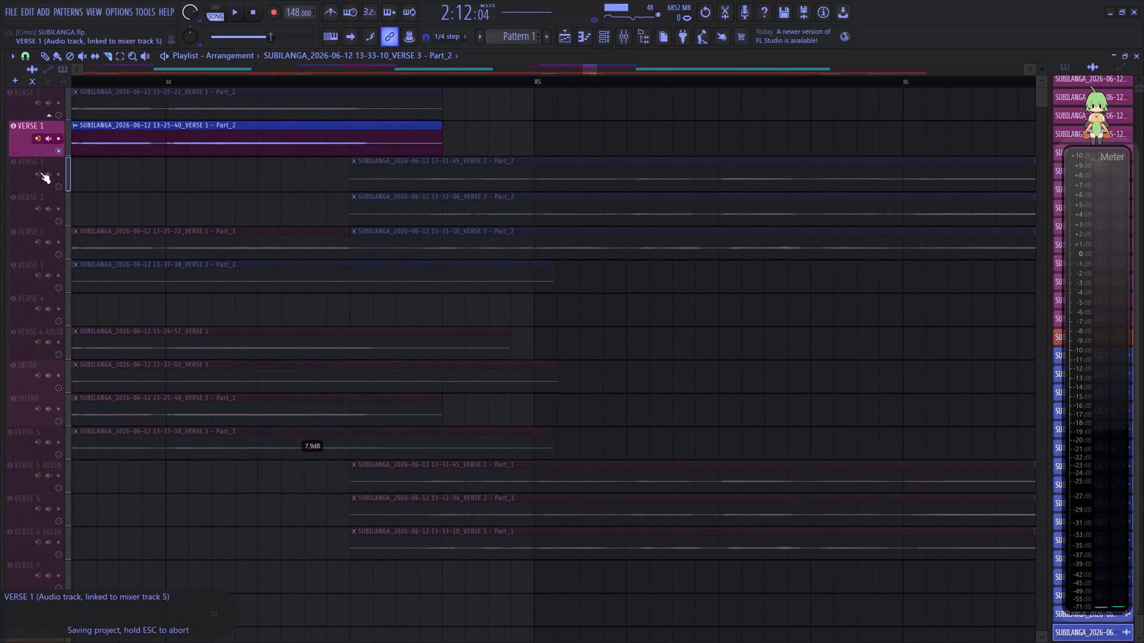
Solo and enlarge the third VERSE 1 track and play it from just before its 13-31-45 clip.
{"action": "right_click", "coordinate": [60, 188]}
{"action": "left_click_drag", "start_coordinate": [48, 191], "coordinate": [33, 316]}
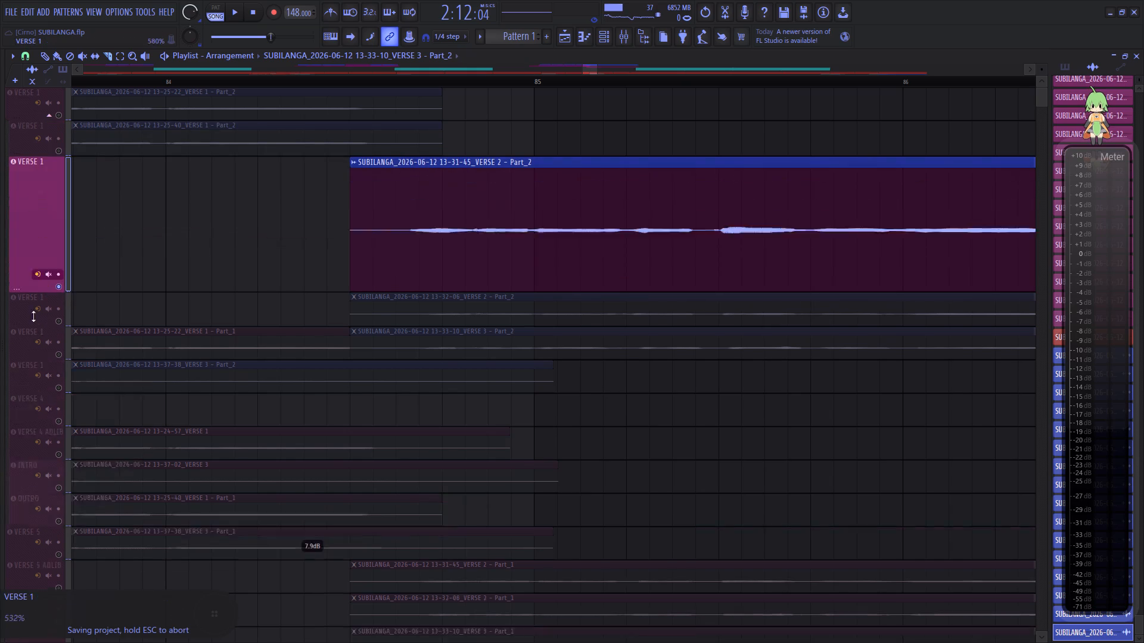
{"action": "left_click_drag", "start_coordinate": [33, 316], "coordinate": [15, 620]}
{"action": "left_click", "coordinate": [329, 80]}
{"action": "key", "text": "space"}
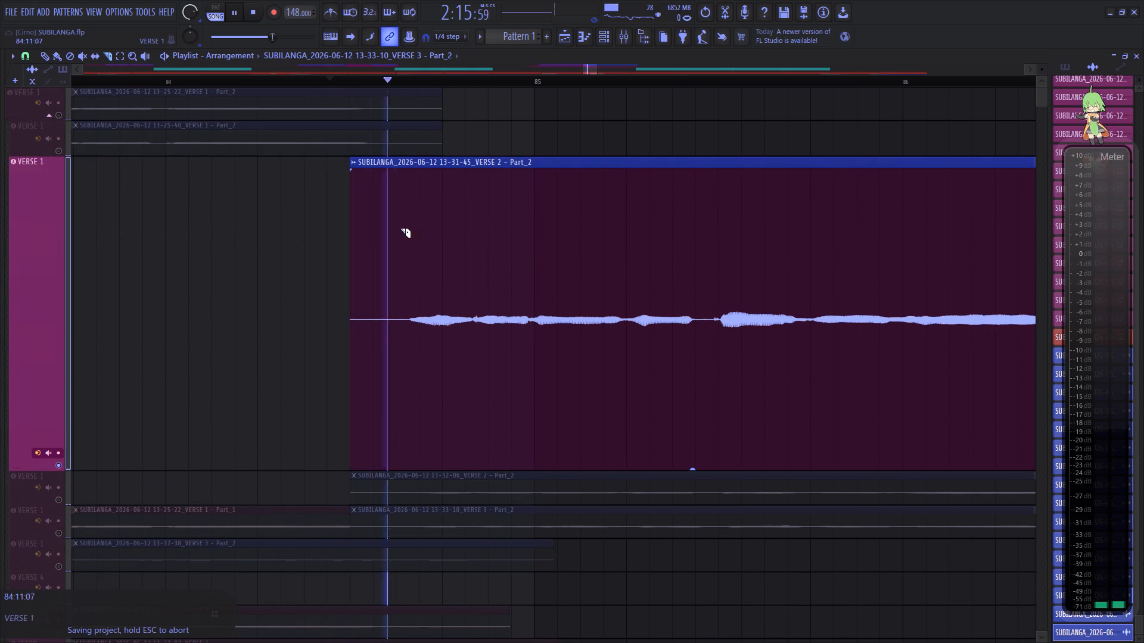
Cut off the silent lead-in of the 13-31-45 clip in bar 84 on the third VERSE 1 track.
{"action": "right_click", "coordinate": [403, 292]}
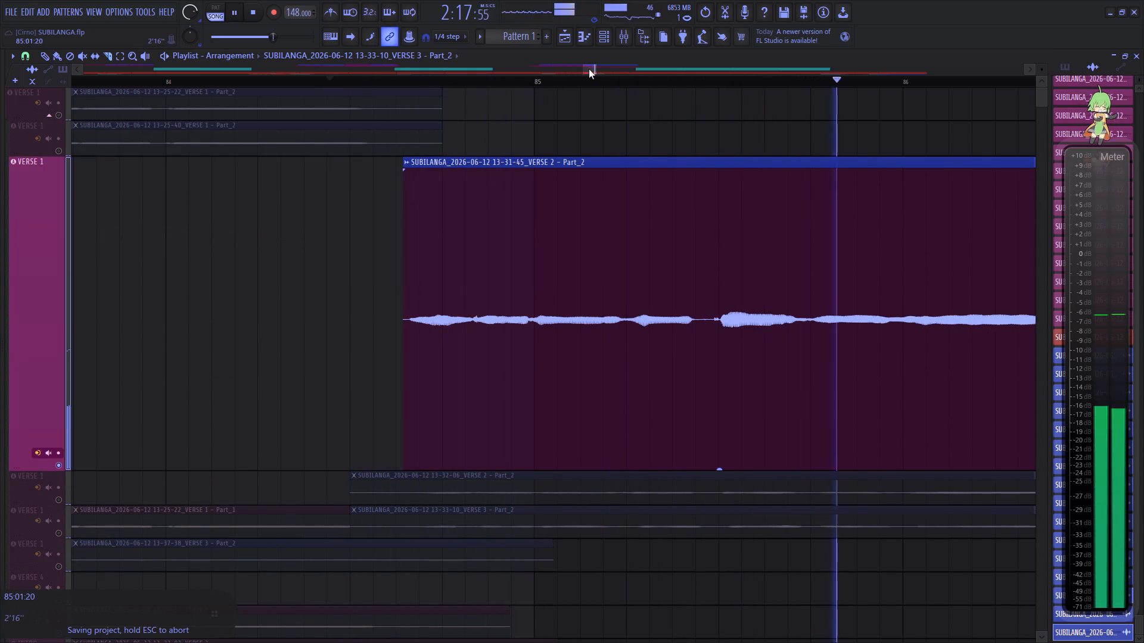
{"action": "key", "text": "space"}
{"action": "key", "text": "space"}
Slice out the 13-31-45 clip's pause in the second half of bar 86 and set that piece's gain to -10.9 dB.
{"action": "left_click_drag", "start_coordinate": [589, 69], "coordinate": [596, 74]}
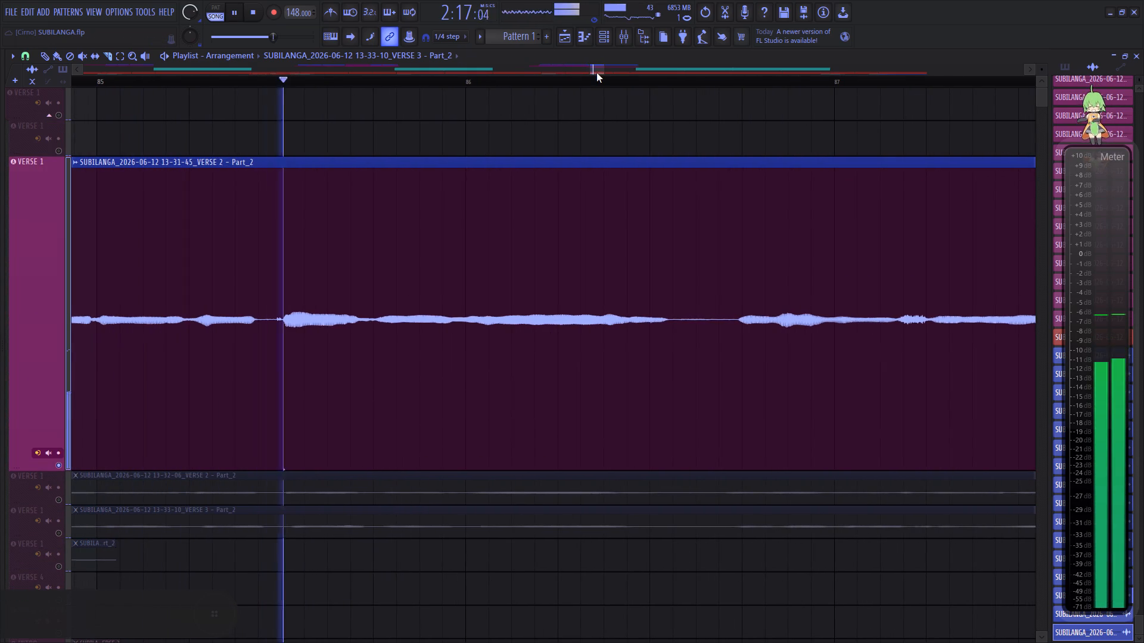
{"action": "left_click_drag", "start_coordinate": [596, 72], "coordinate": [602, 74]}
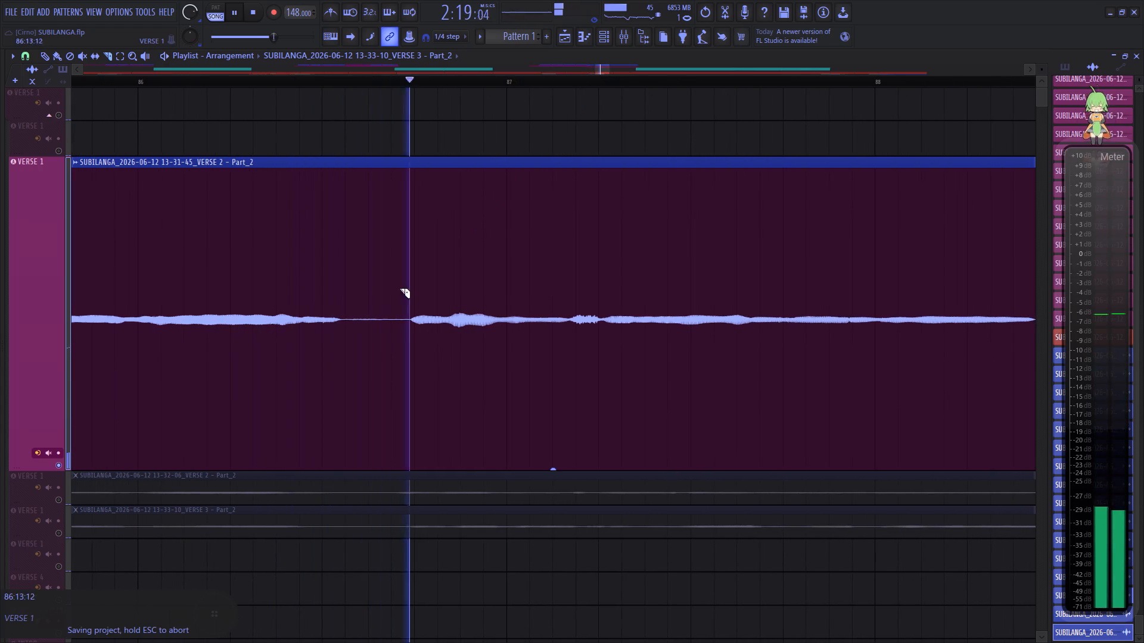
{"action": "key", "text": "space"}
{"action": "key", "text": "space"}
{"action": "left_click", "coordinate": [343, 305]}
{"action": "left_click", "coordinate": [402, 301]}
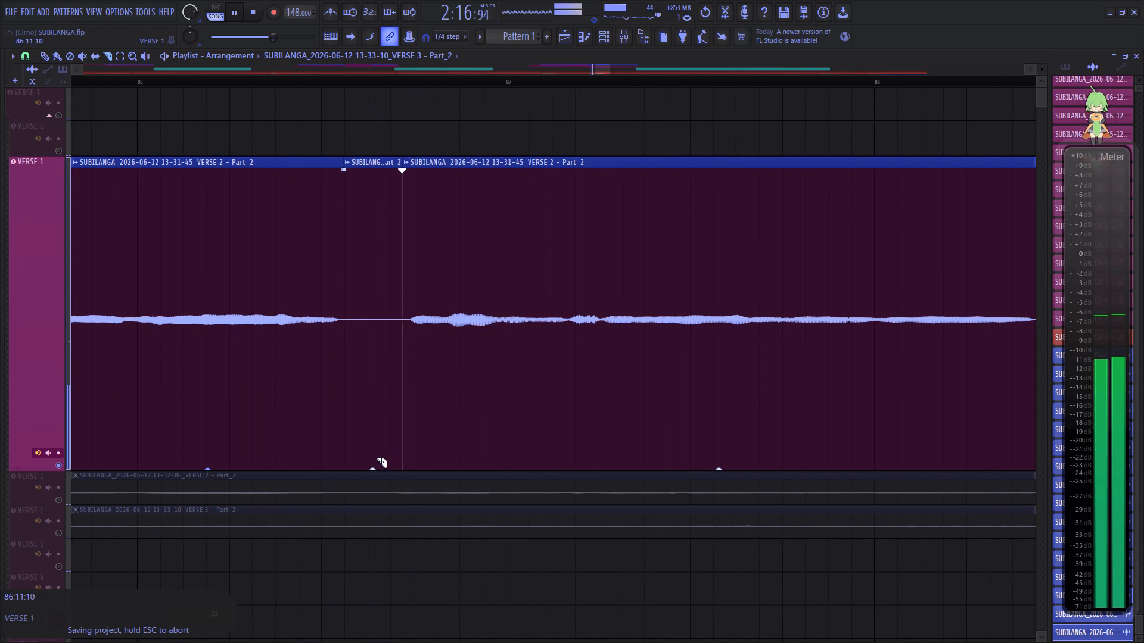
{"action": "left_click_drag", "start_coordinate": [371, 469], "coordinate": [396, 573]}
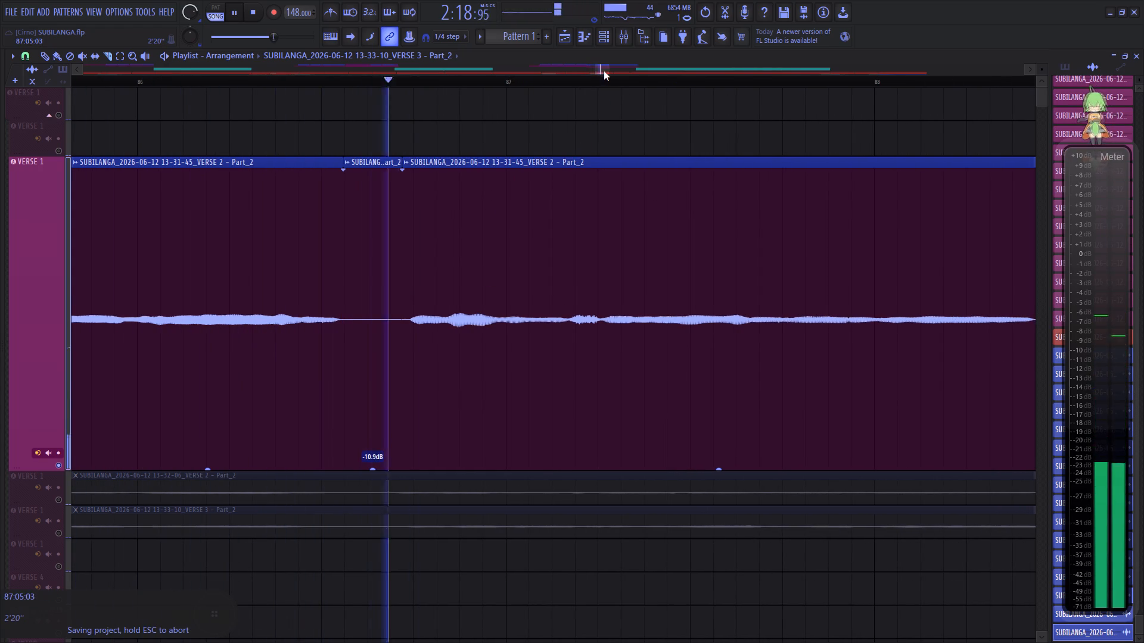
Slice out the 13-31-45 clip's pause in the second half of bar 88 and set that piece's gain to -11.1 dB.
{"action": "left_click_drag", "start_coordinate": [604, 71], "coordinate": [615, 71]}
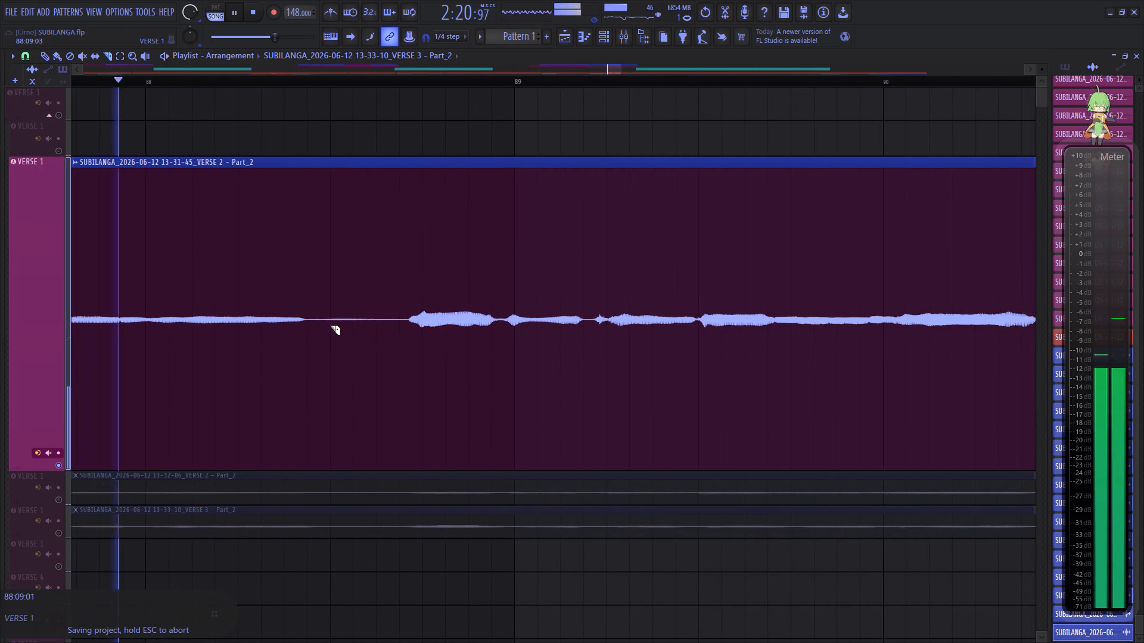
{"action": "left_click", "coordinate": [312, 329]}
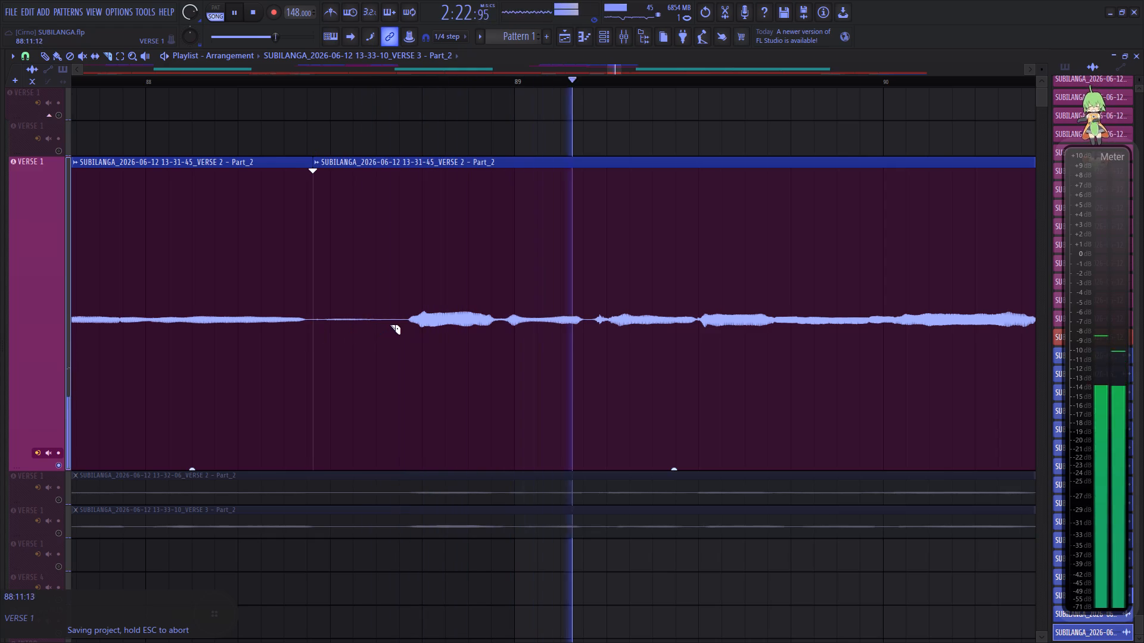
{"action": "left_click", "coordinate": [400, 315]}
{"action": "key", "text": "space"}
{"action": "key", "text": "space"}
{"action": "left_click_drag", "start_coordinate": [355, 467], "coordinate": [371, 541]}
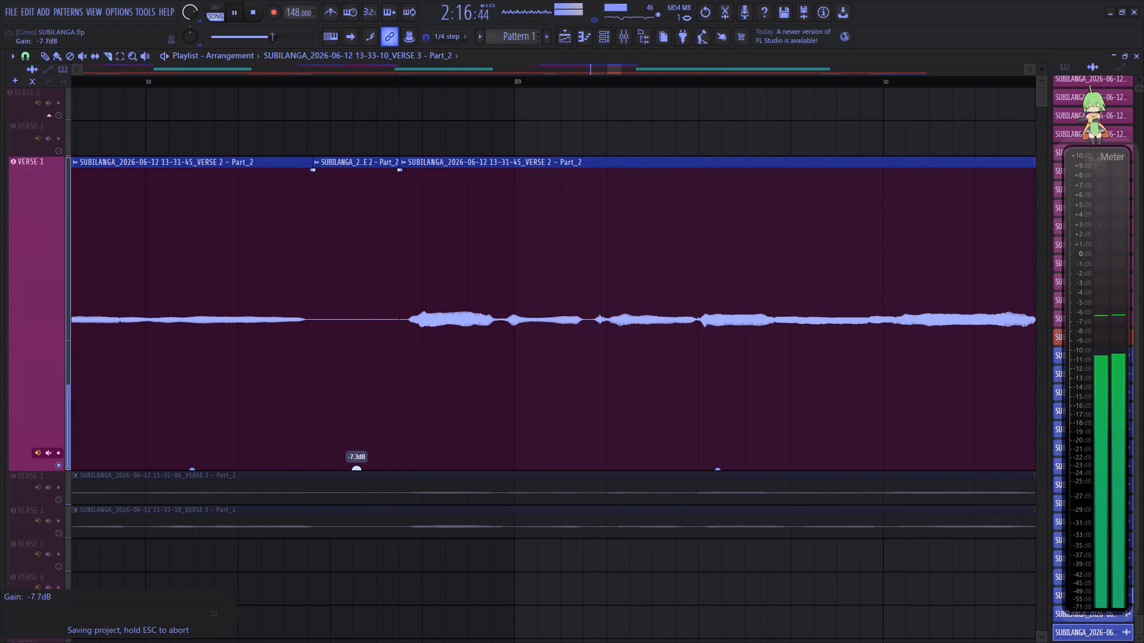
{"action": "left_click_drag", "start_coordinate": [371, 541], "coordinate": [381, 576]}
Slice out the 13-31-45 clip's pause in the second half of bar 90, set that piece's gain to -8.2 dB and replay it.
{"action": "left_click_drag", "start_coordinate": [612, 70], "coordinate": [612, 71]}
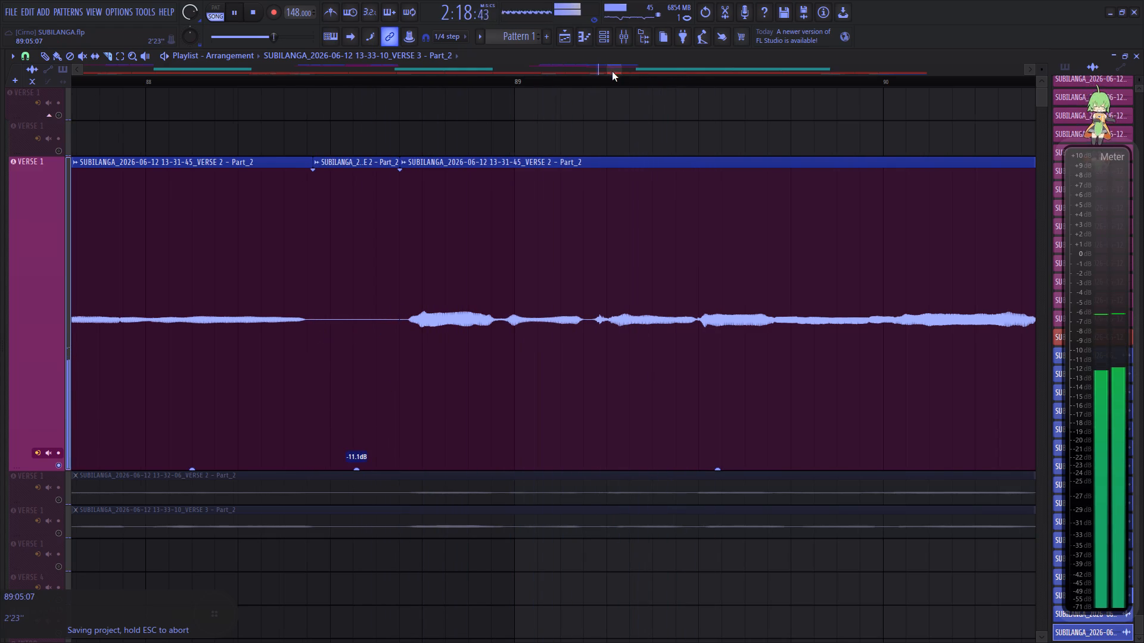
{"action": "left_click_drag", "start_coordinate": [612, 71], "coordinate": [623, 68]}
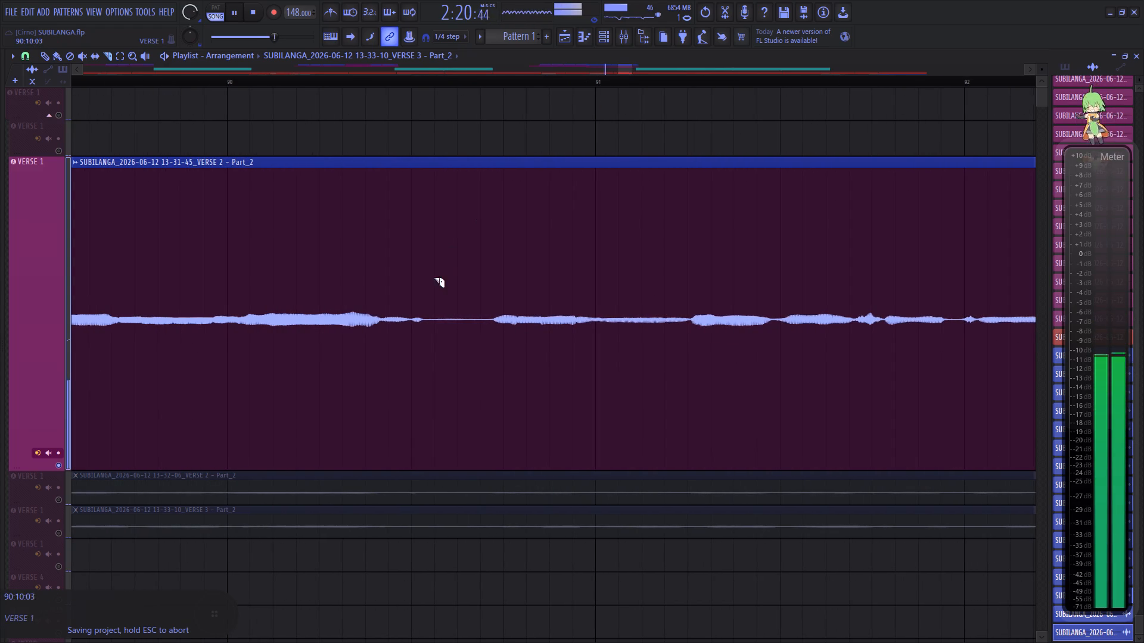
{"action": "left_click", "coordinate": [425, 295]}
{"action": "left_click", "coordinate": [482, 285]}
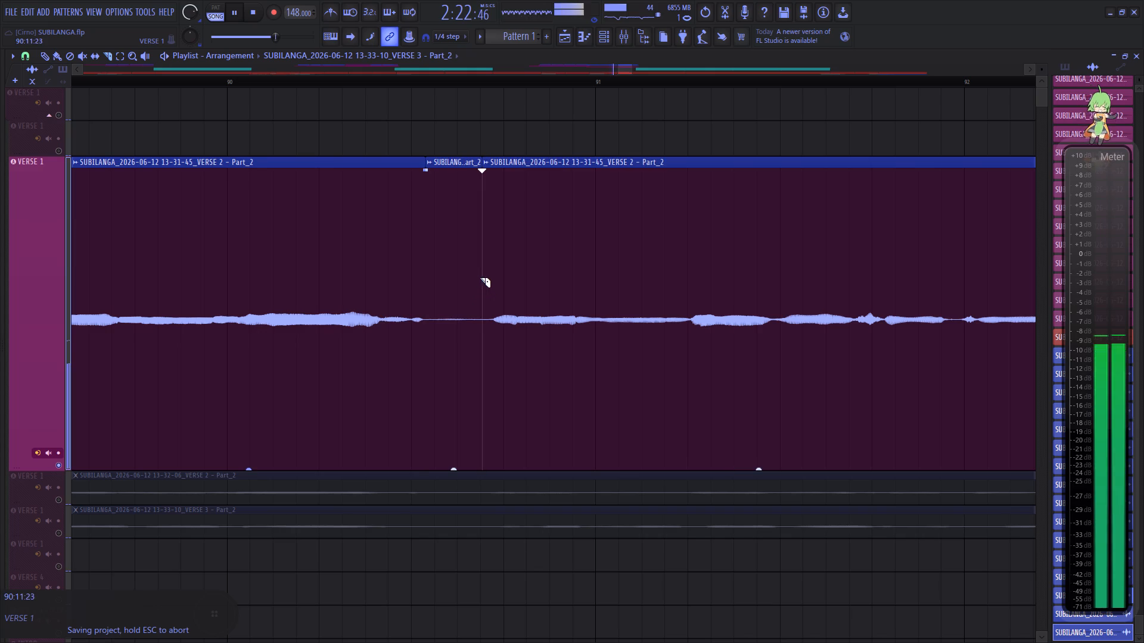
{"action": "left_click_drag", "start_coordinate": [456, 470], "coordinate": [467, 553]}
{"action": "left_click", "coordinate": [290, 79]}
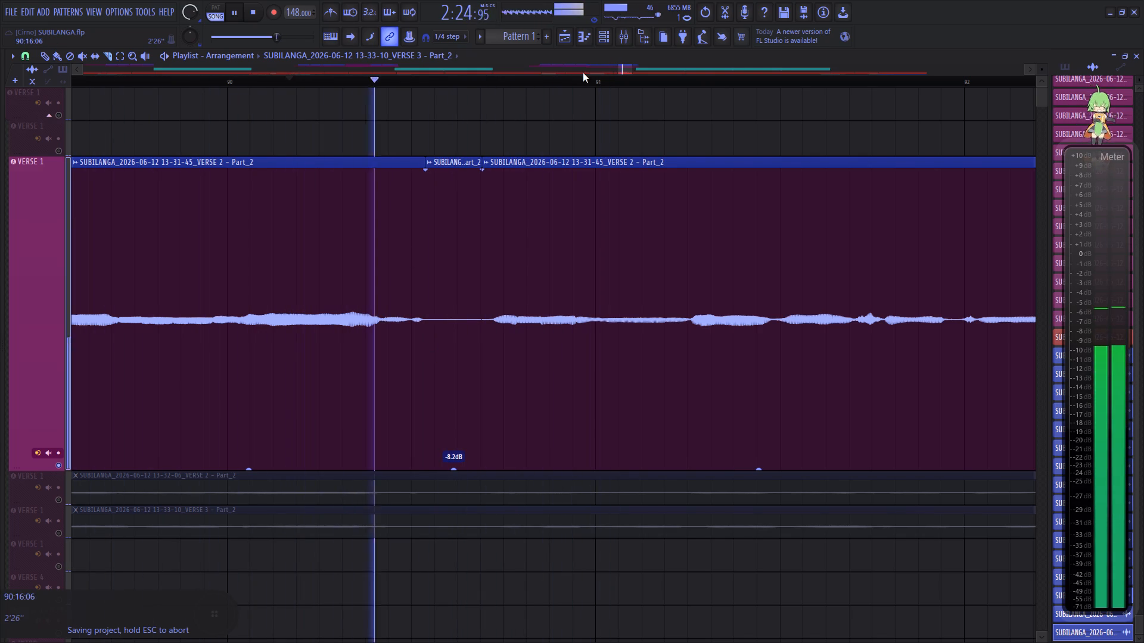
Cut off the silent tail of the 13-31-45 clip in the second half of bar 92.
{"action": "left_click_drag", "start_coordinate": [624, 71], "coordinate": [635, 71]}
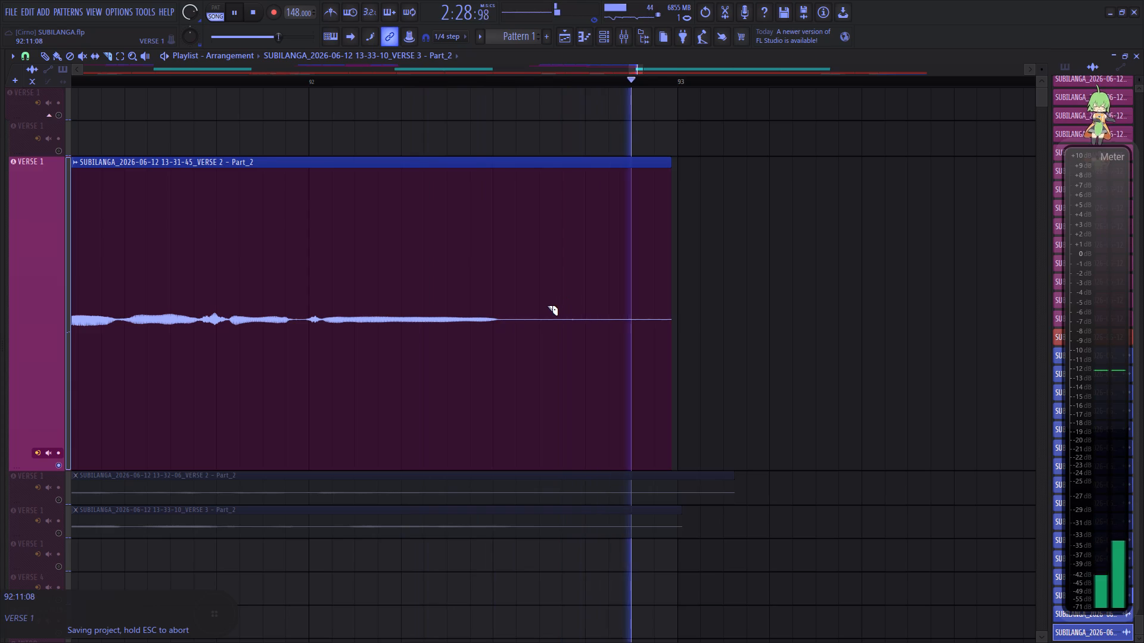
{"action": "right_click", "coordinate": [547, 305]}
Stop playback and shrink the third VERSE 1 track back to the other tracks' height.
{"action": "scroll", "coordinate": [639, 80], "scroll_direction": "down", "scroll_amount": 15}
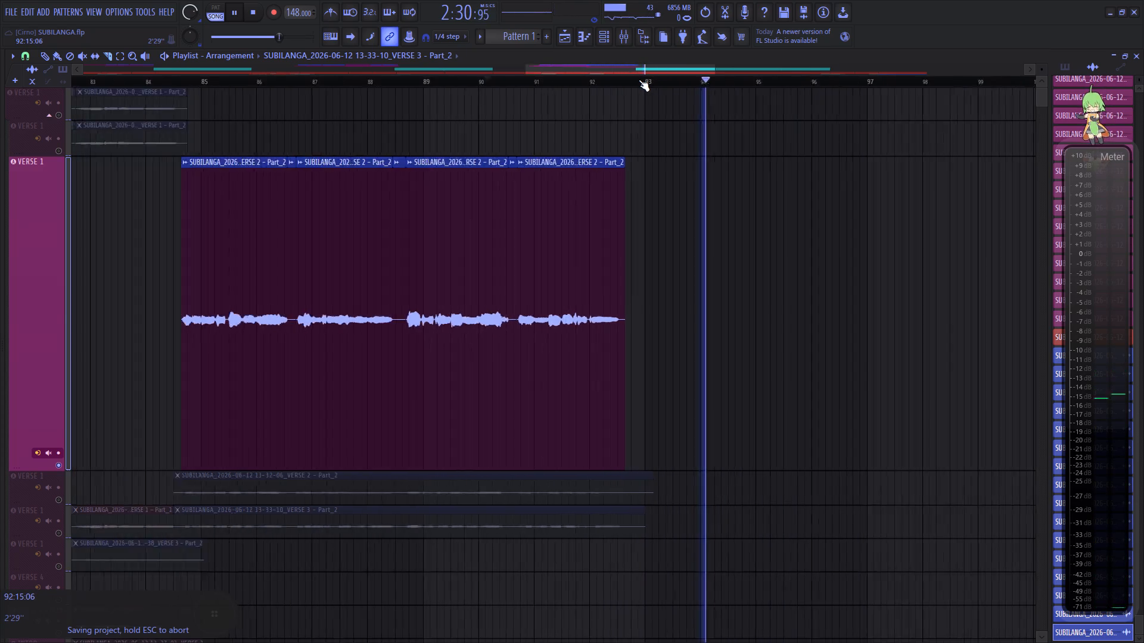
{"action": "scroll", "coordinate": [639, 80], "scroll_direction": "down", "scroll_amount": 7}
{"action": "key", "text": "space"}
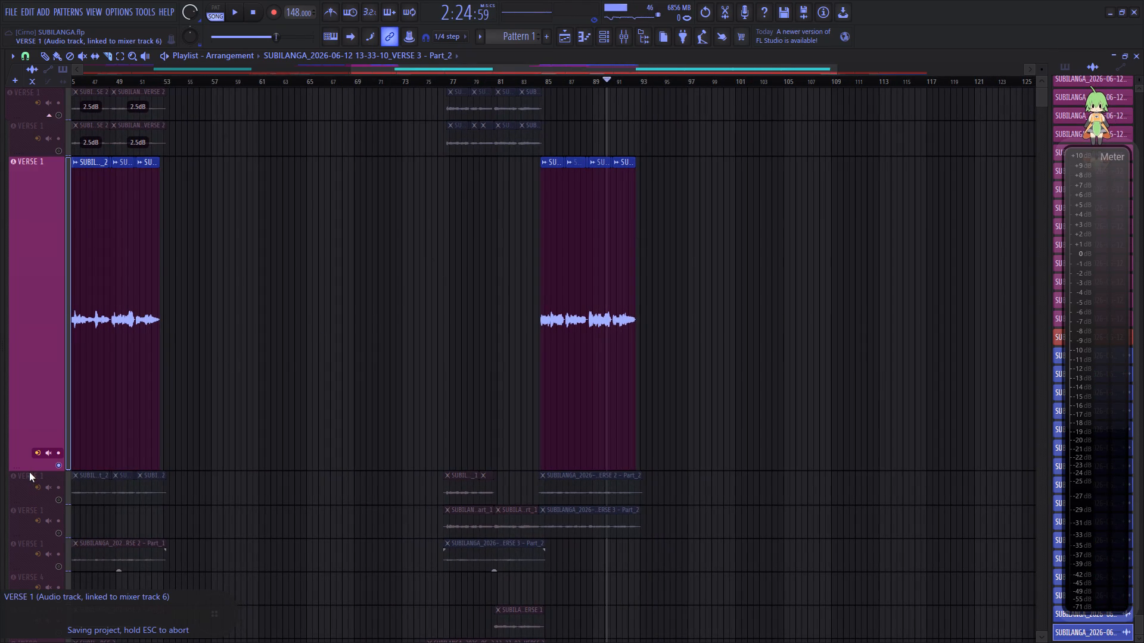
{"action": "left_click_drag", "start_coordinate": [29, 469], "coordinate": [45, 199]}
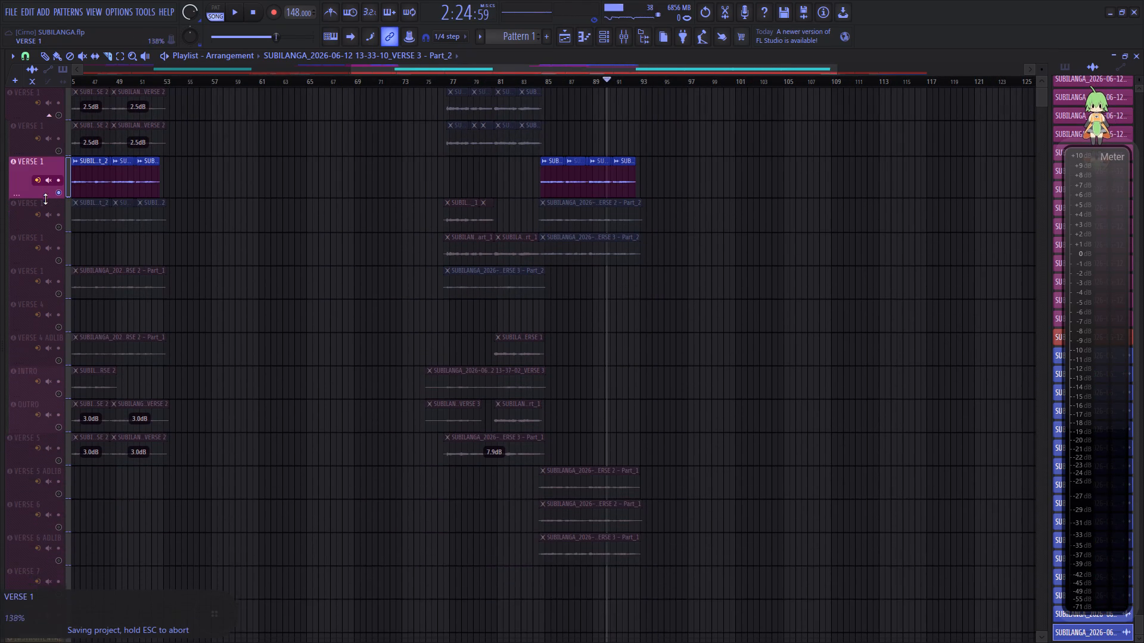
{"action": "left_click_drag", "start_coordinate": [45, 199], "coordinate": [45, 191]}
Solo and enlarge the fourth VERSE 1 track and play it from the start of its 13-32-06 clip.
{"action": "right_click", "coordinate": [60, 219]}
{"action": "left_click_drag", "start_coordinate": [48, 225], "coordinate": [26, 547]}
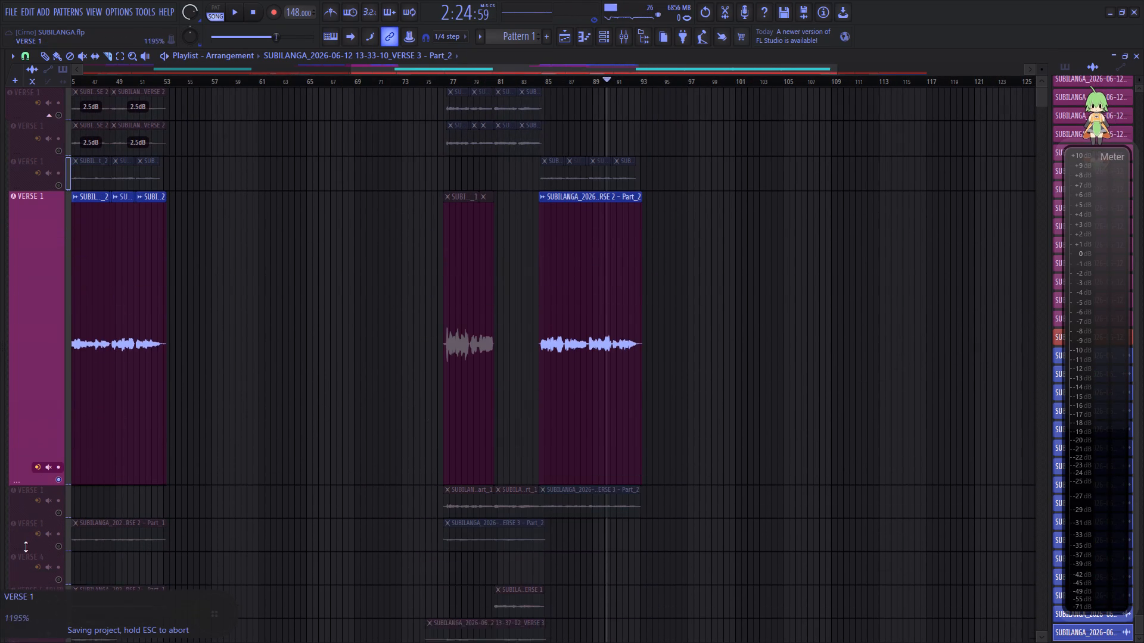
{"action": "left_click_drag", "start_coordinate": [26, 547], "coordinate": [24, 636]}
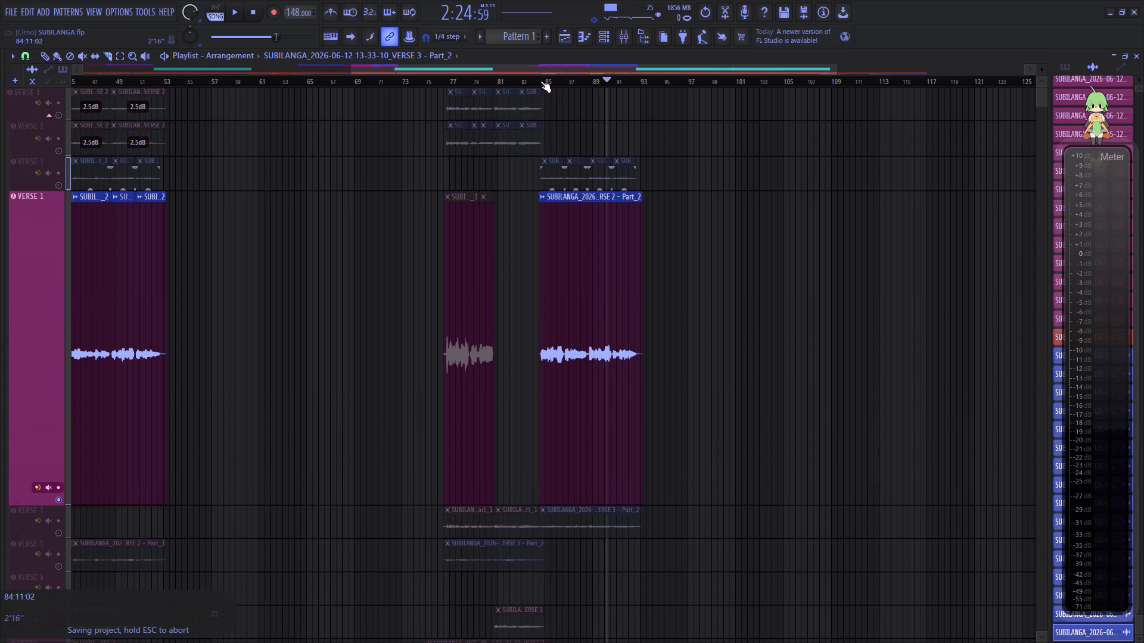
{"action": "left_click", "coordinate": [540, 81]}
{"action": "key", "text": "space"}
{"action": "scroll", "coordinate": [558, 82], "scroll_direction": "up", "scroll_amount": 18}
{"action": "key", "text": "space"}
{"action": "key", "text": "space"}
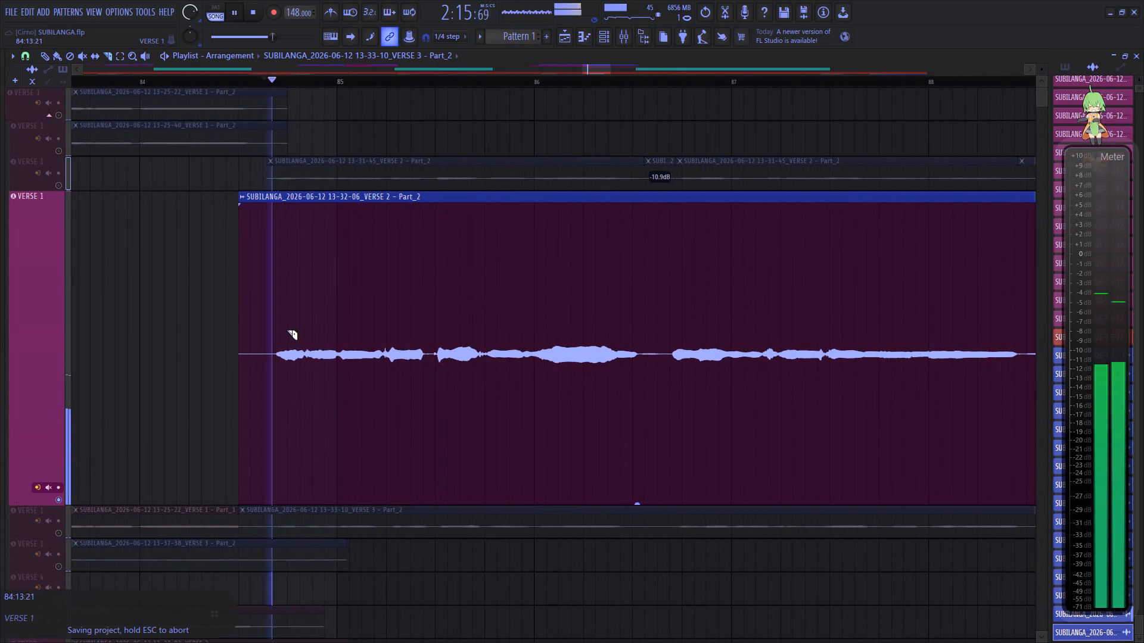
Cut off the silent lead-in of the 13-32-06 clip in bar 84 on the fourth VERSE 1 track.
{"action": "right_click", "coordinate": [271, 339]}
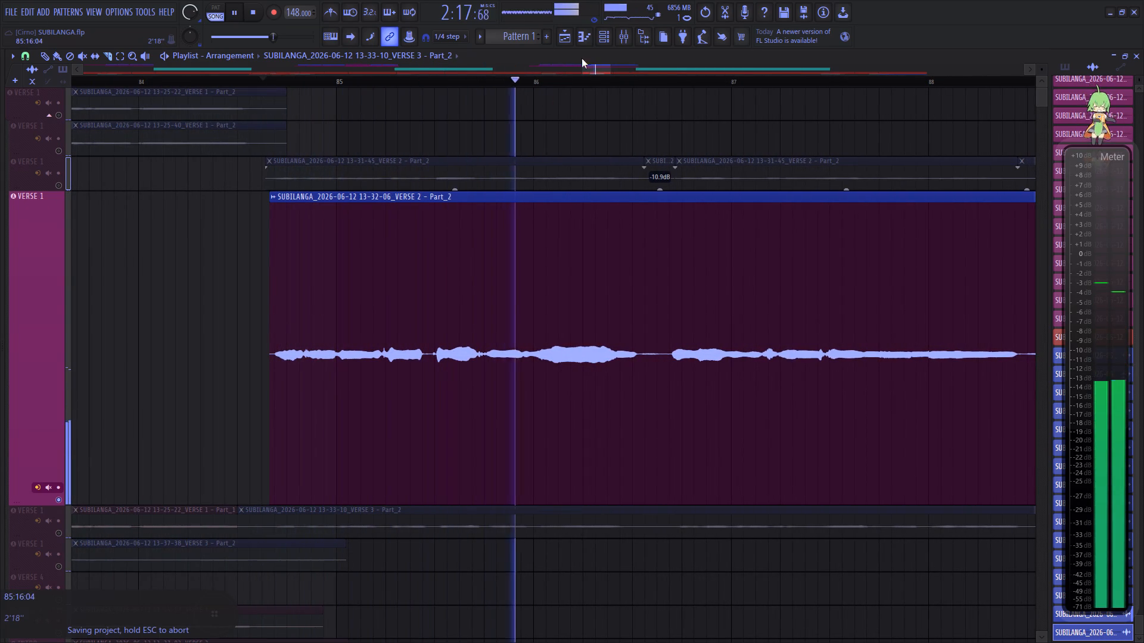
{"action": "key", "text": "space"}
Isolate the pause in the second half of bar 86 of the 13-32-06 clip, lower its gain to -13.3 dB and play it back.
{"action": "left_click_drag", "start_coordinate": [595, 67], "coordinate": [601, 68]}
{"action": "key", "text": "space"}
{"action": "key", "text": "space"}
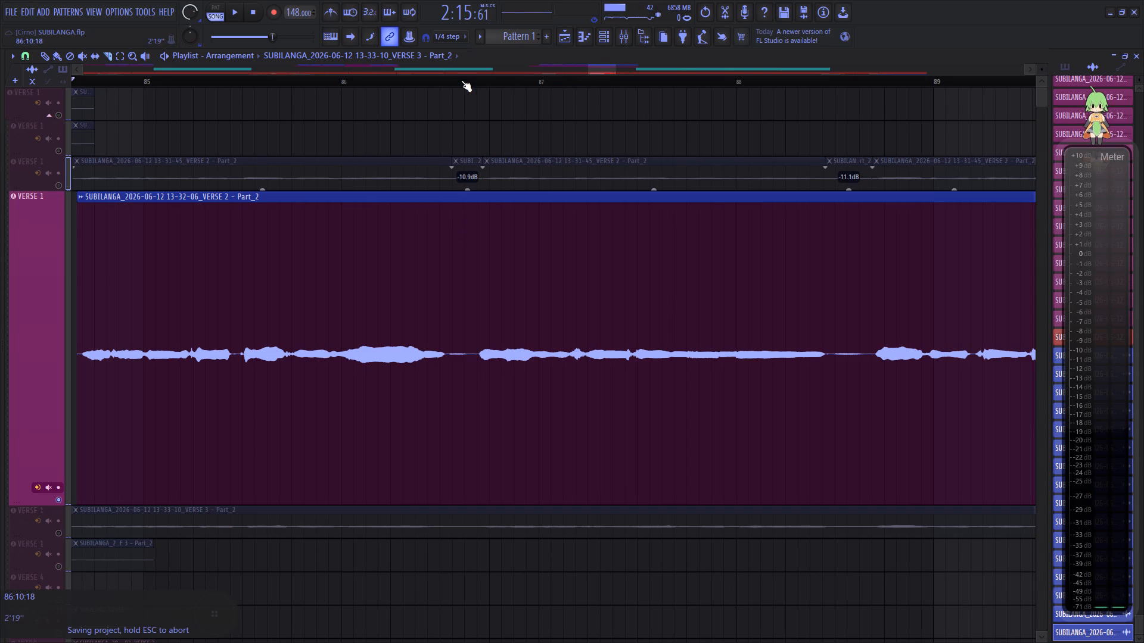
{"action": "scroll", "coordinate": [461, 80], "scroll_direction": "up", "scroll_amount": 6}
{"action": "left_click", "coordinate": [425, 338]}
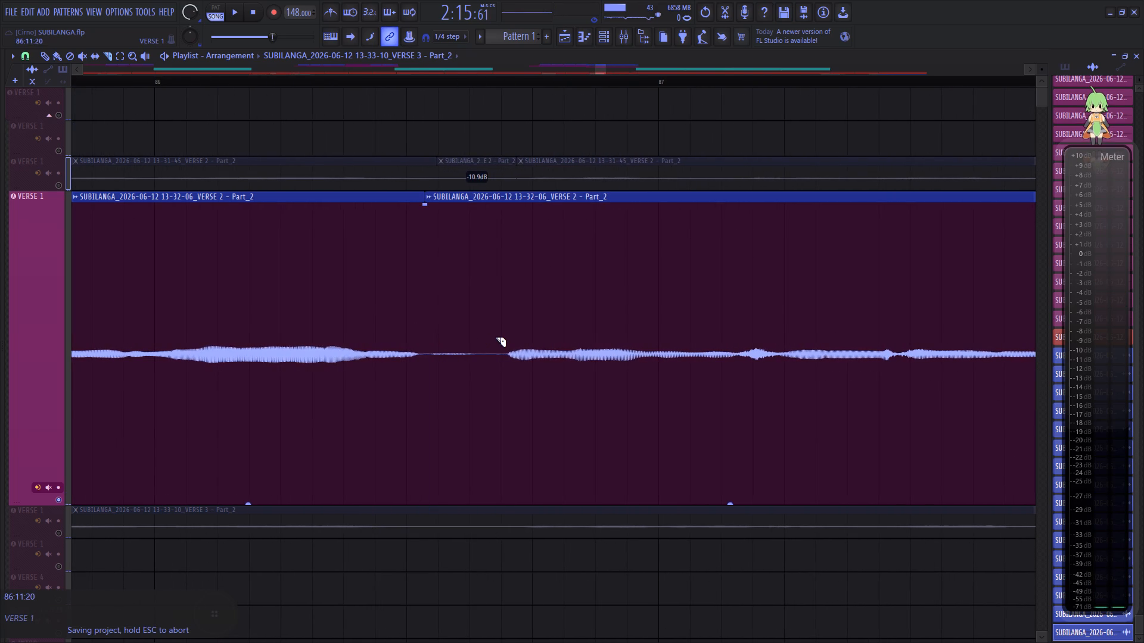
{"action": "left_click", "coordinate": [500, 341]}
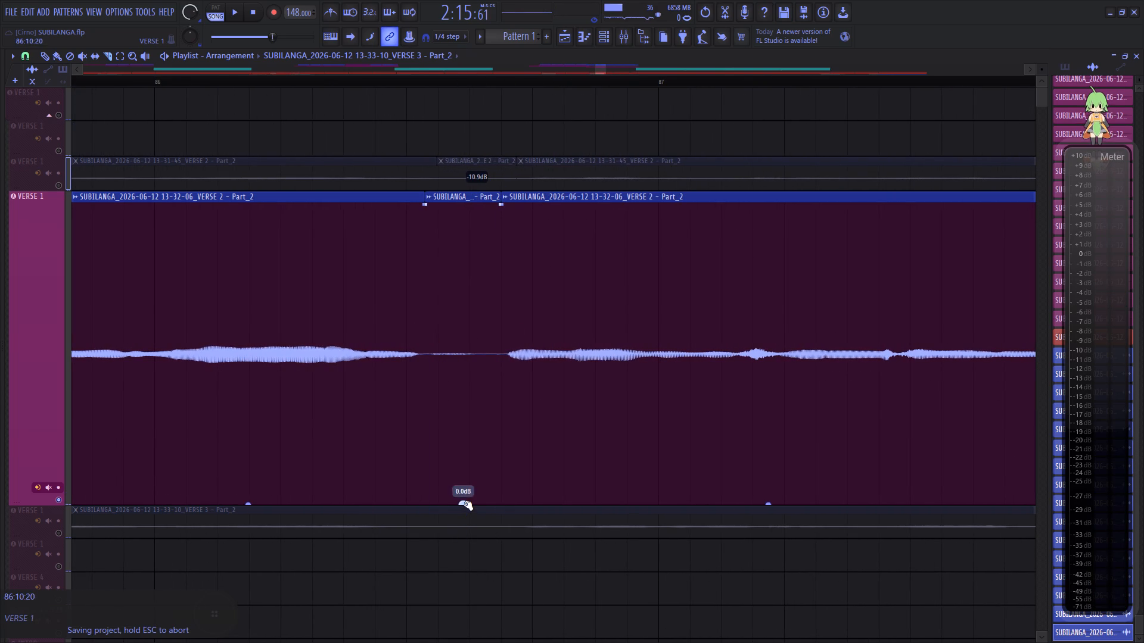
{"action": "left_click_drag", "start_coordinate": [465, 504], "coordinate": [464, 27]}
{"action": "left_click", "coordinate": [251, 78]}
{"action": "key", "text": "space"}
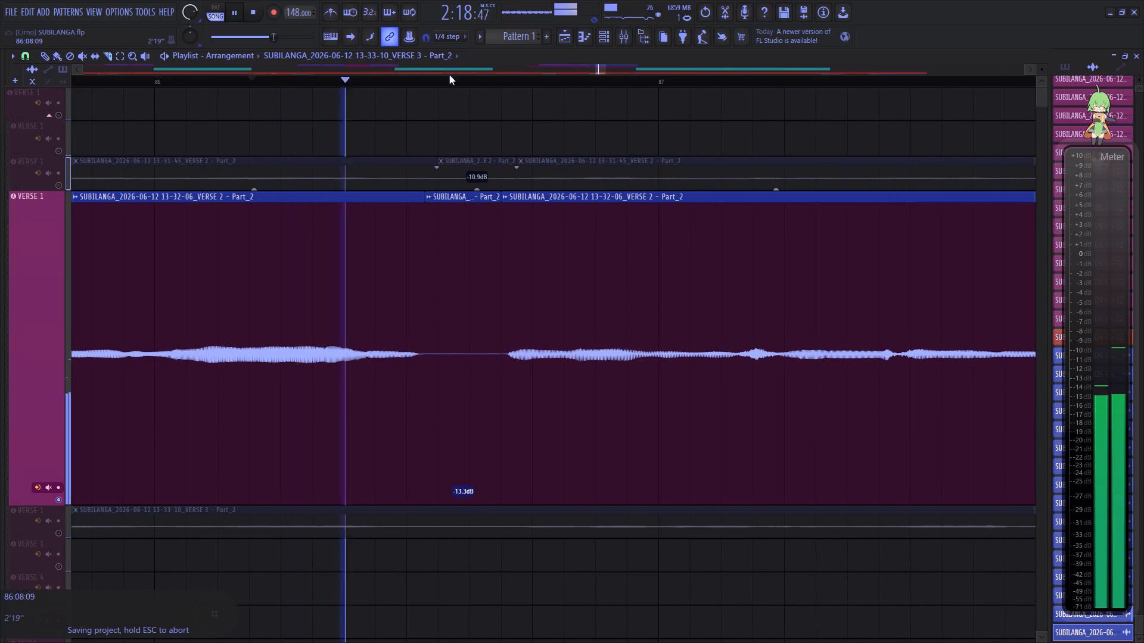
Isolate the pause in the second half of bar 88 of the 13-32-06 clip and lower its gain to -13.7 dB.
{"action": "left_click_drag", "start_coordinate": [601, 71], "coordinate": [606, 73]}
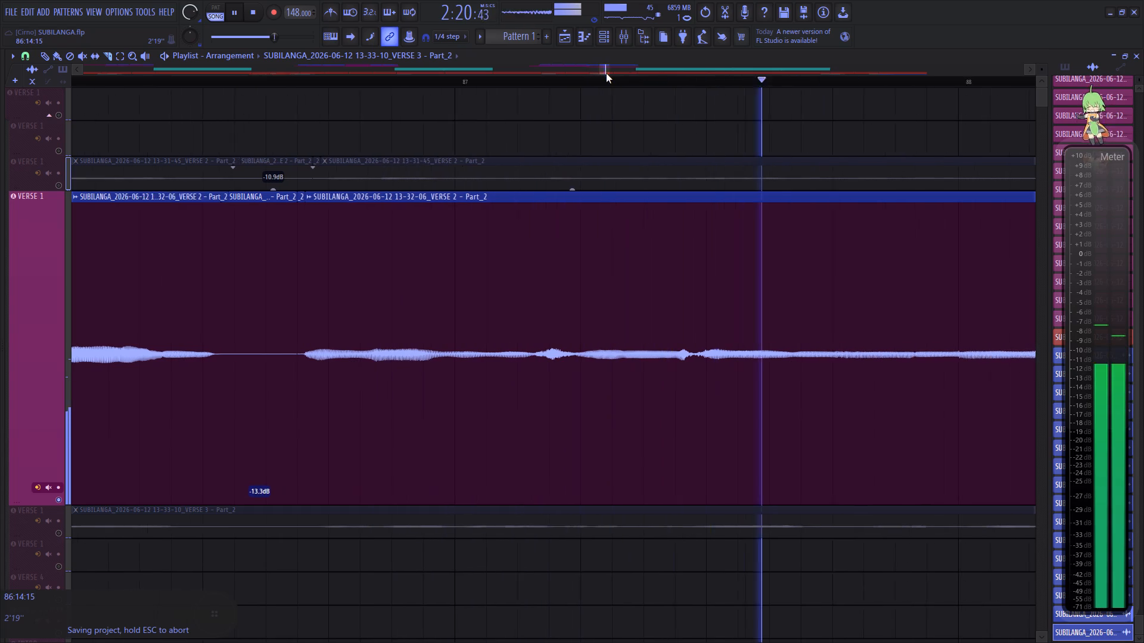
{"action": "left_click_drag", "start_coordinate": [606, 73], "coordinate": [613, 76]}
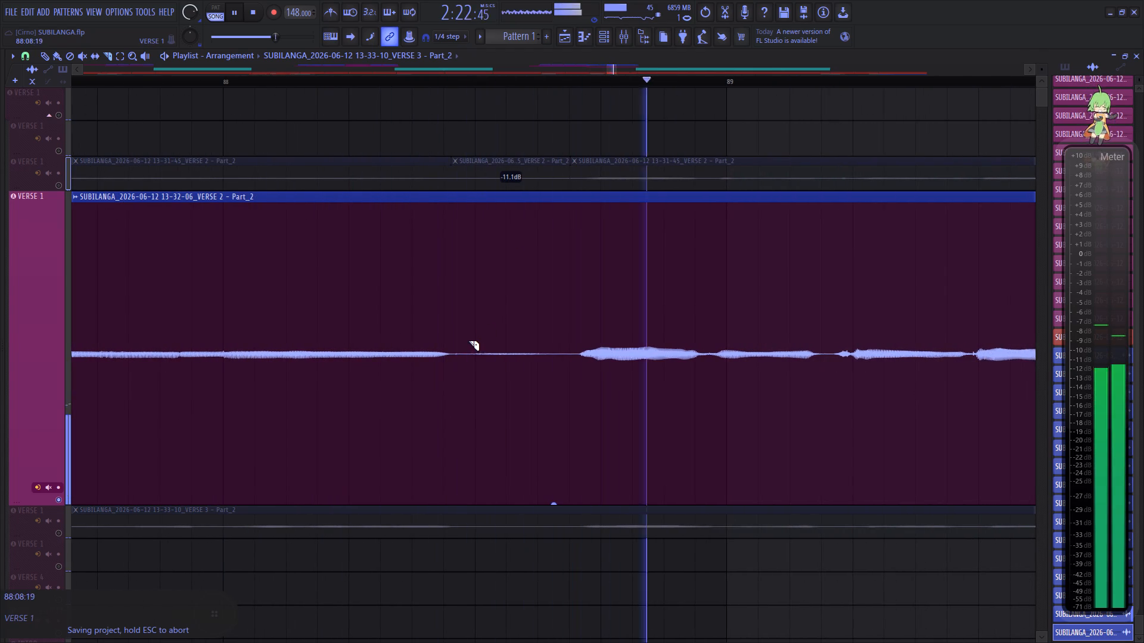
{"action": "key", "text": "space"}
{"action": "left_click", "coordinate": [455, 336]}
{"action": "key", "text": "space"}
{"action": "left_click", "coordinate": [574, 335]}
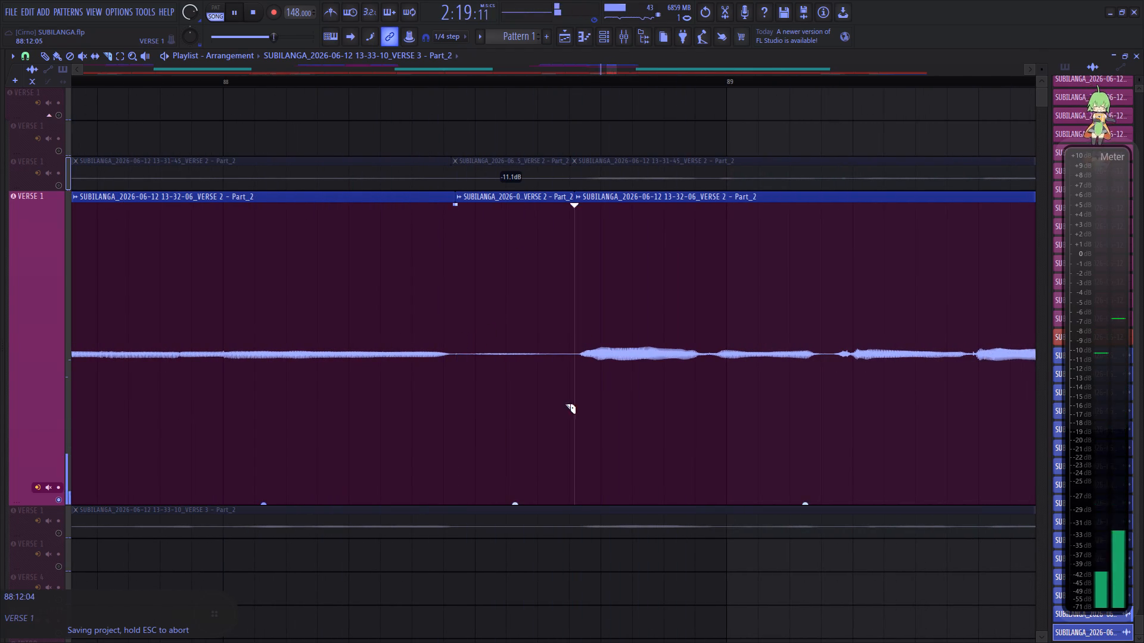
{"action": "left_click_drag", "start_coordinate": [516, 504], "coordinate": [545, 29]}
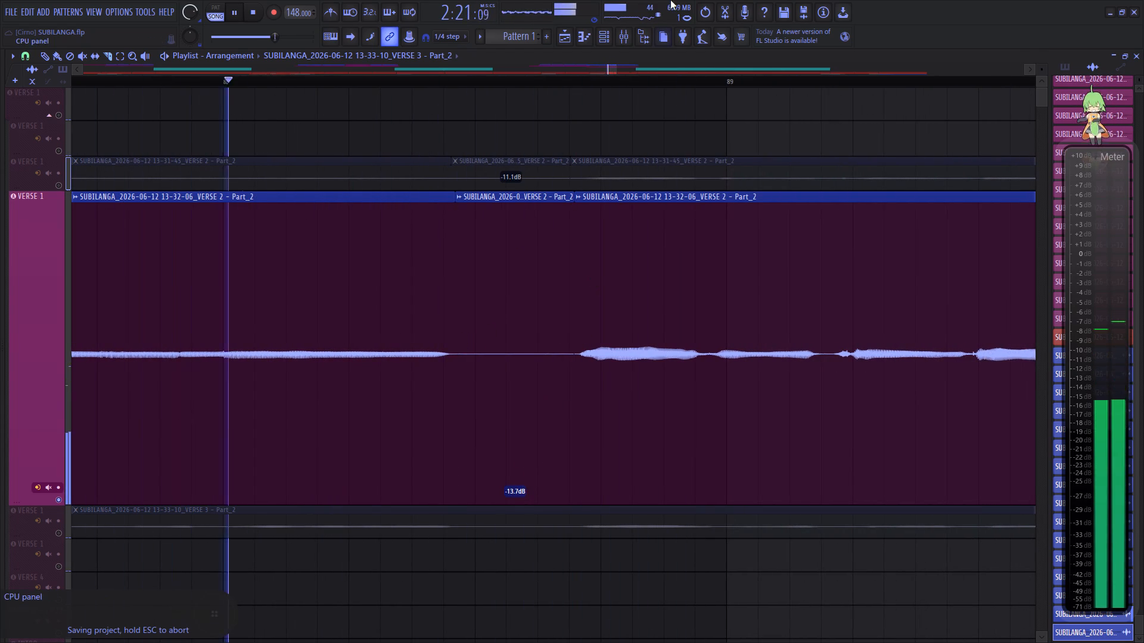
Isolate the pause in the second half of bar 90 of the 13-32-06 clip, lower its gain to -11.3 dB and play it back.
{"action": "left_click_drag", "start_coordinate": [610, 68], "coordinate": [616, 75]}
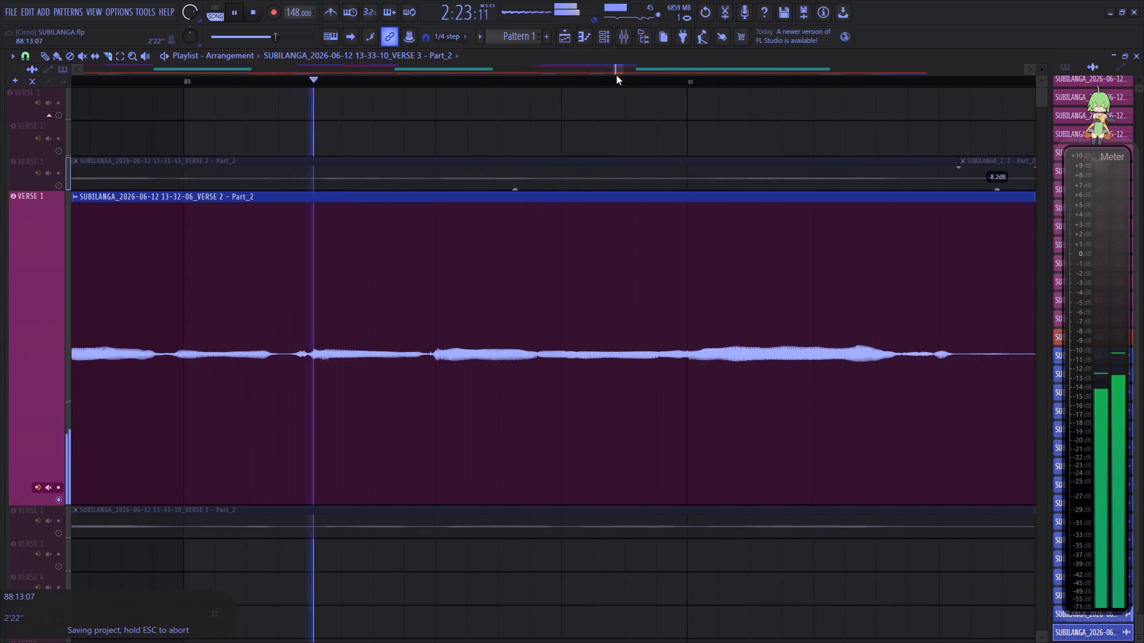
{"action": "left_click_drag", "start_coordinate": [616, 75], "coordinate": [623, 75]}
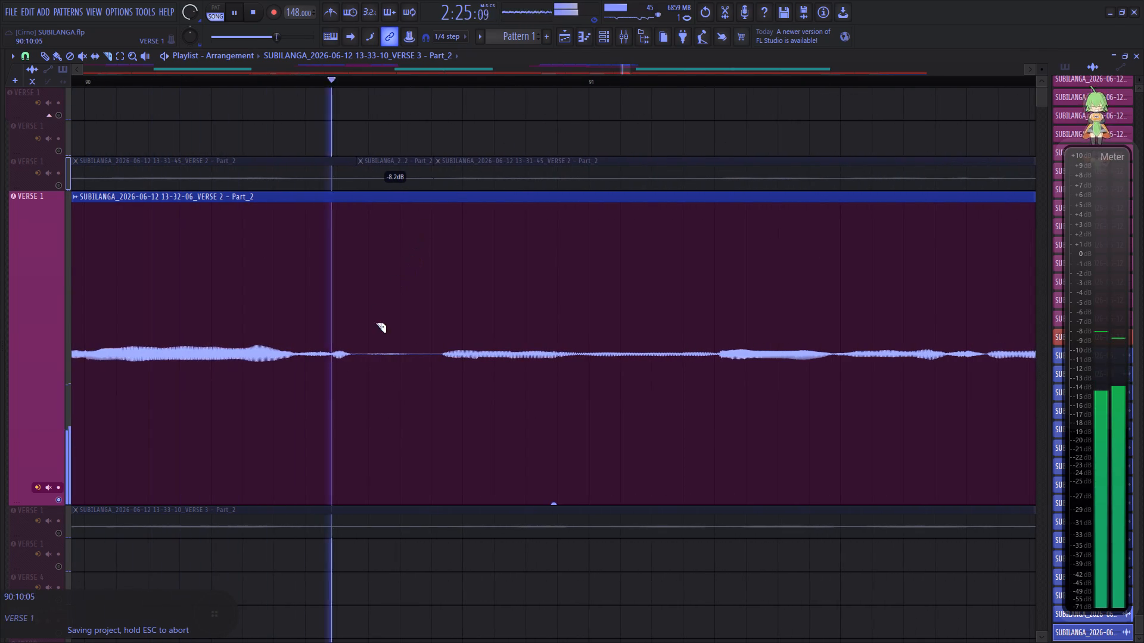
{"action": "left_click", "coordinate": [359, 342]}
{"action": "left_click", "coordinate": [430, 336]}
{"action": "key", "text": "space"}
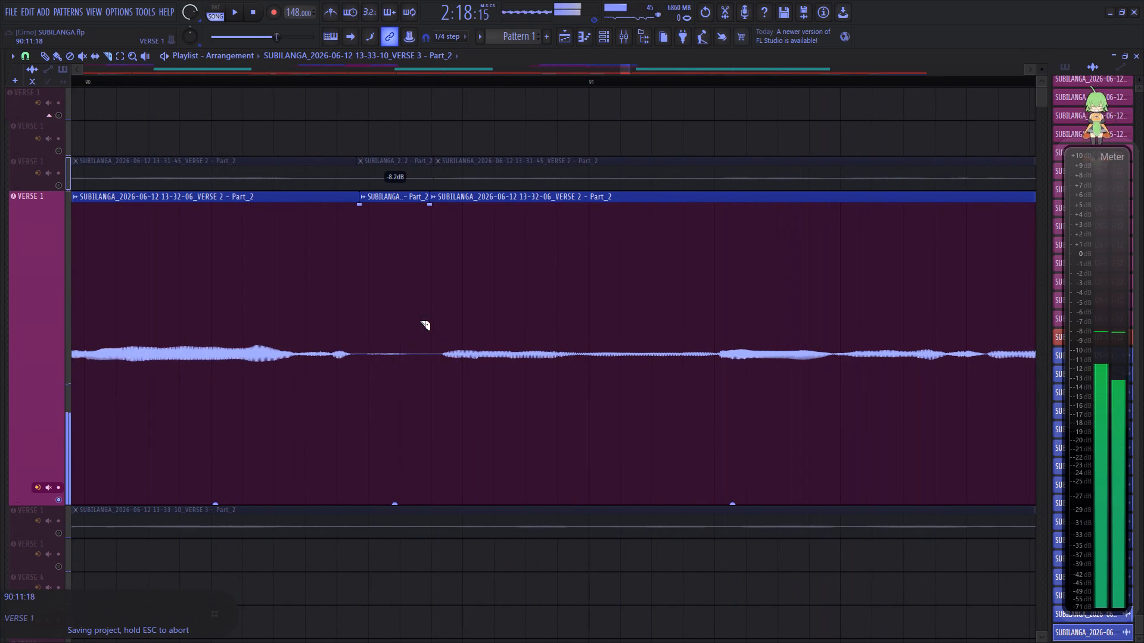
{"action": "key", "text": "space"}
{"action": "left_click_drag", "start_coordinate": [395, 501], "coordinate": [427, 610]}
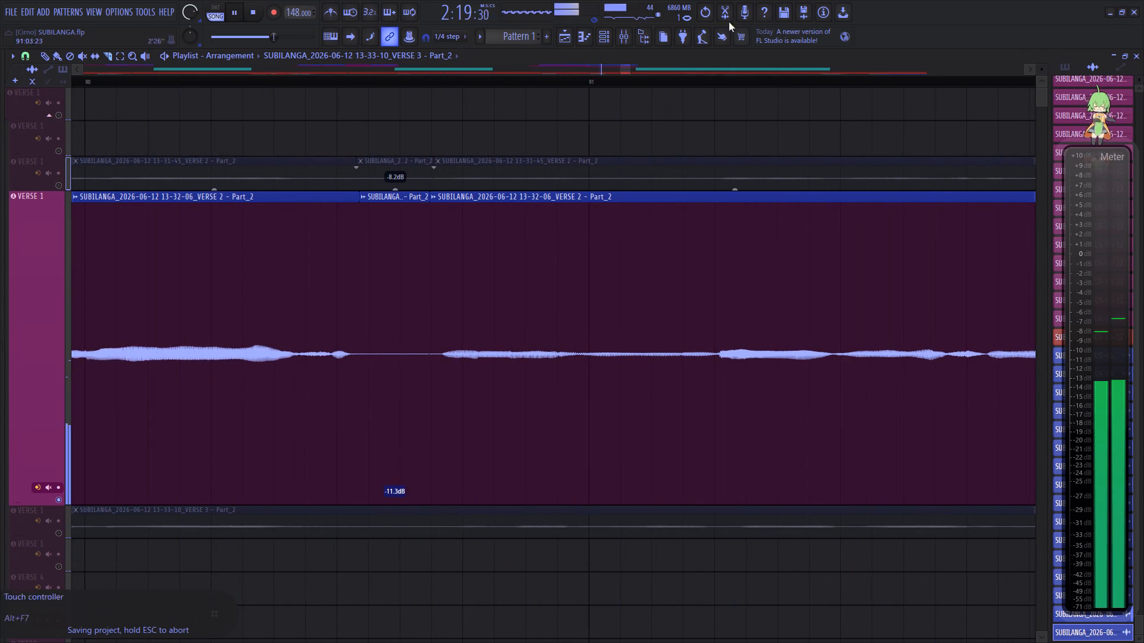
{"action": "left_click", "coordinate": [290, 84]}
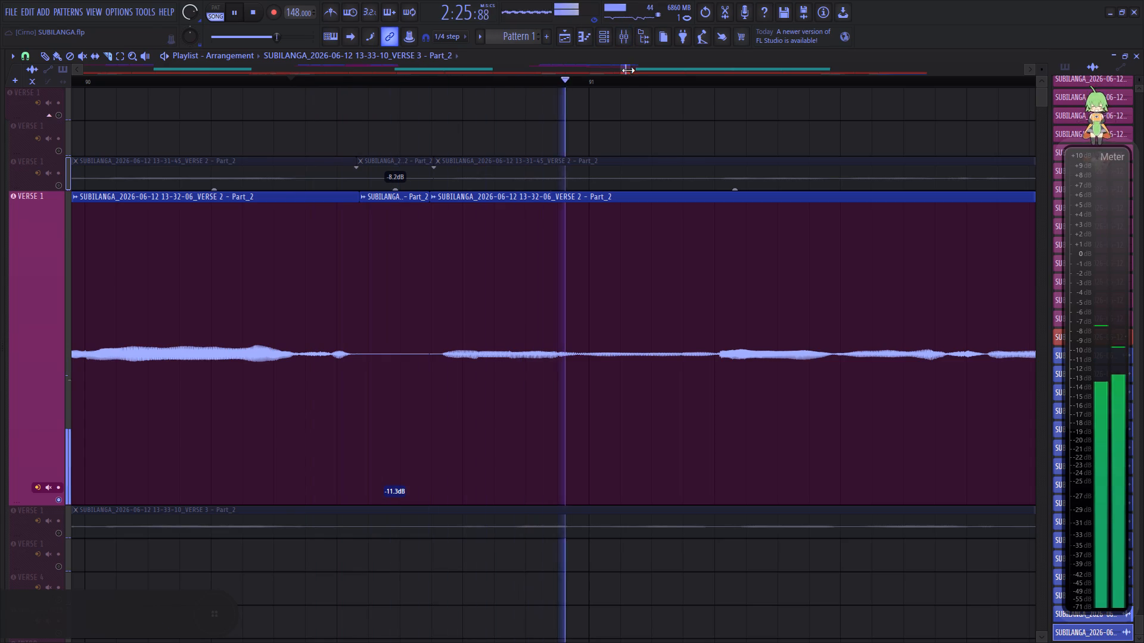
Cut off the silent tail of the 13-32-06 clip in the second half of bar 92.
{"action": "left_click_drag", "start_coordinate": [625, 69], "coordinate": [626, 76]}
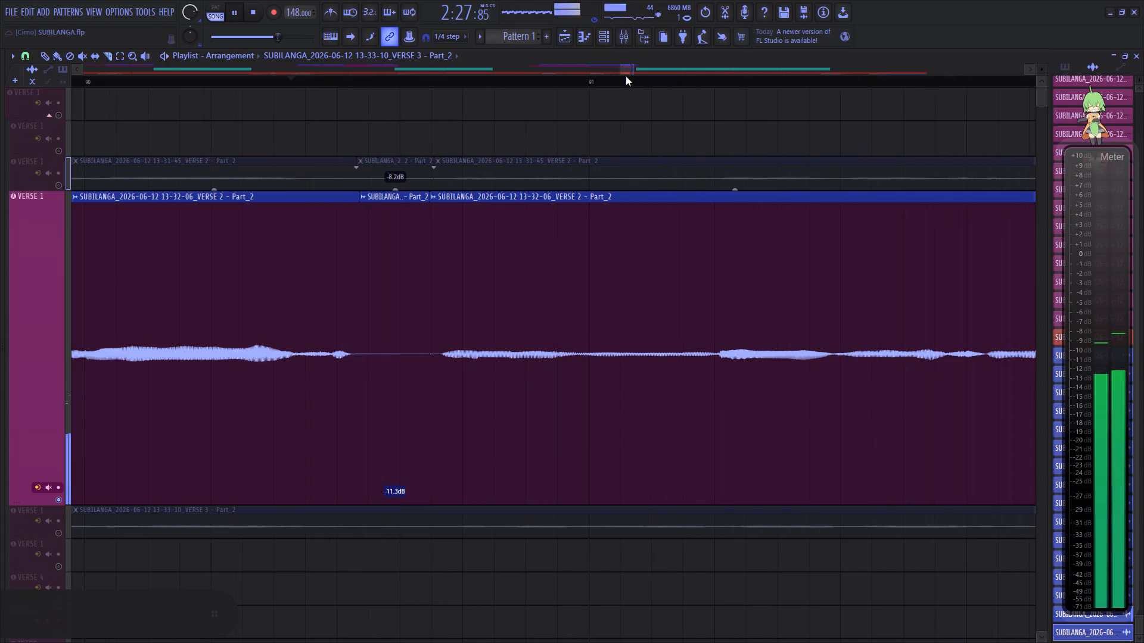
{"action": "left_click_drag", "start_coordinate": [626, 76], "coordinate": [636, 81]}
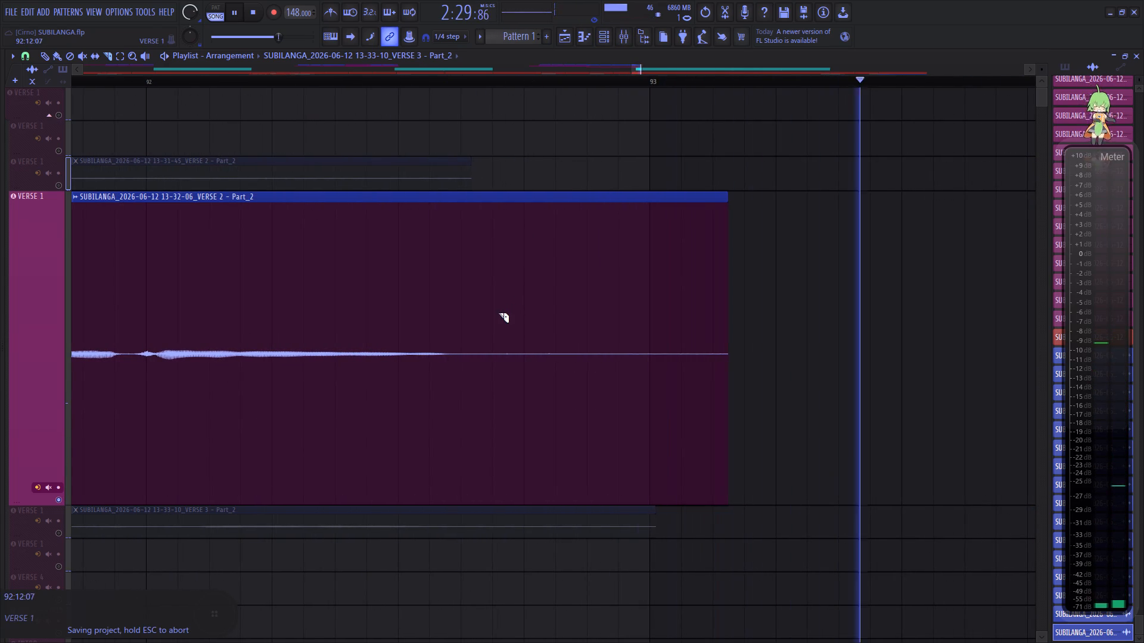
{"action": "right_click", "coordinate": [494, 316]}
Shrink the fourth VERSE 1 track back to about the other tracks' height and turn off its solo.
{"action": "left_click_drag", "start_coordinate": [45, 505], "coordinate": [43, 286]}
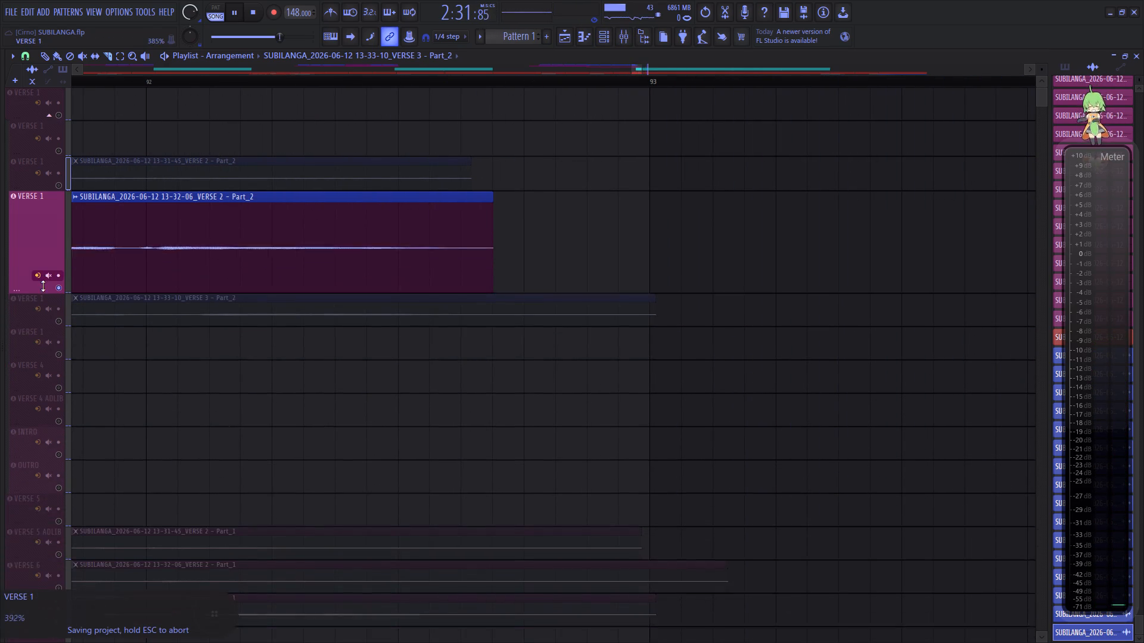
{"action": "left_click_drag", "start_coordinate": [43, 286], "coordinate": [41, 228]}
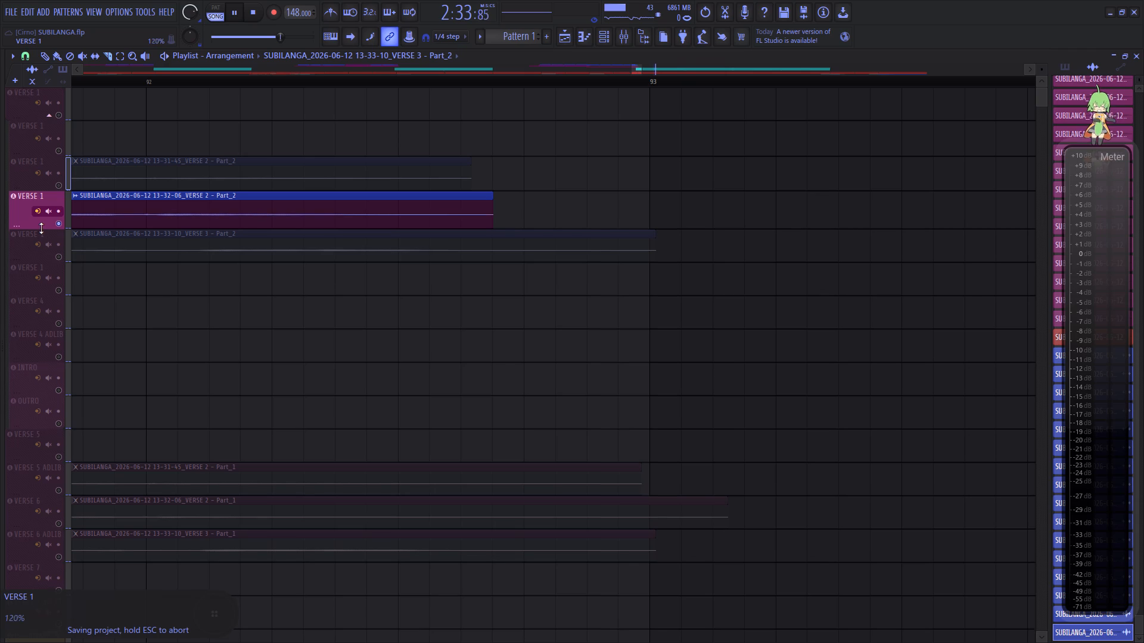
{"action": "left_click_drag", "start_coordinate": [41, 228], "coordinate": [41, 227]}
{"action": "right_click", "coordinate": [57, 225]}
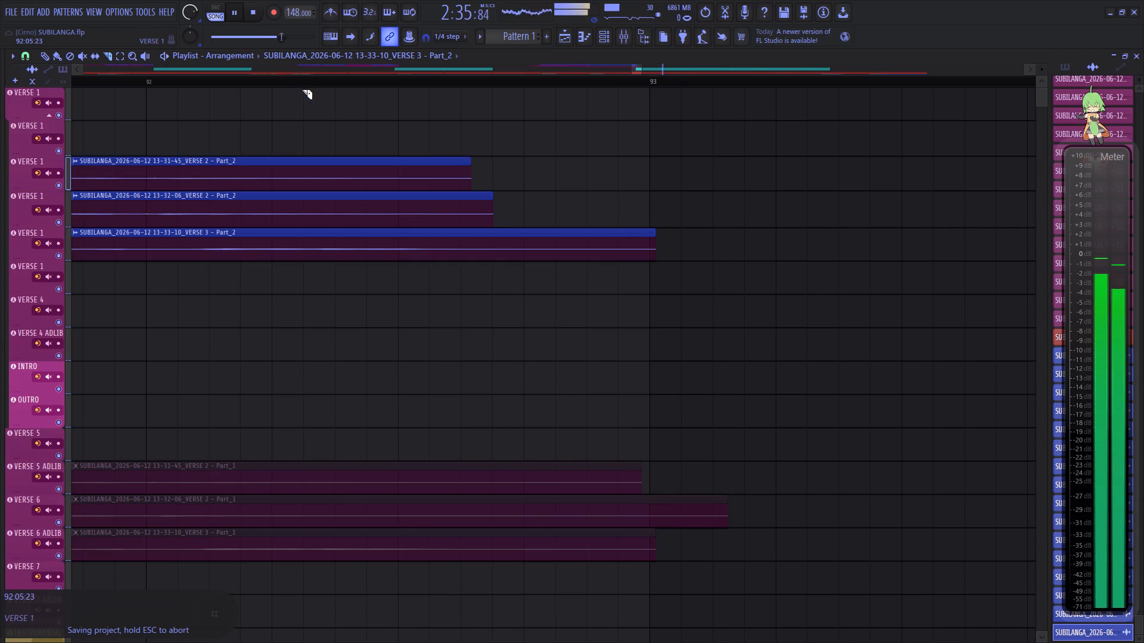
Audition all tracks together, then place the playhead at the start of the 13-33-10 clip in bar 84.
{"action": "scroll", "coordinate": [505, 81], "scroll_direction": "down", "scroll_amount": 16}
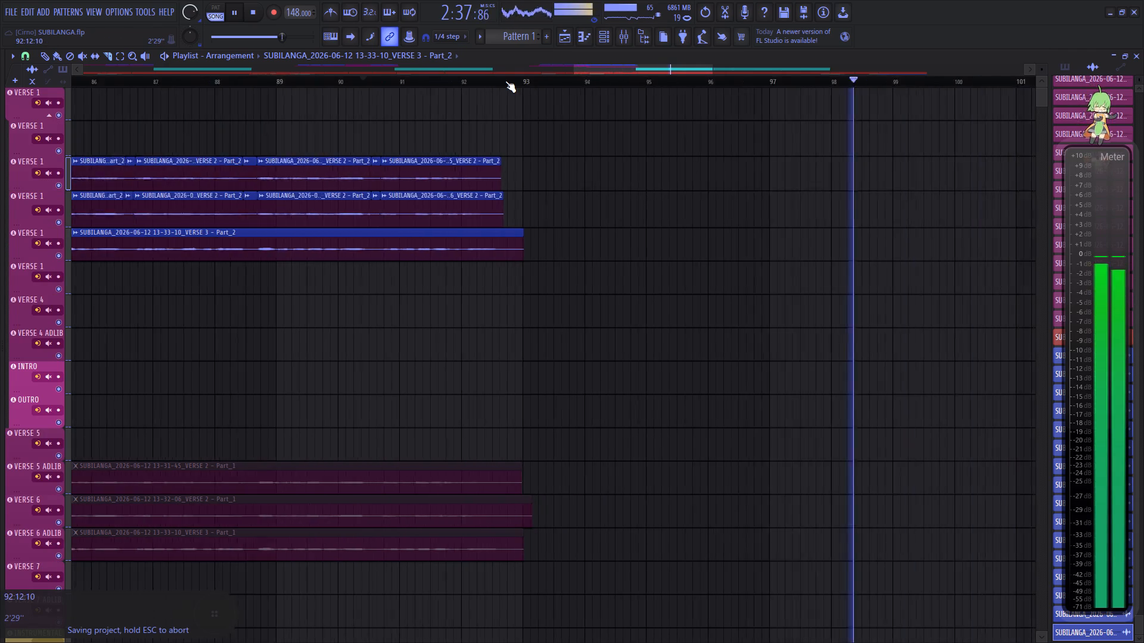
{"action": "scroll", "coordinate": [505, 81], "scroll_direction": "down", "scroll_amount": 6}
{"action": "scroll", "coordinate": [384, 81], "scroll_direction": "up", "scroll_amount": 9}
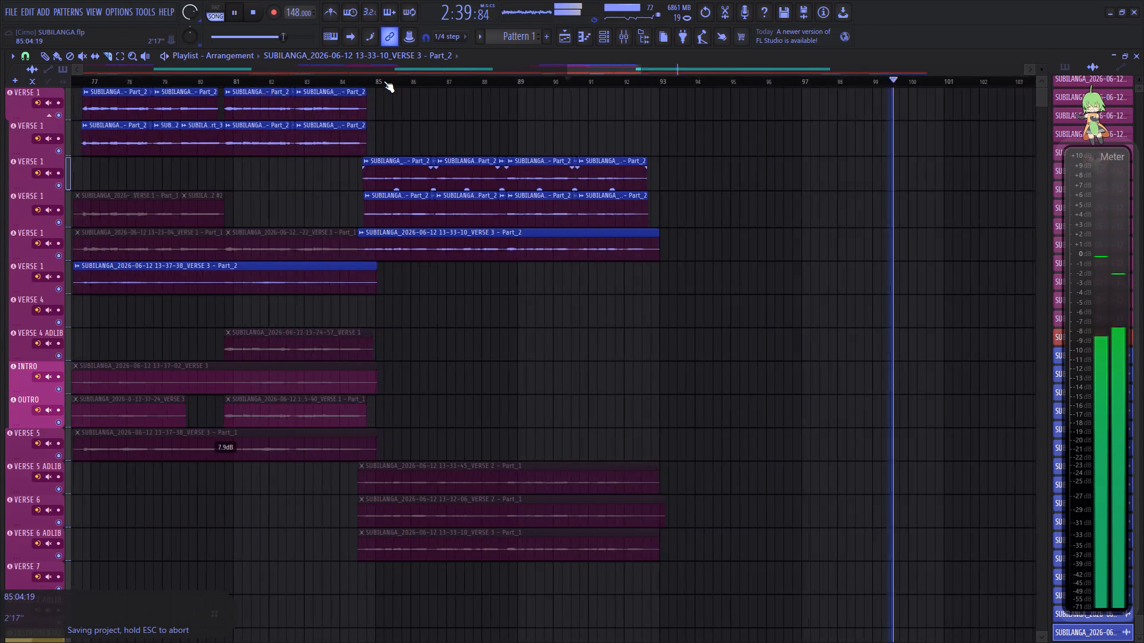
{"action": "scroll", "coordinate": [384, 81], "scroll_direction": "up", "scroll_amount": 8}
{"action": "key", "text": "space"}
{"action": "key", "text": "space"}
{"action": "key", "text": "space"}
{"action": "key", "text": "space"}
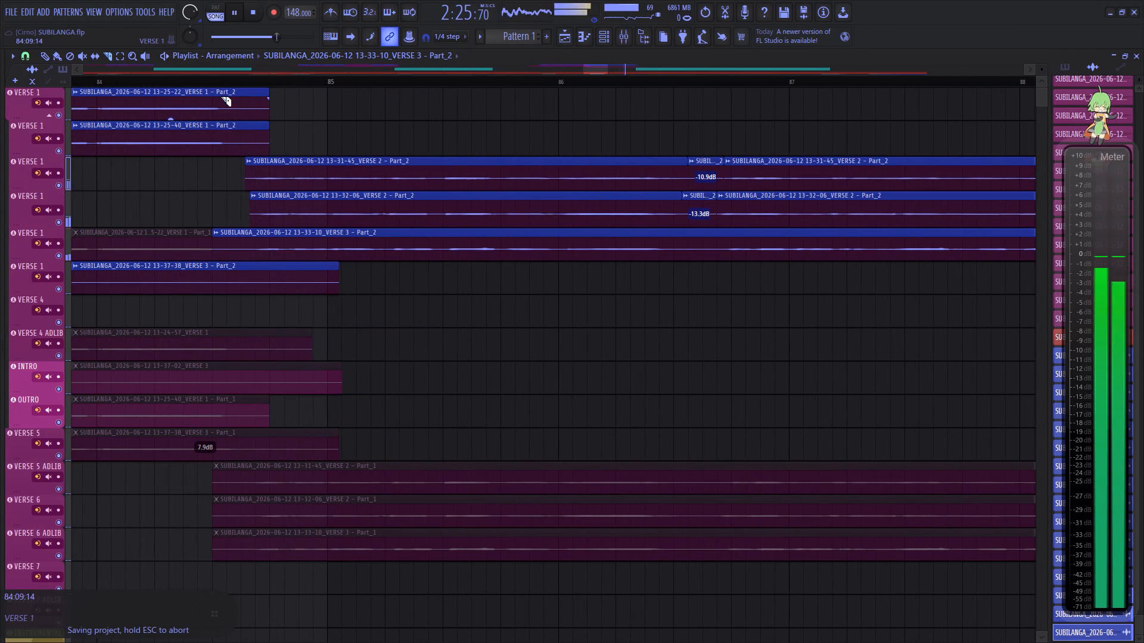
{"action": "key", "text": "space"}
{"action": "key", "text": "space"}
{"action": "key", "text": "space"}
{"action": "left_click", "coordinate": [215, 84]}
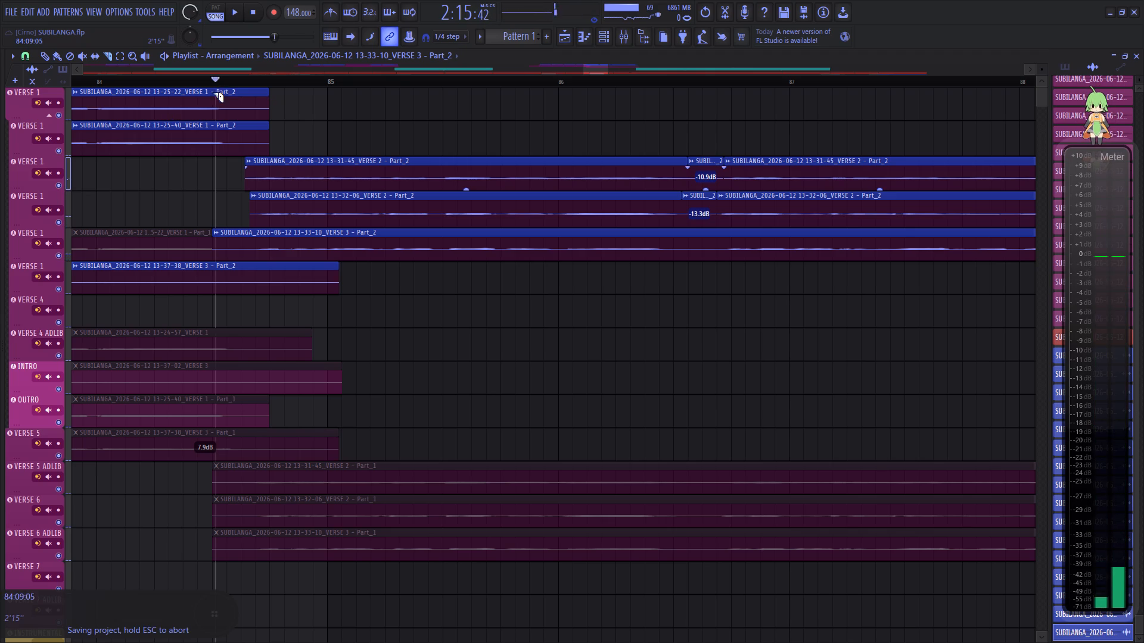
Solo and enlarge the fifth VERSE 1 track and play it from the start of its 13-33-10 clip.
{"action": "right_click", "coordinate": [60, 257]}
{"action": "left_click_drag", "start_coordinate": [51, 257], "coordinate": [48, 523]}
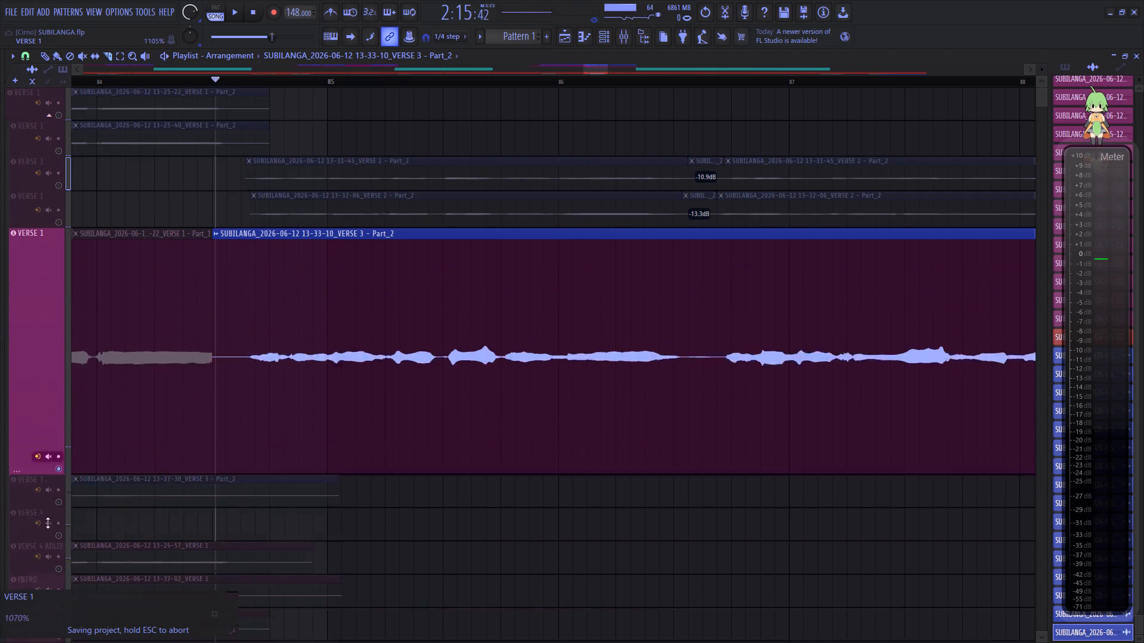
{"action": "left_click_drag", "start_coordinate": [48, 523], "coordinate": [64, 627]}
{"action": "key", "text": "space"}
Cut off the silent lead-in of the 13-33-10 clip in bar 84 and restart playback.
{"action": "right_click", "coordinate": [247, 377]}
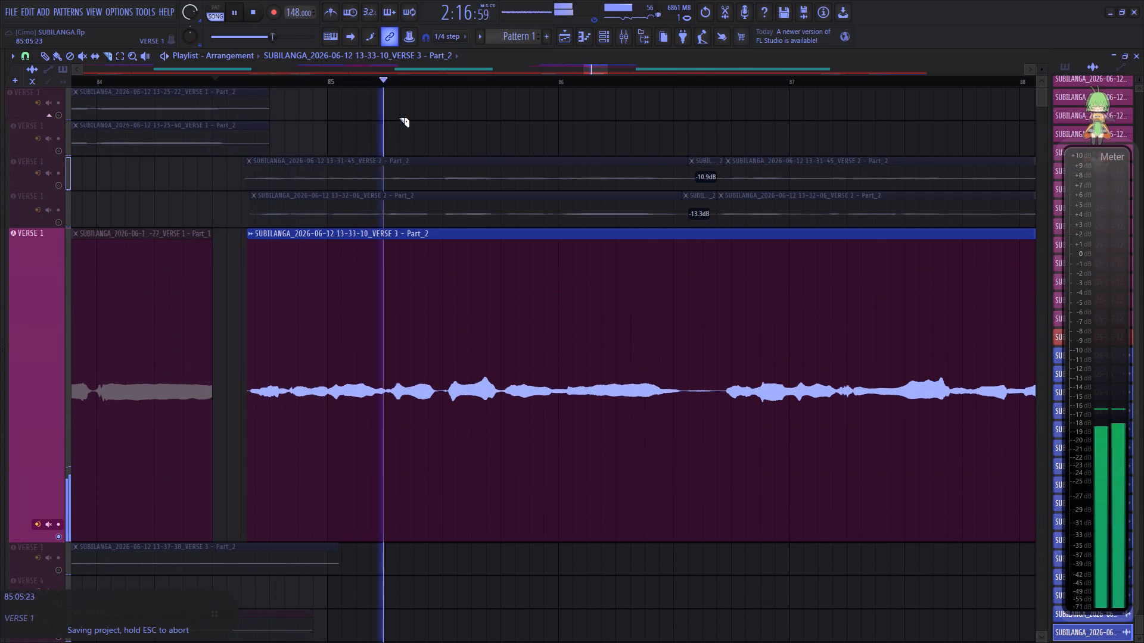
{"action": "key", "text": "space"}
{"action": "key", "text": "space"}
Isolate the pause in the second half of bar 86 of the 13-33-10 clip and lower its gain to -12.1 dB.
{"action": "left_click_drag", "start_coordinate": [593, 71], "coordinate": [601, 72]}
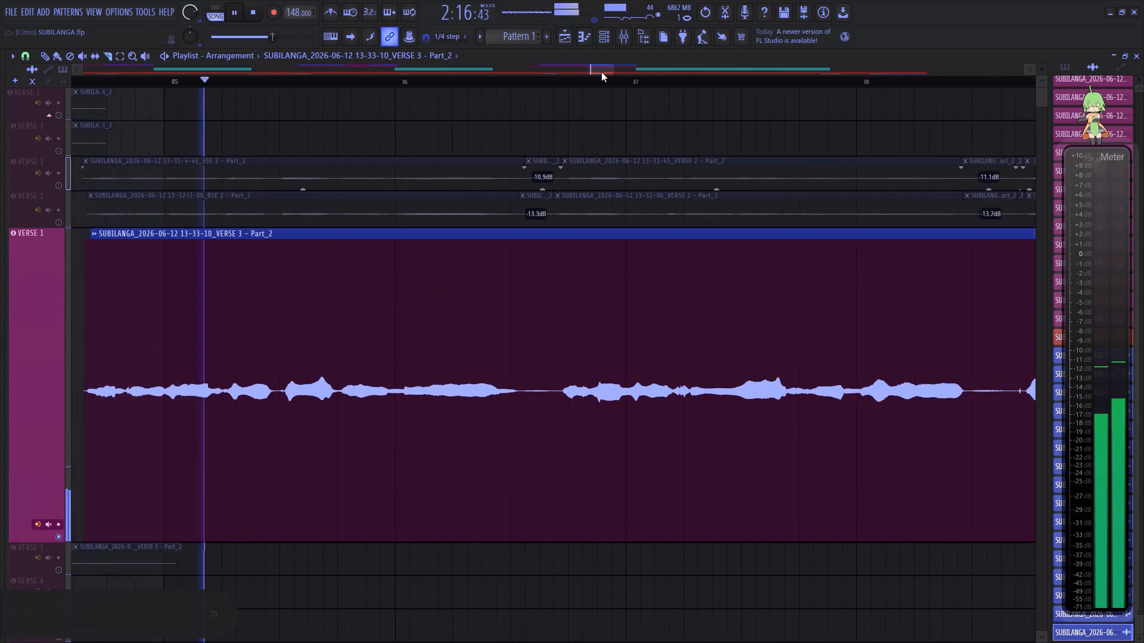
{"action": "left_click_drag", "start_coordinate": [601, 72], "coordinate": [604, 72]}
{"action": "scroll", "coordinate": [313, 85], "scroll_direction": "up", "scroll_amount": 6}
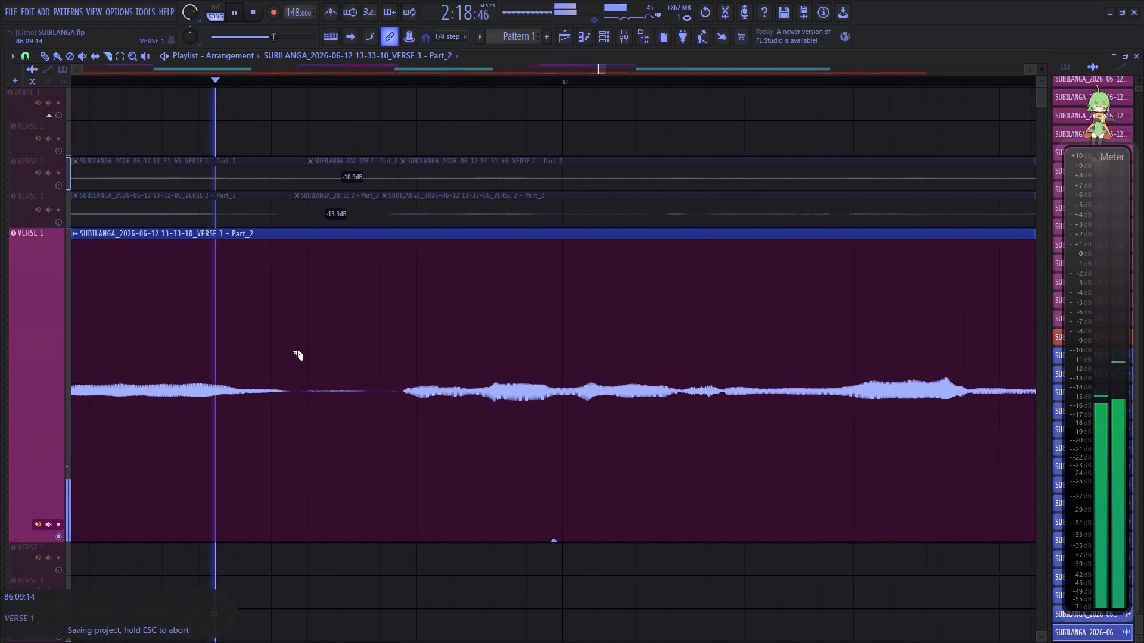
{"action": "left_click", "coordinate": [292, 351]}
{"action": "left_click", "coordinate": [386, 373]}
{"action": "key", "text": "space"}
{"action": "key", "text": "space"}
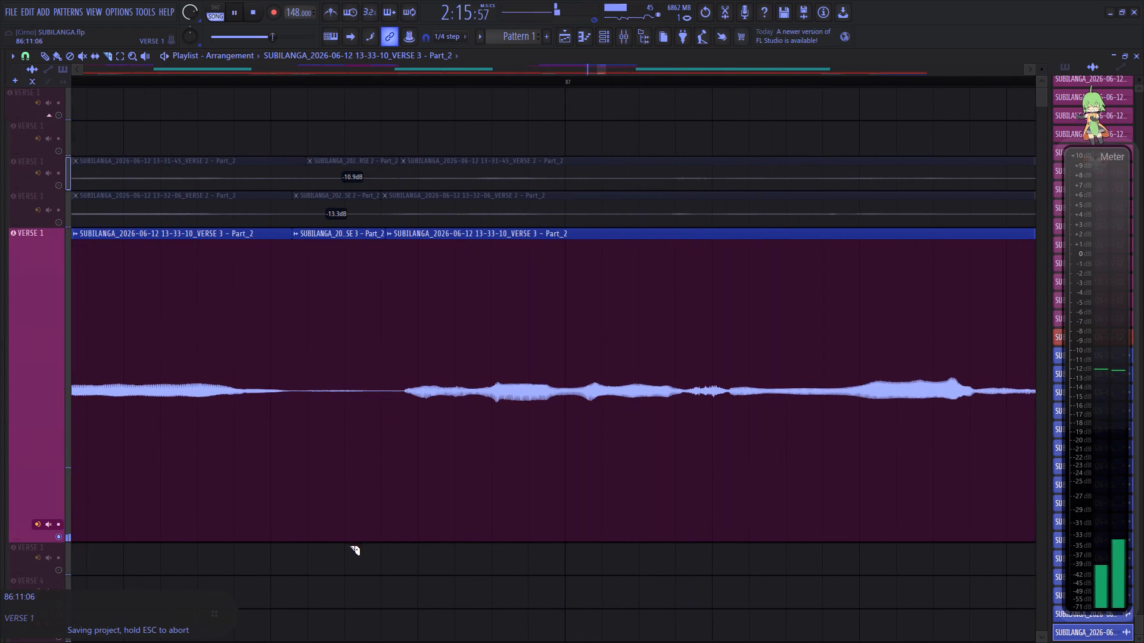
{"action": "left_click_drag", "start_coordinate": [337, 539], "coordinate": [357, 47]}
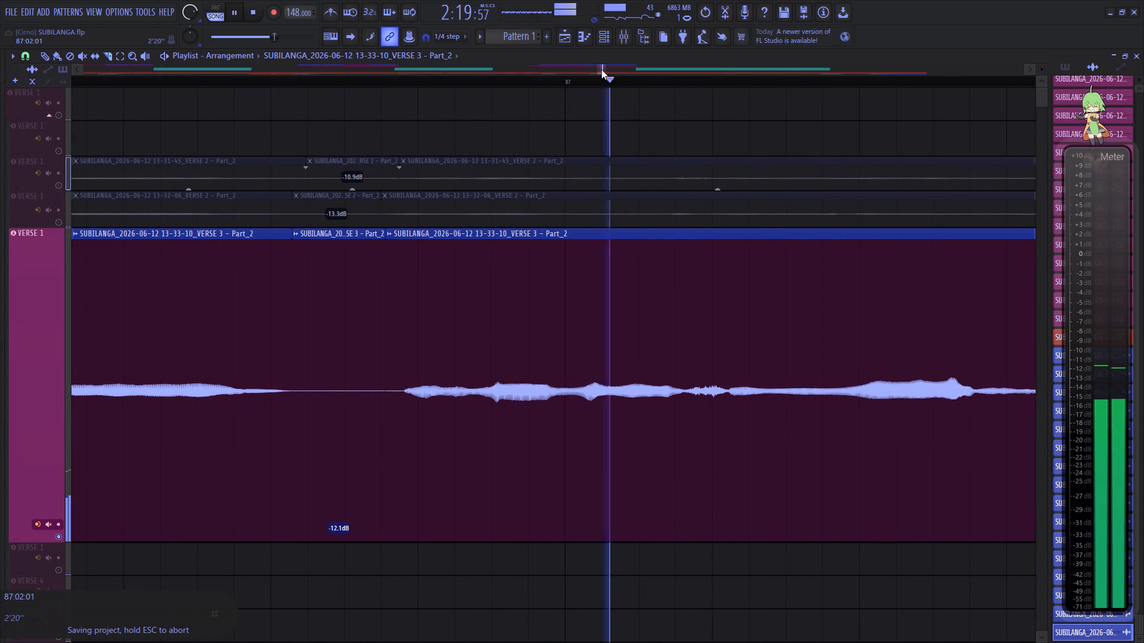
Isolate the pause in the second half of bar 88 of the 13-33-10 clip and lower its gain to -8.9 dB, checking it by playback.
{"action": "left_click_drag", "start_coordinate": [601, 71], "coordinate": [612, 74]}
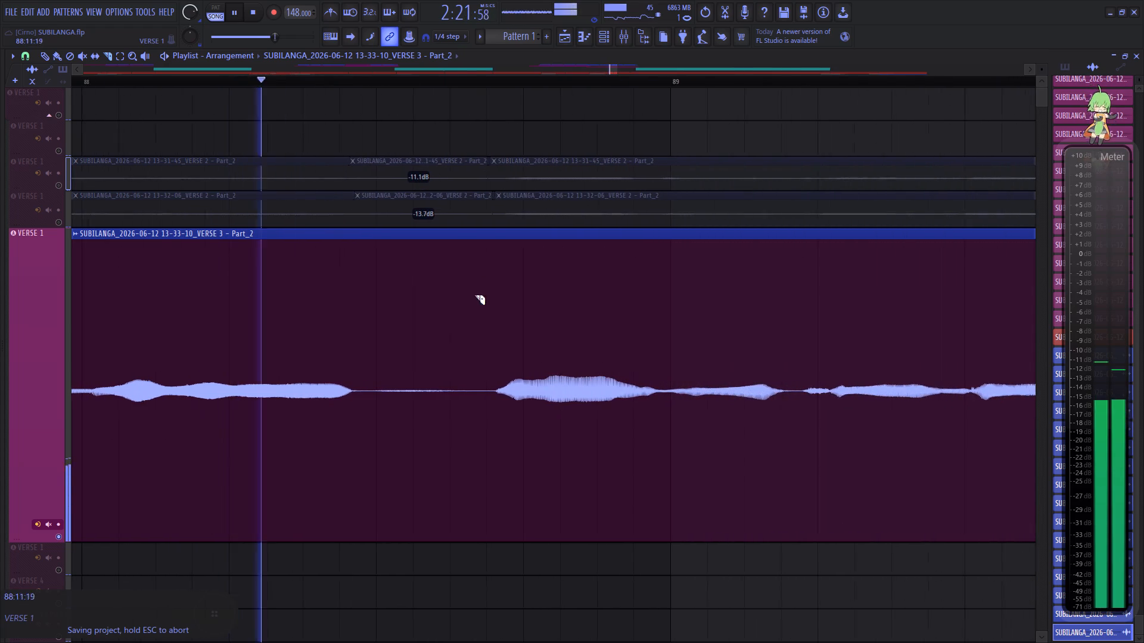
{"action": "left_click", "coordinate": [359, 377]}
{"action": "left_click", "coordinate": [481, 373]}
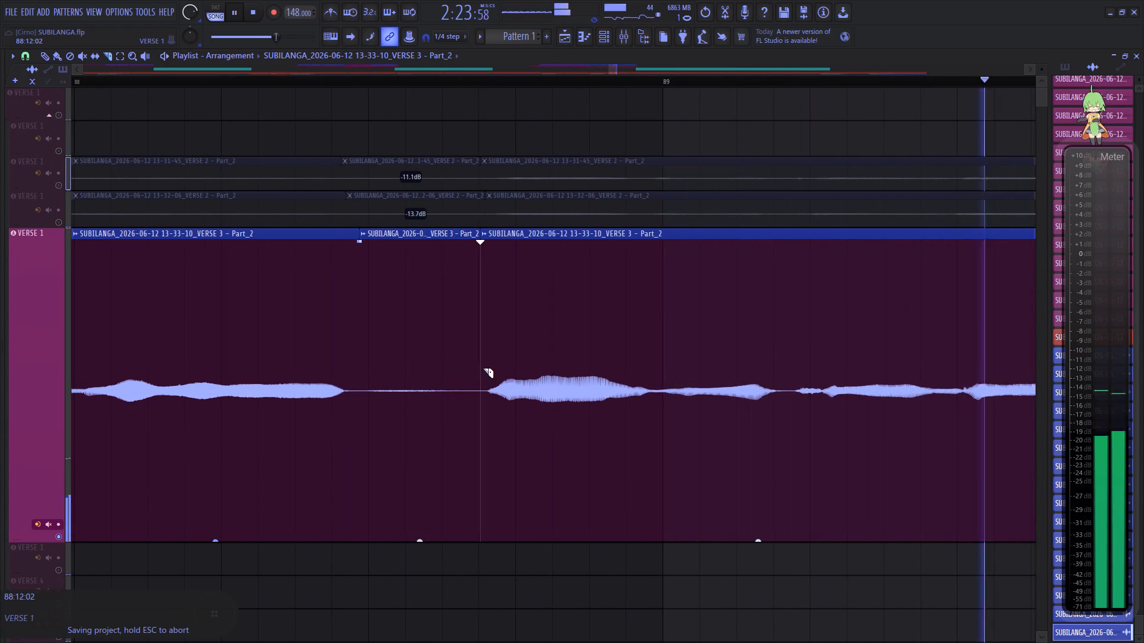
{"action": "key", "text": "space"}
{"action": "key", "text": "space"}
{"action": "left_click_drag", "start_coordinate": [421, 540], "coordinate": [428, 642]}
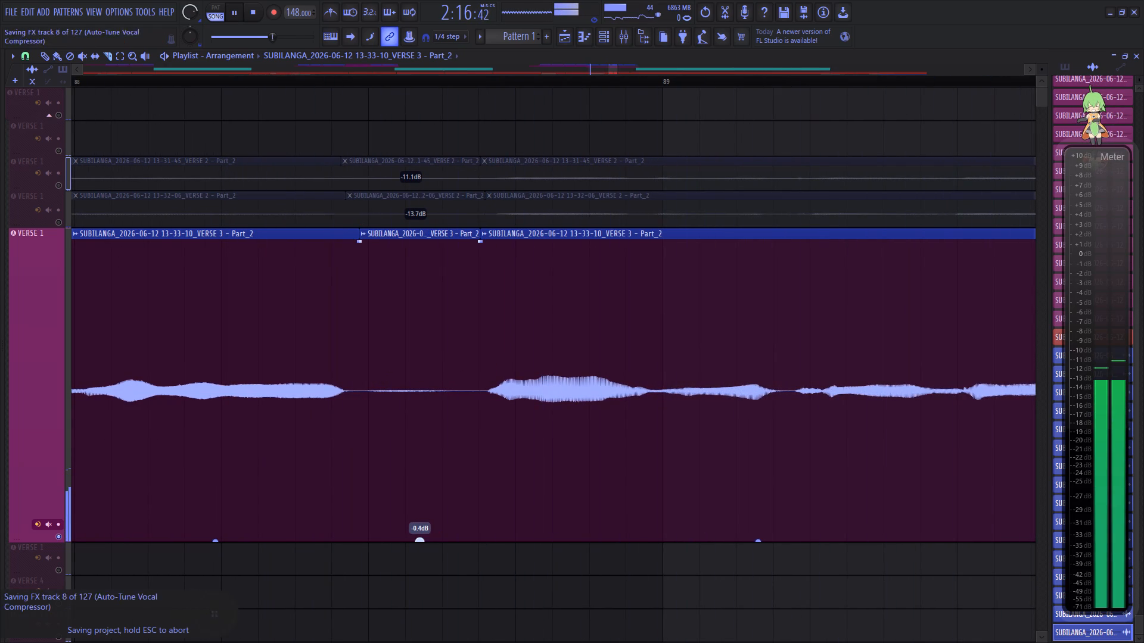
{"action": "left_click_drag", "start_coordinate": [428, 642], "coordinate": [437, 622]}
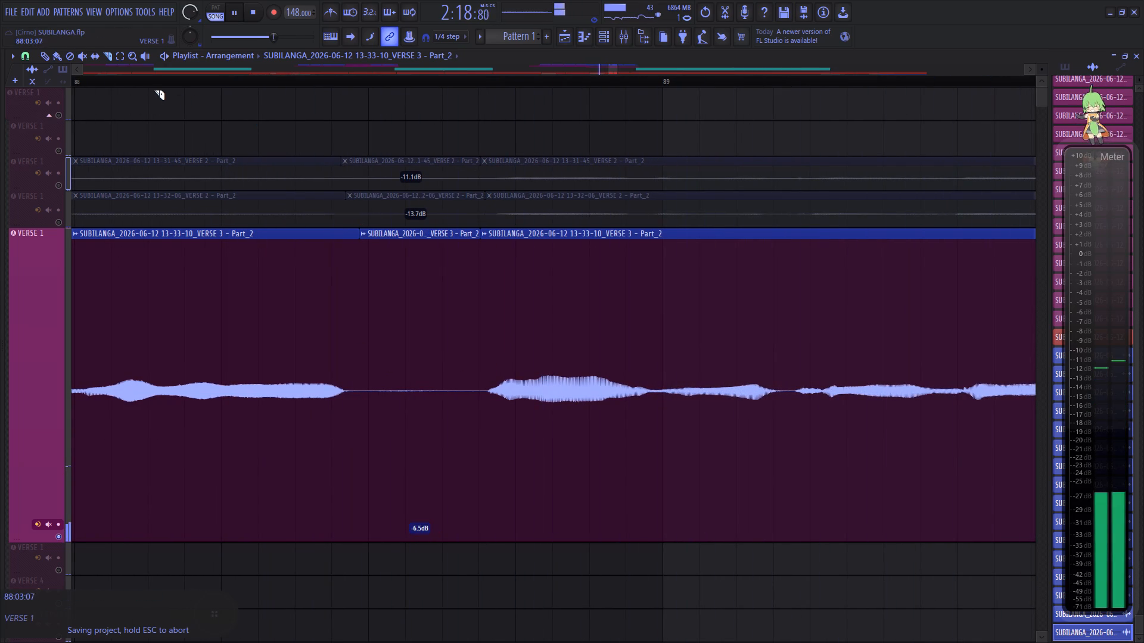
{"action": "left_click", "coordinate": [149, 78]}
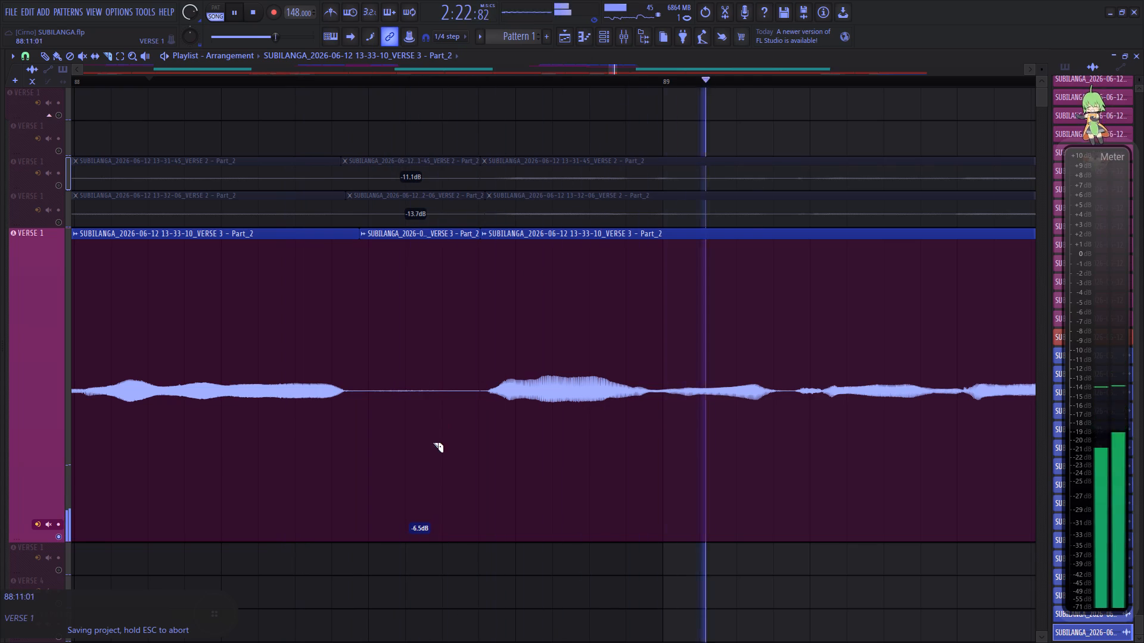
{"action": "key", "text": "space"}
{"action": "left_click_drag", "start_coordinate": [422, 540], "coordinate": [425, 563]}
{"action": "key", "text": "space"}
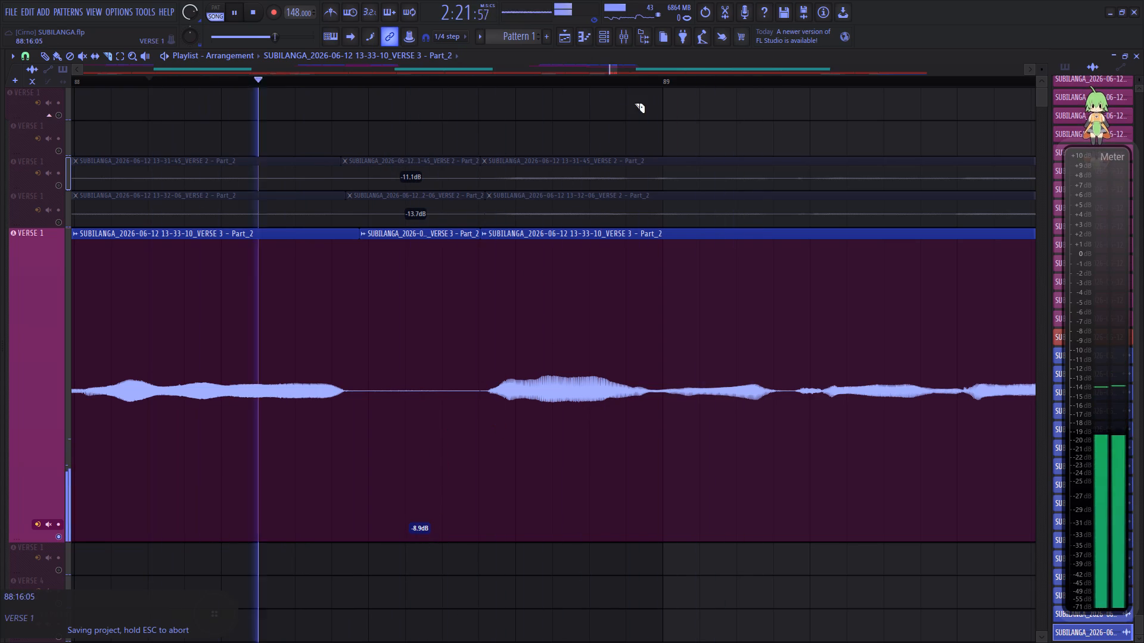
{"action": "left_click", "coordinate": [615, 71]}
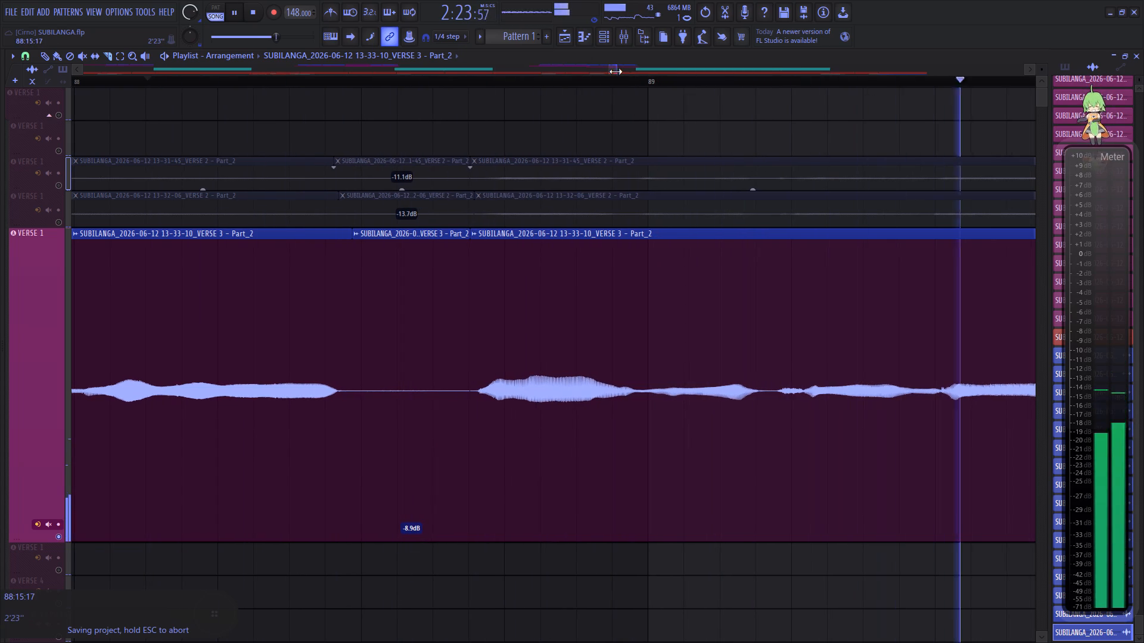
Isolate the pause in the second half of bar 90 of the 13-33-10 clip, lower its gain to -11.4 dB, and replay it.
{"action": "left_click_drag", "start_coordinate": [610, 71], "coordinate": [620, 71]}
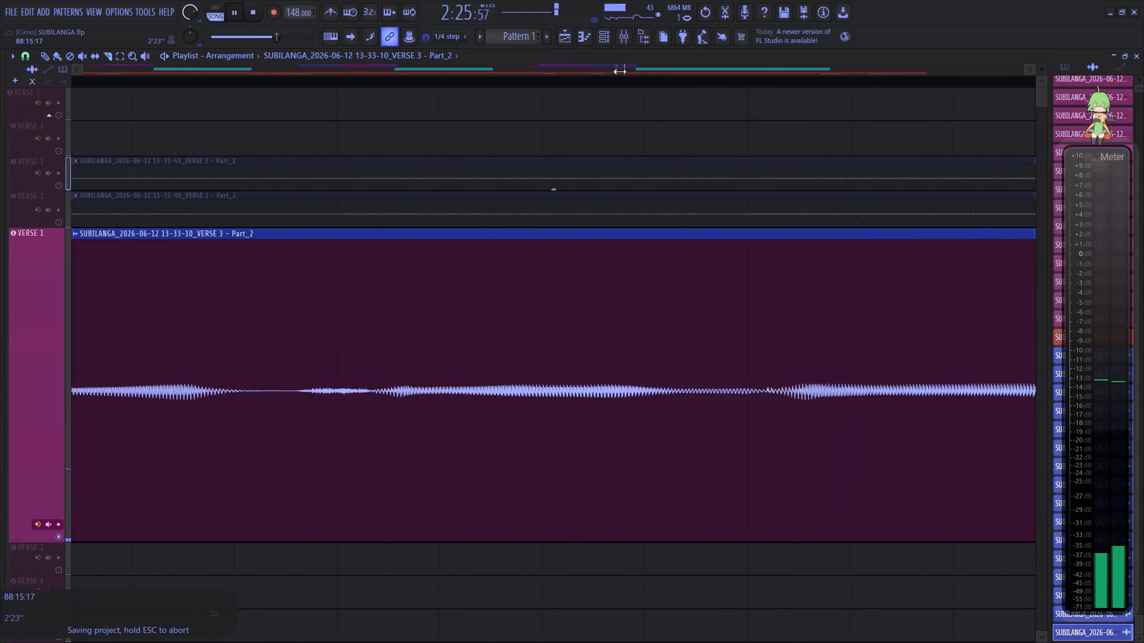
{"action": "left_click_drag", "start_coordinate": [620, 71], "coordinate": [596, 74]}
{"action": "key", "text": "space"}
{"action": "key", "text": "space"}
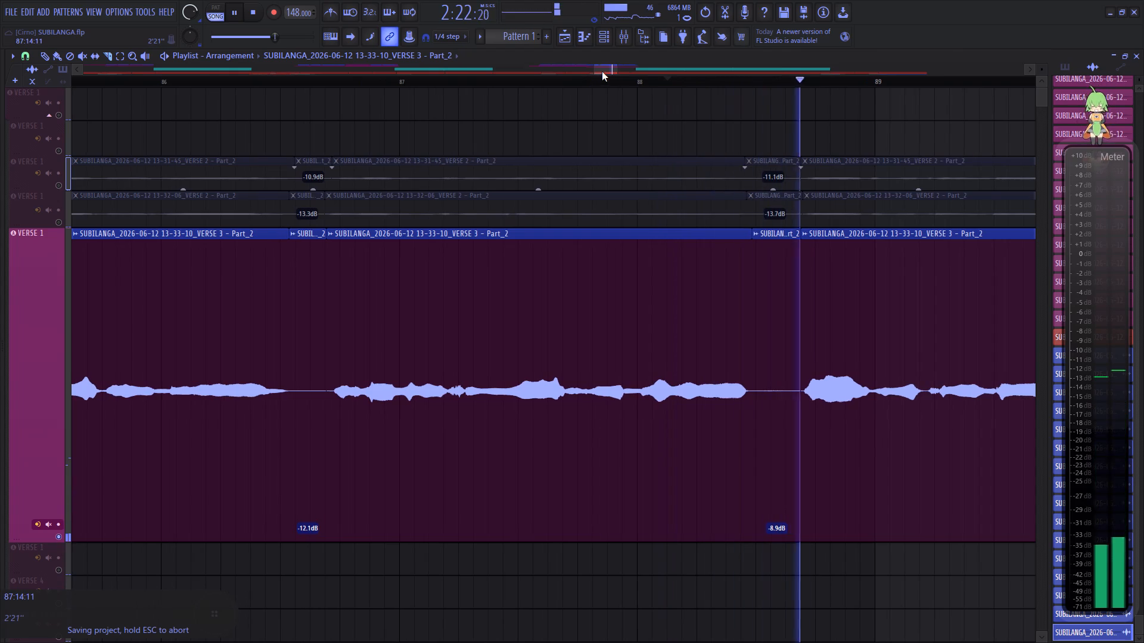
{"action": "left_click_drag", "start_coordinate": [602, 71], "coordinate": [620, 79]}
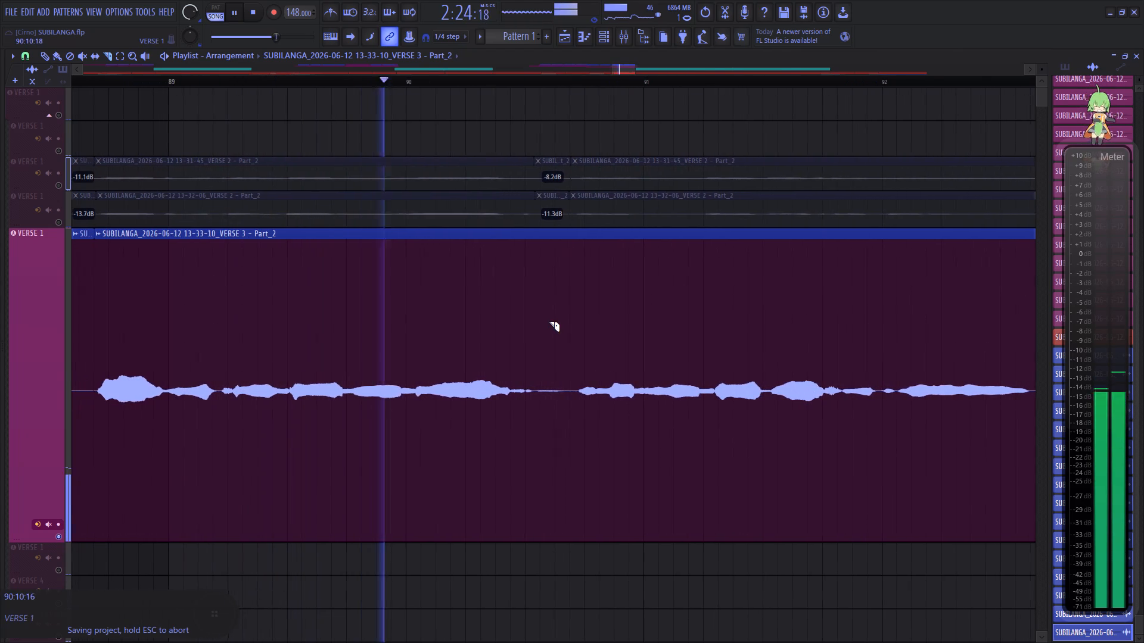
{"action": "key", "text": "space"}
{"action": "left_click", "coordinate": [535, 404]}
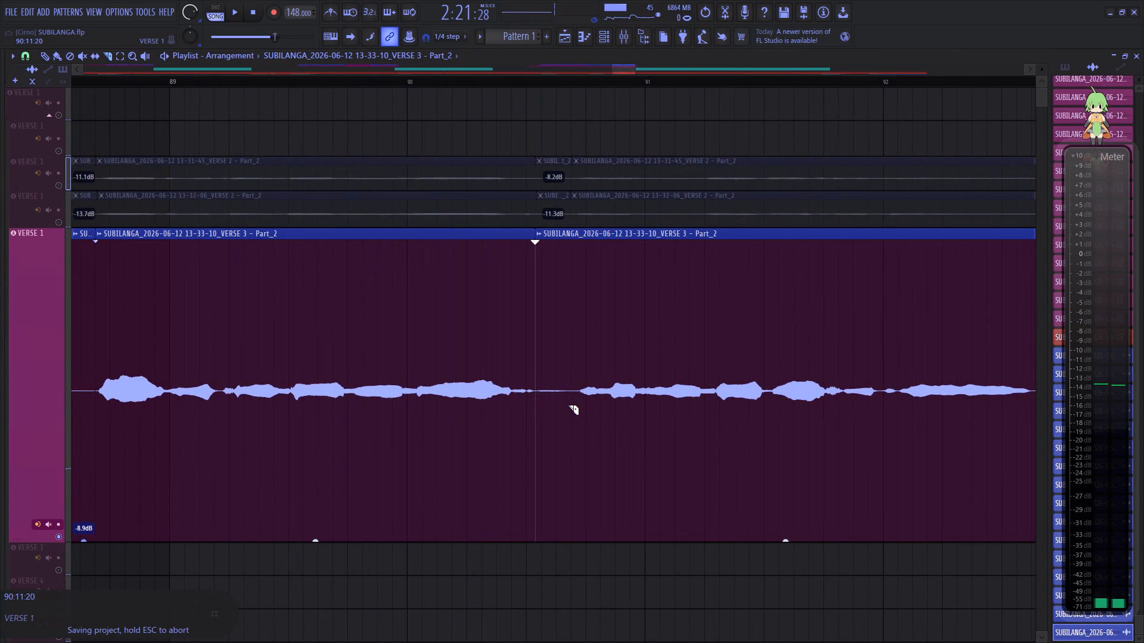
{"action": "left_click", "coordinate": [574, 394]}
{"action": "left_click_drag", "start_coordinate": [554, 541], "coordinate": [555, 559]}
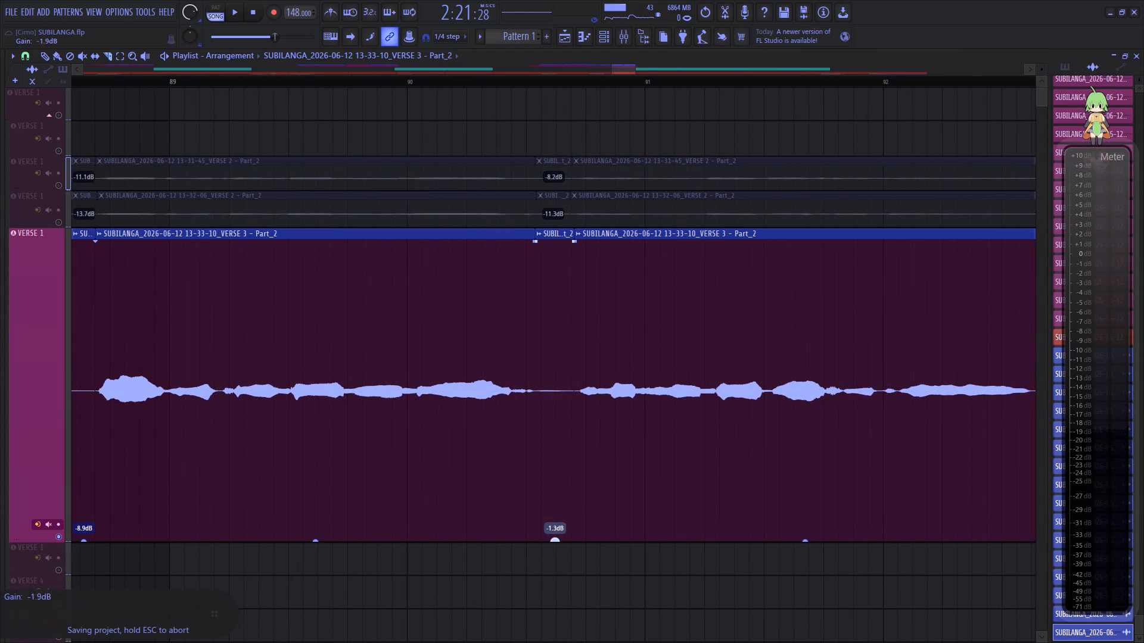
{"action": "left_click_drag", "start_coordinate": [555, 559], "coordinate": [540, 45]}
{"action": "left_click", "coordinate": [375, 83]}
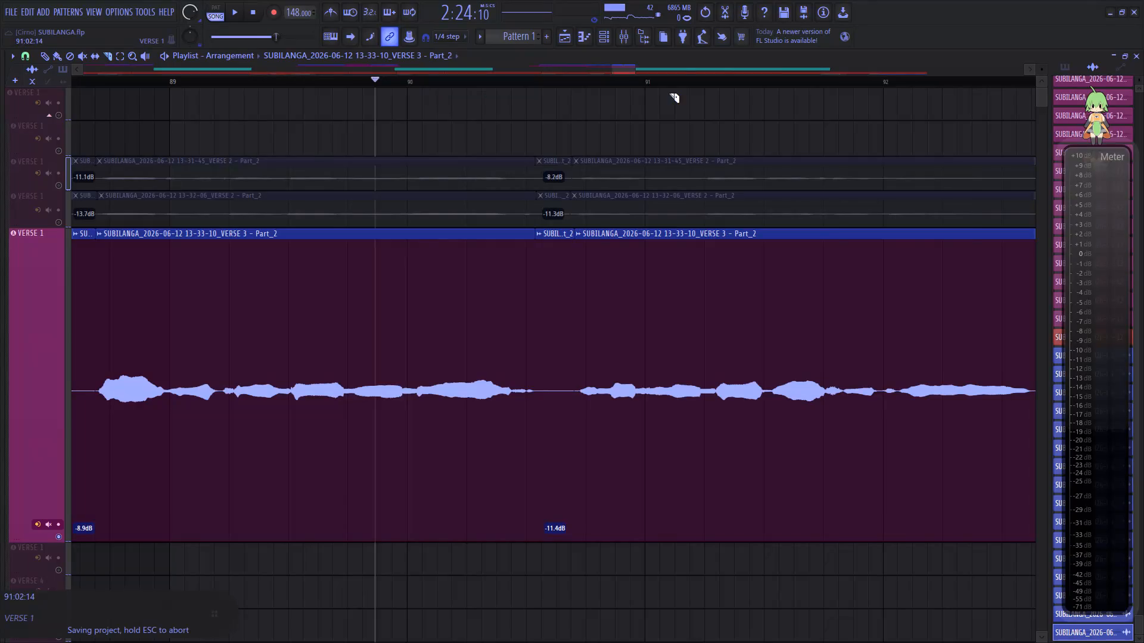
{"action": "key", "text": "space"}
Cut off the silent tail of the 13-33-10 clip in bar 92 and stop playback.
{"action": "left_click_drag", "start_coordinate": [621, 71], "coordinate": [639, 72]}
{"action": "right_click", "coordinate": [357, 399]}
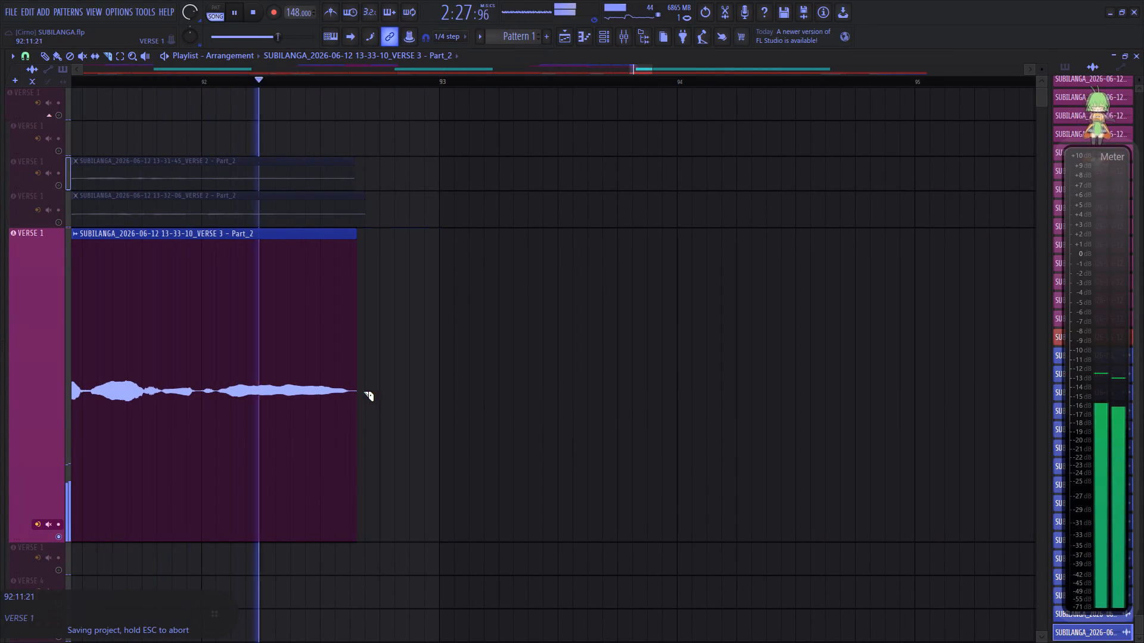
{"action": "key", "text": "space"}
Unsolo the fifth VERSE 1 track and shrink it back to the height of its neighbouring tracks.
{"action": "right_click", "coordinate": [60, 535]}
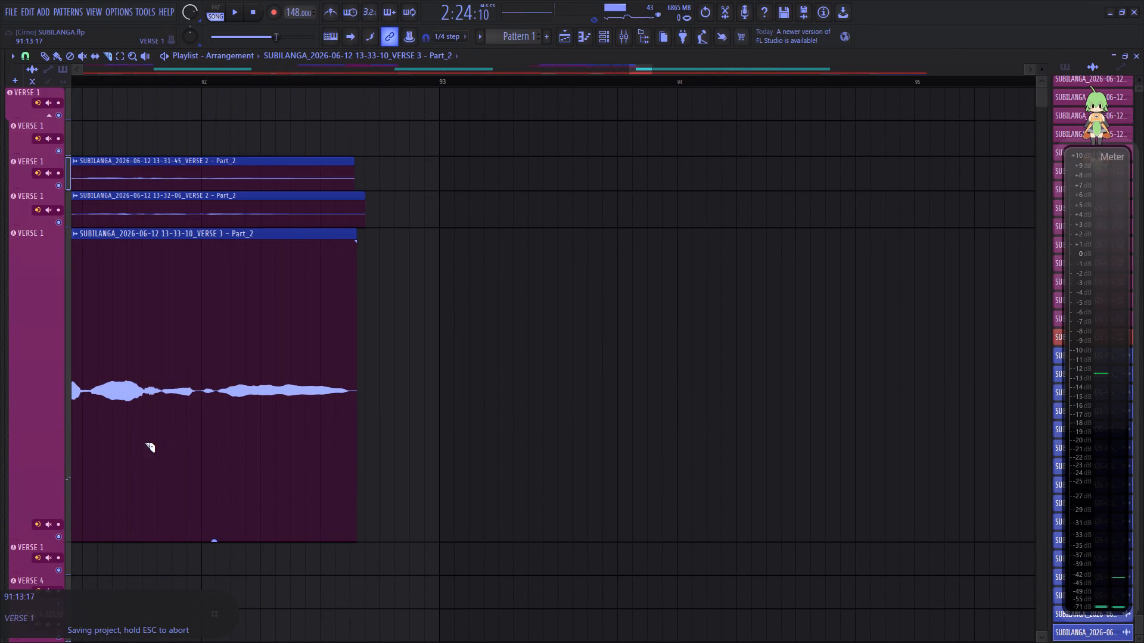
{"action": "left_click_drag", "start_coordinate": [41, 541], "coordinate": [55, 265]}
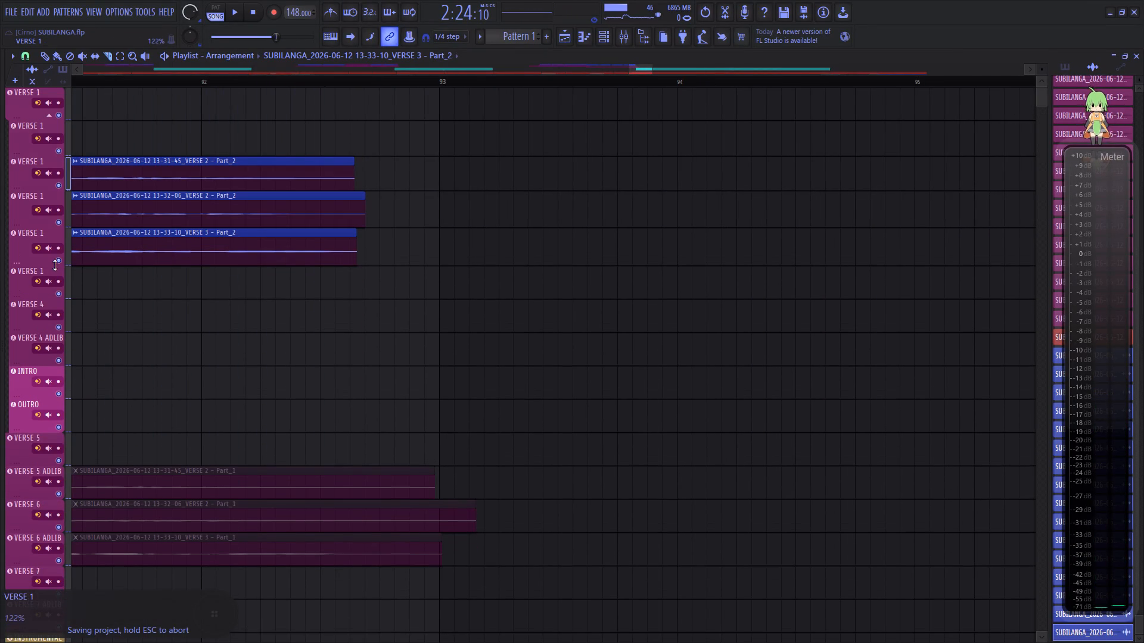
{"action": "left_click_drag", "start_coordinate": [55, 265], "coordinate": [54, 266]}
Play the full mix from bar 84 to check the cleaned VERSE 2 and VERSE 3 takes in context.
{"action": "left_click_drag", "start_coordinate": [644, 69], "coordinate": [624, 76]}
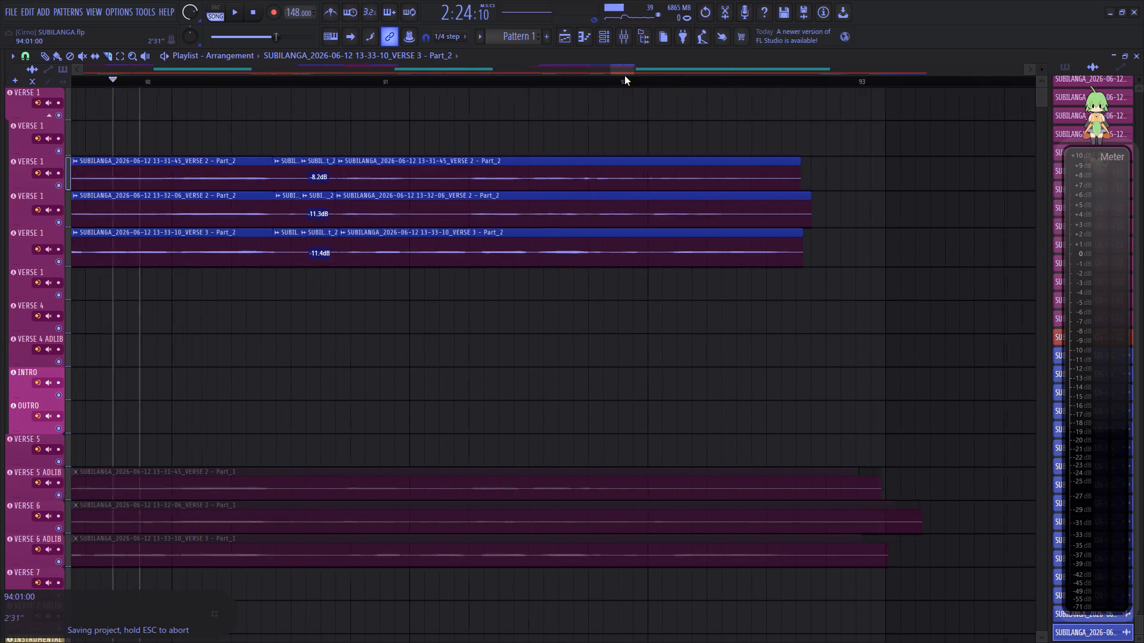
{"action": "left_click_drag", "start_coordinate": [624, 76], "coordinate": [597, 108]}
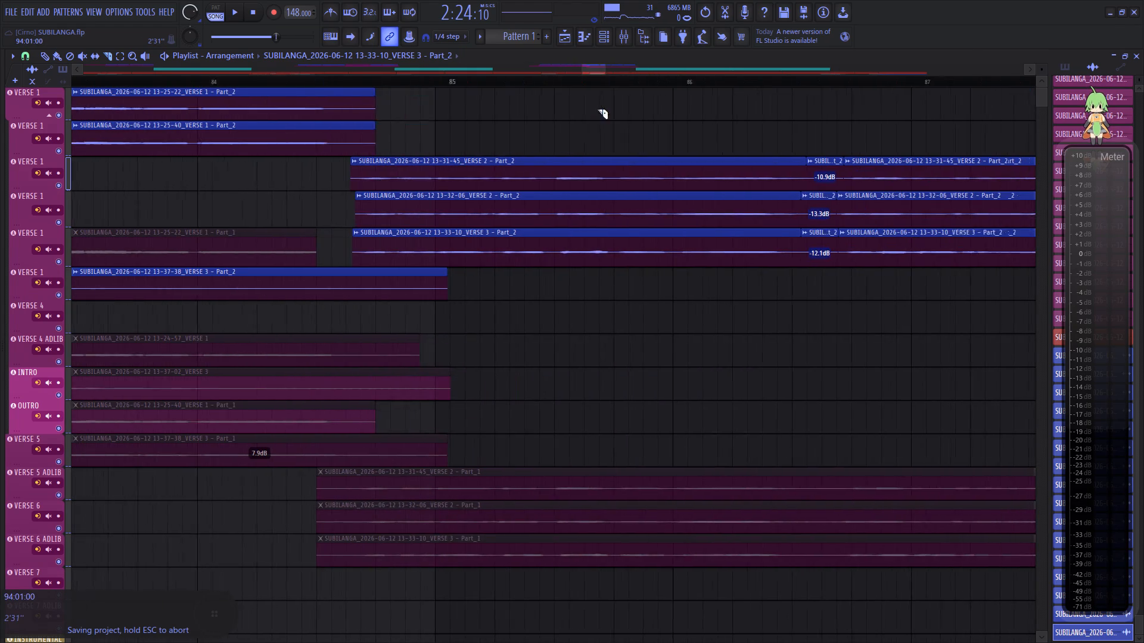
{"action": "left_click", "coordinate": [294, 76]}
{"action": "key", "text": "space"}
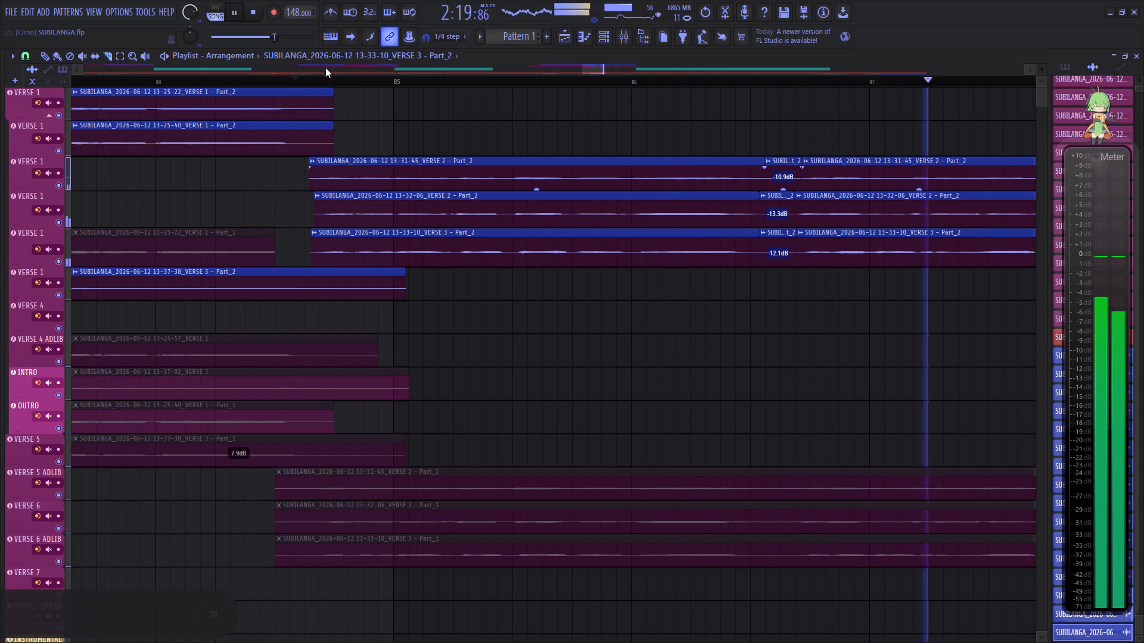
{"action": "scroll", "coordinate": [420, 80], "scroll_direction": "down", "scroll_amount": 11}
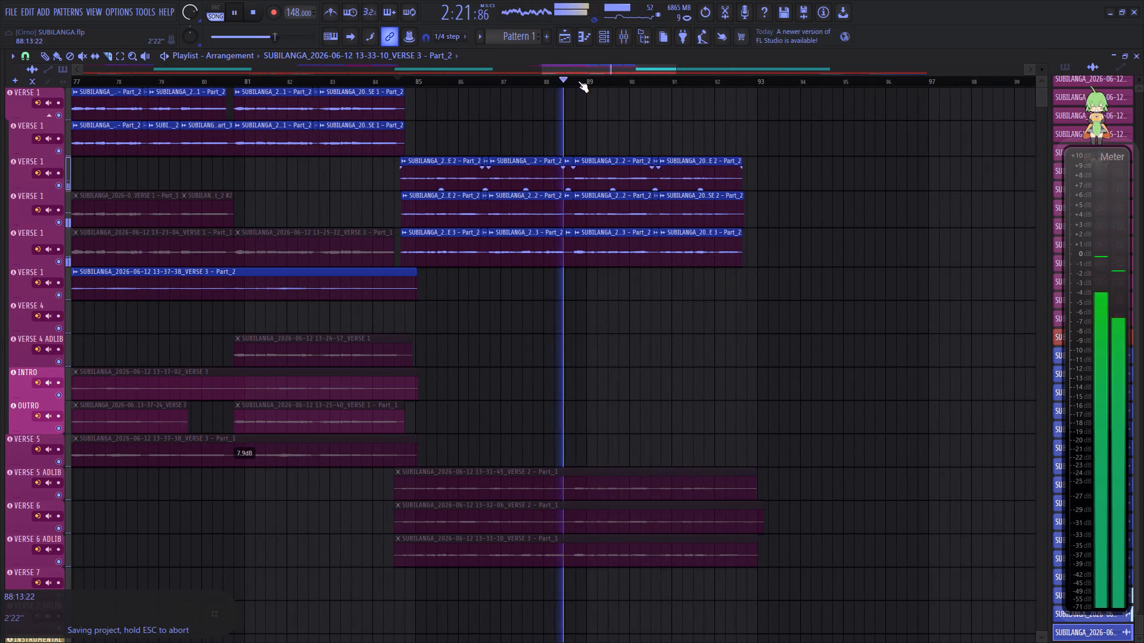
{"action": "left_click_drag", "start_coordinate": [577, 70], "coordinate": [607, 67]}
{"action": "left_click", "coordinate": [607, 67]}
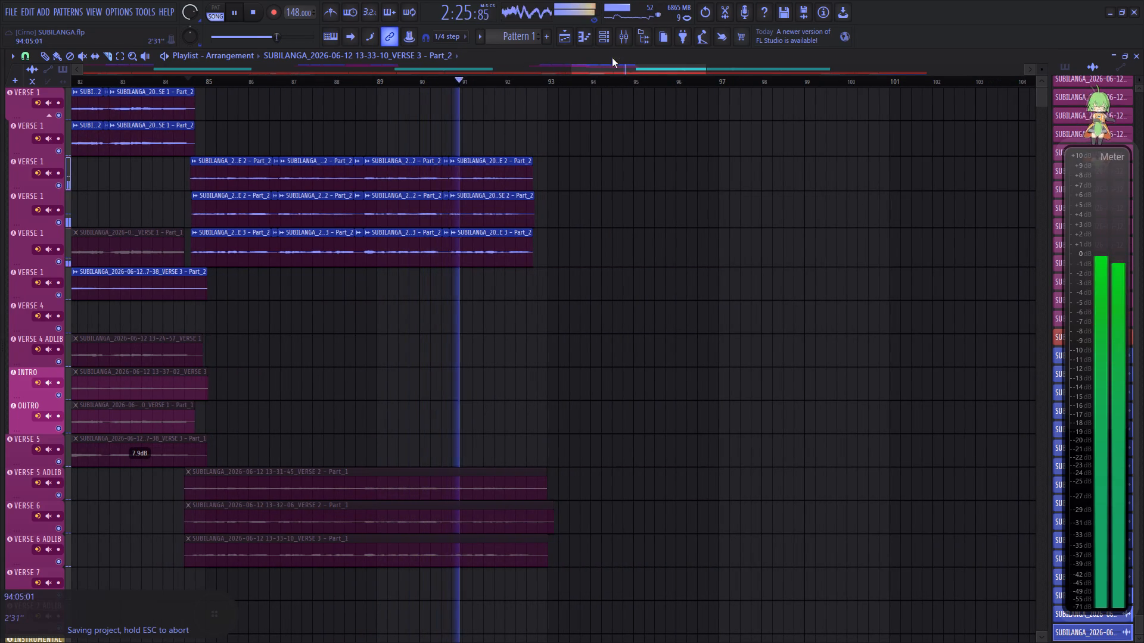
Lower the MARIMBA, GTR and FOLK mixer volumes during playback, bringing FOLK to about -11.3 dB.
{"action": "left_click", "coordinate": [618, 45]}
{"action": "scroll", "coordinate": [570, 207], "scroll_direction": "down", "scroll_amount": 5}
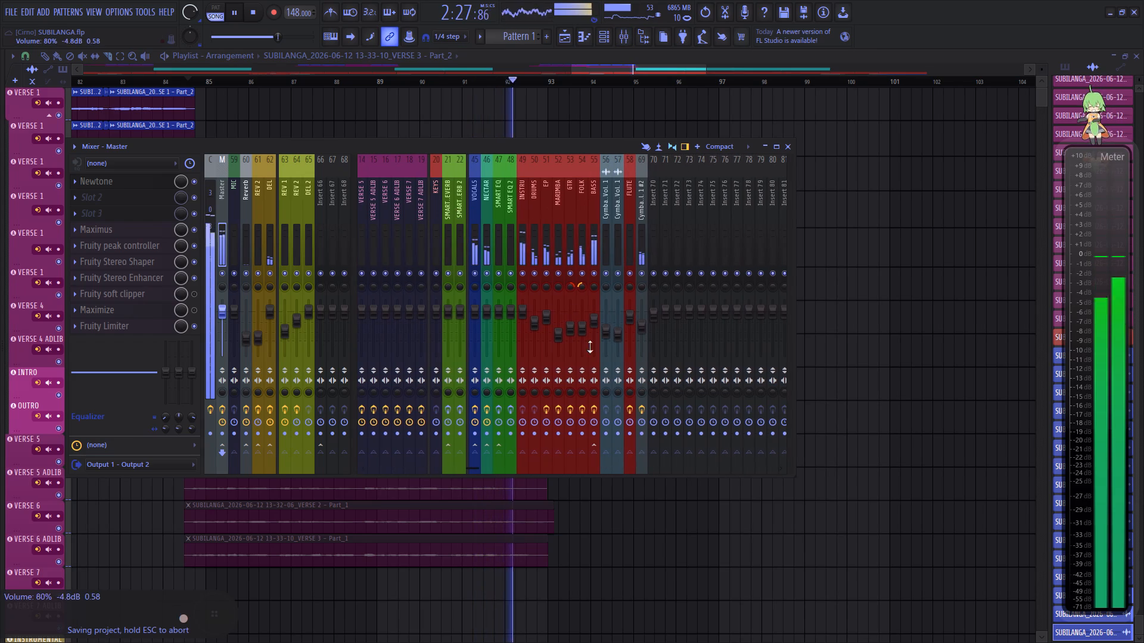
{"action": "scroll", "coordinate": [568, 335], "scroll_direction": "down", "scroll_amount": 3}
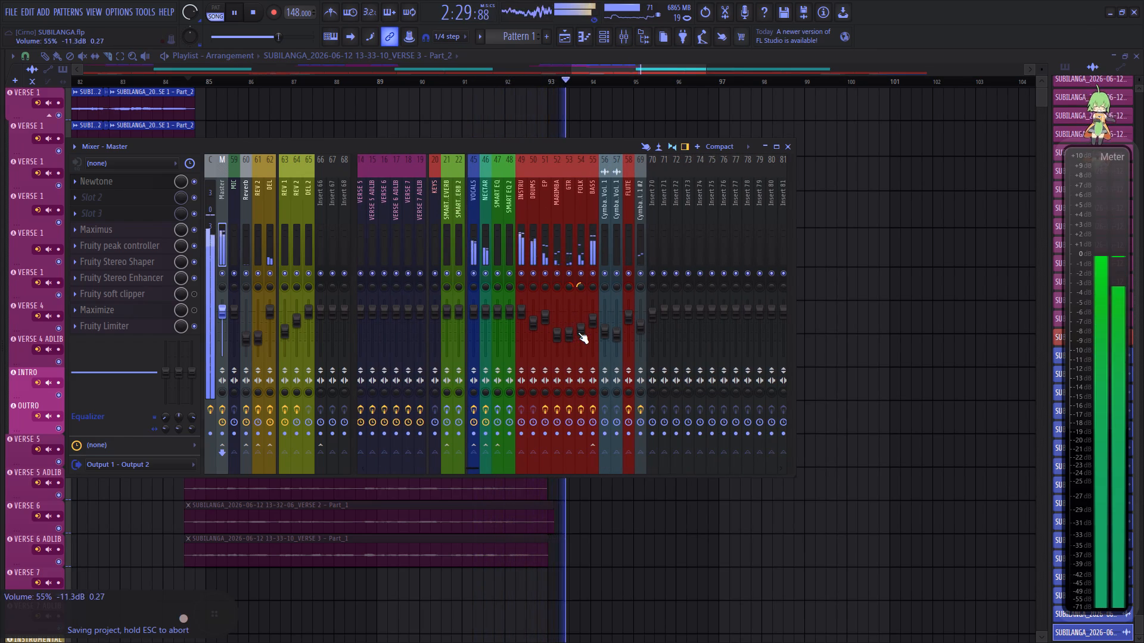
{"action": "left_click", "coordinate": [787, 148]}
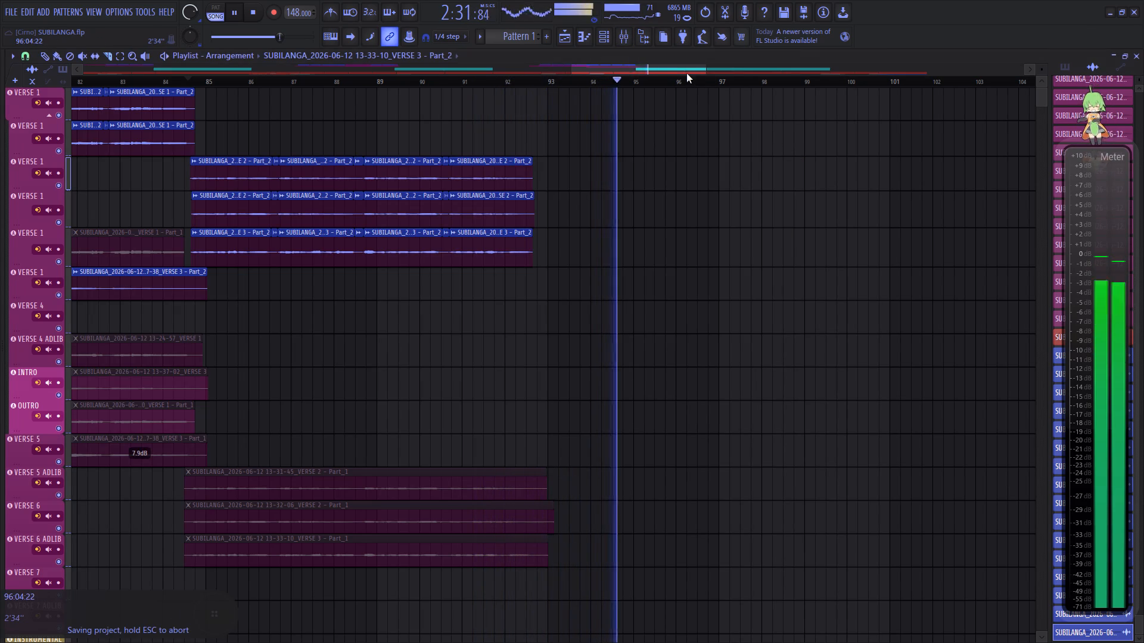
Solo the CHORUS mixer track together with its routed tracks and play the first chorus from the end of bar 12.
{"action": "left_click_drag", "start_coordinate": [688, 70], "coordinate": [46, 121]}
{"action": "scroll", "coordinate": [689, 305], "scroll_direction": "down", "scroll_amount": 3}
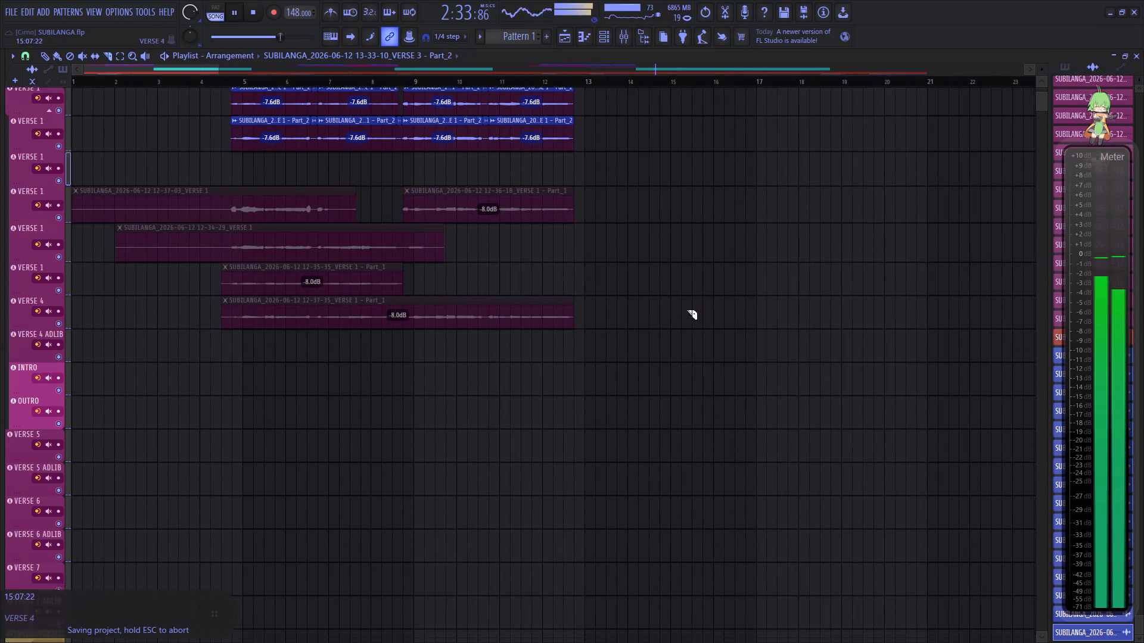
{"action": "scroll", "coordinate": [686, 310], "scroll_direction": "down", "scroll_amount": 15}
{"action": "key", "text": "space"}
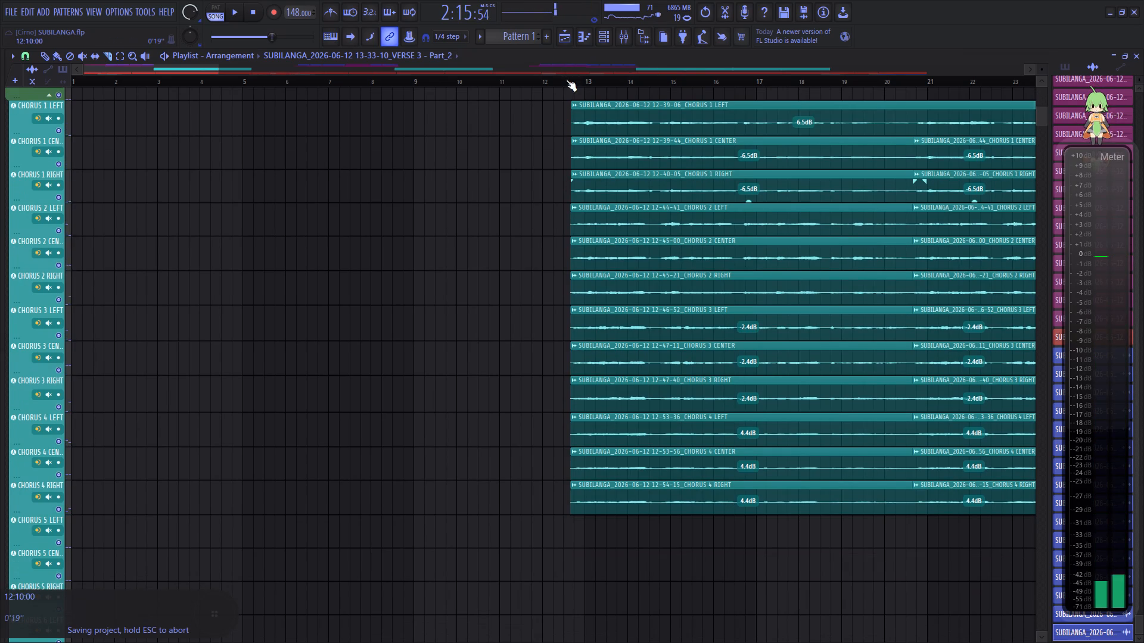
{"action": "left_click", "coordinate": [566, 80]}
{"action": "left_click", "coordinate": [626, 38]}
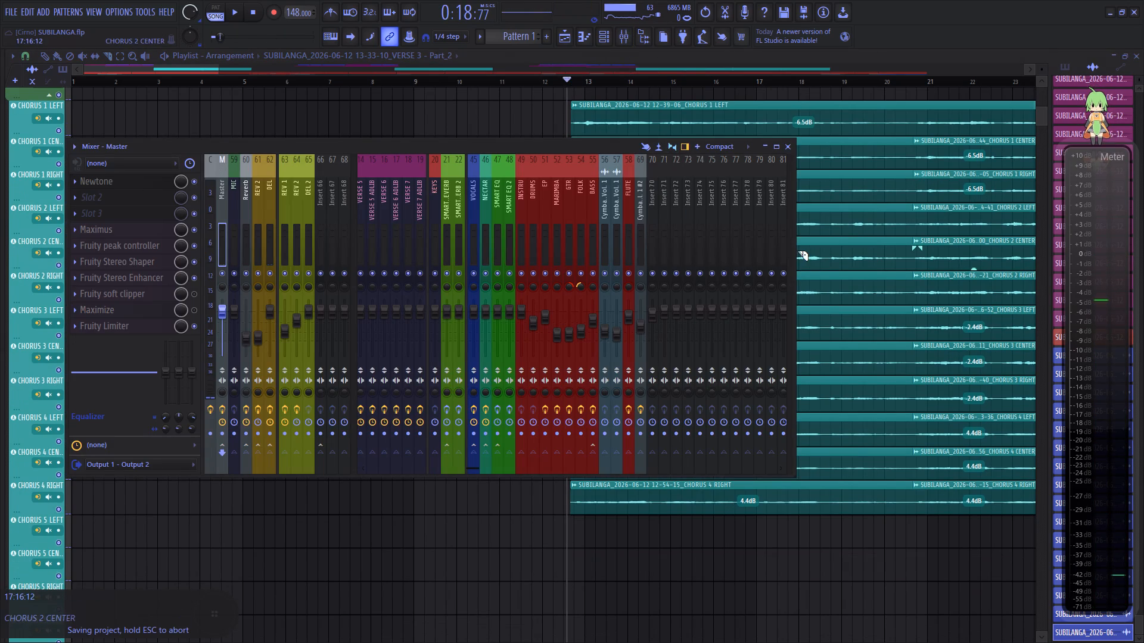
{"action": "left_click", "coordinate": [792, 250]}
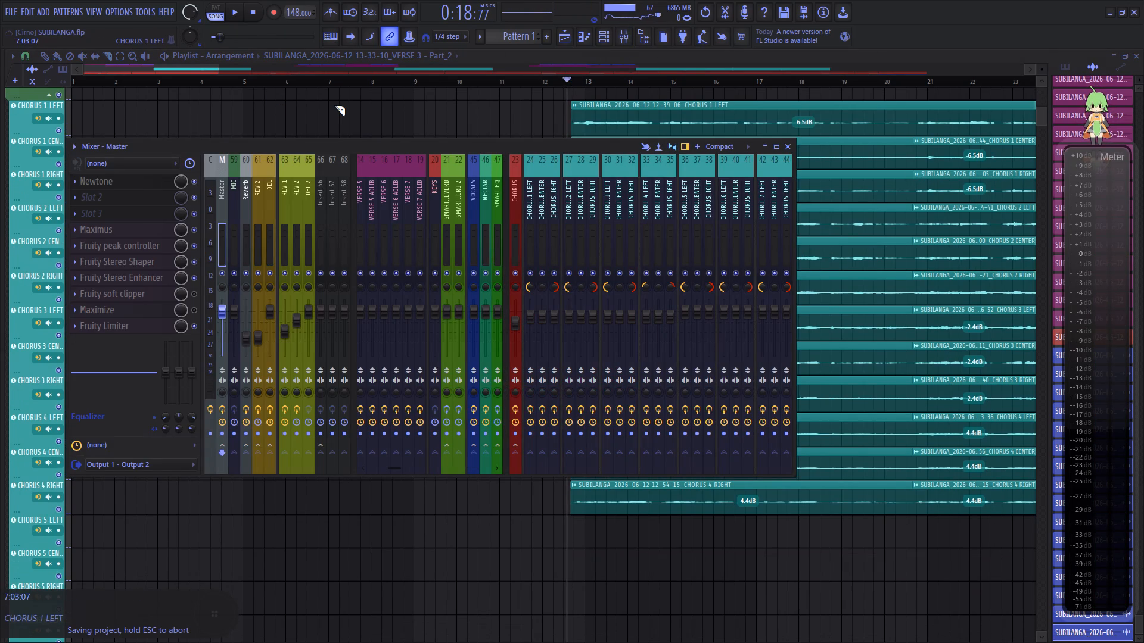
{"action": "key", "text": "b"}
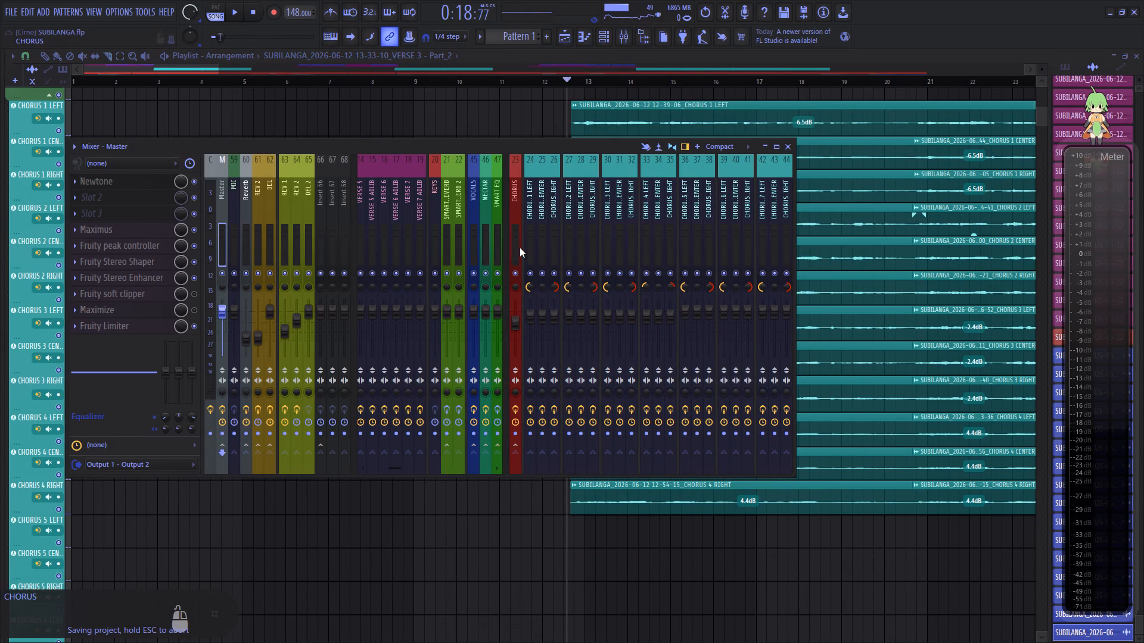
{"action": "left_click", "coordinate": [519, 245]}
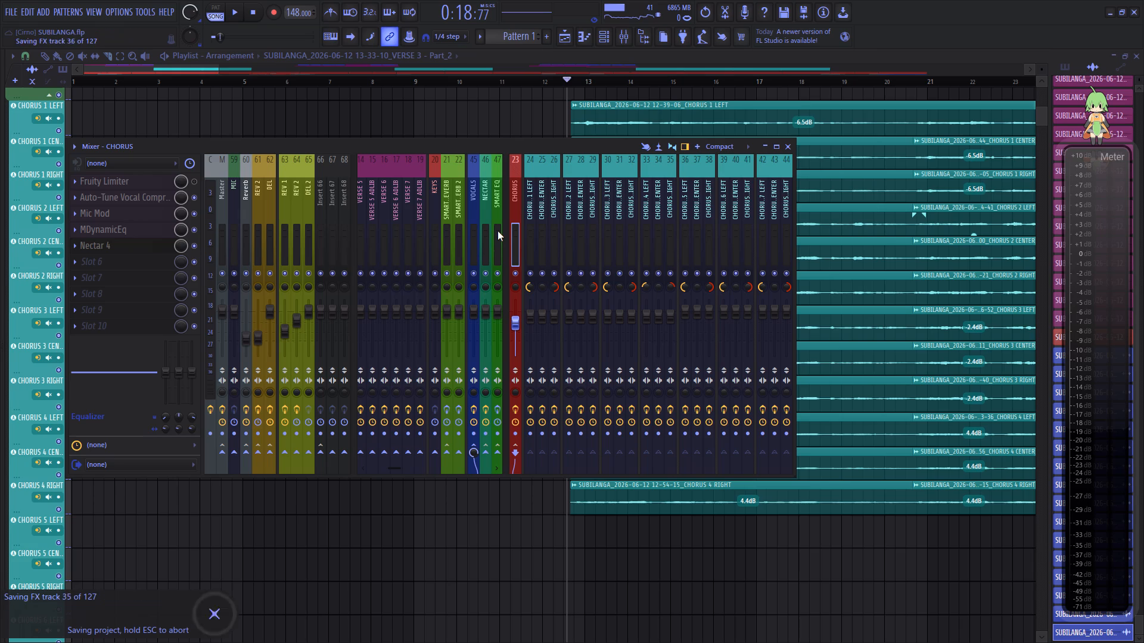
{"action": "key", "text": "alt+s"}
{"action": "key", "text": "space"}
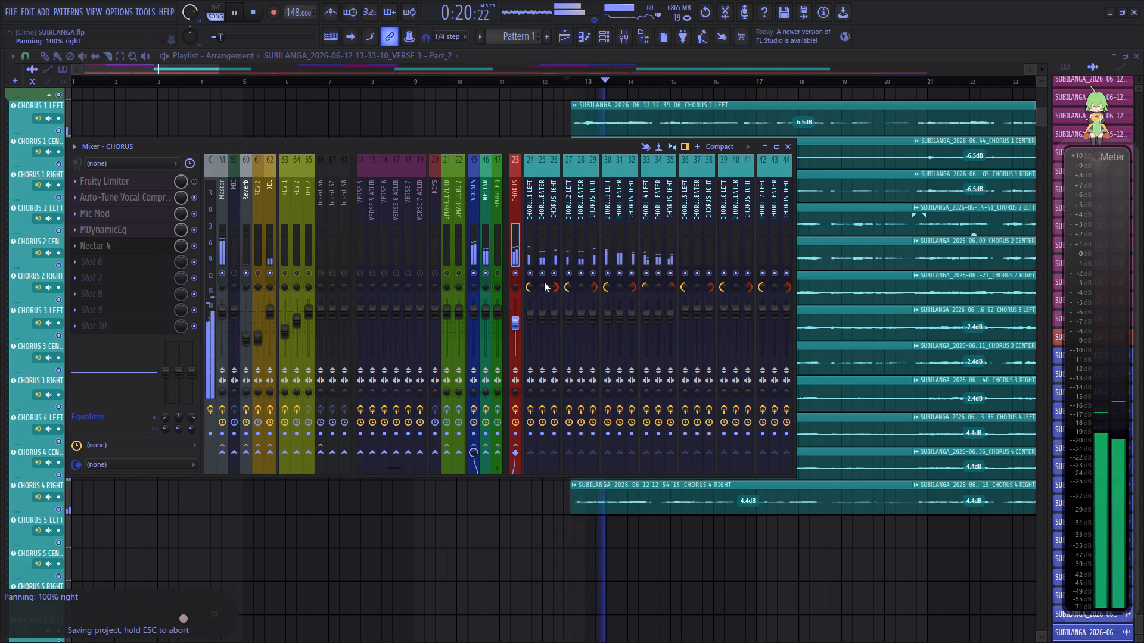
Solo the three CHORUS 1 mixer tracks and narrow their panning to 38% left for LEFT and 38% right for RIGHT.
{"action": "right_click", "coordinate": [533, 273]}
{"action": "left_click", "coordinate": [539, 274]}
{"action": "left_click", "coordinate": [558, 274]}
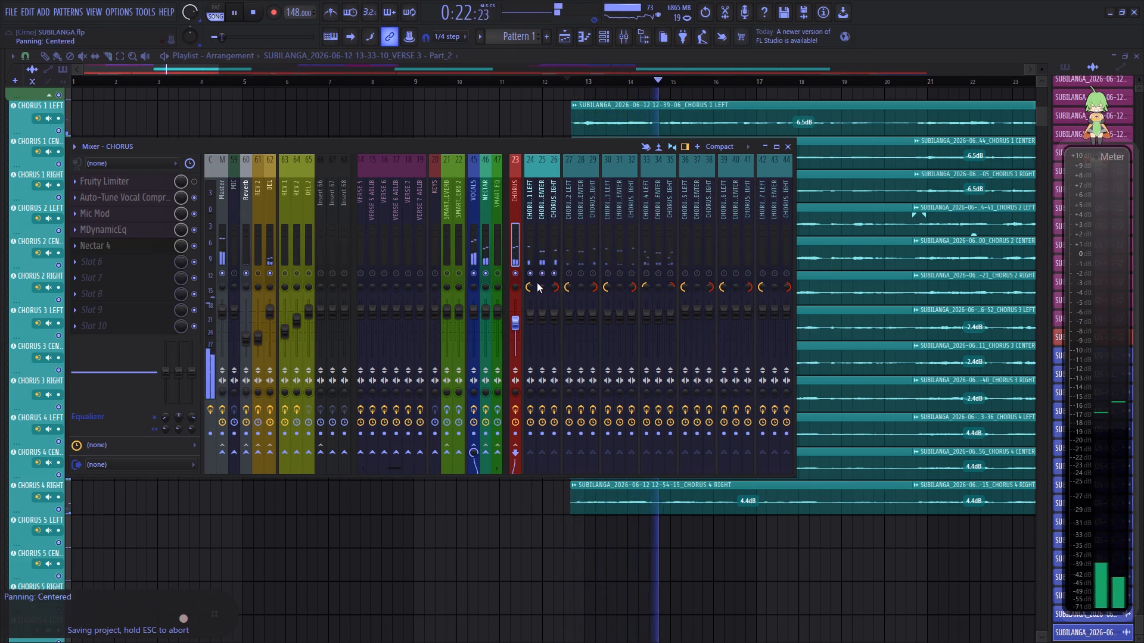
{"action": "scroll", "coordinate": [535, 289], "scroll_direction": "up", "scroll_amount": 9}
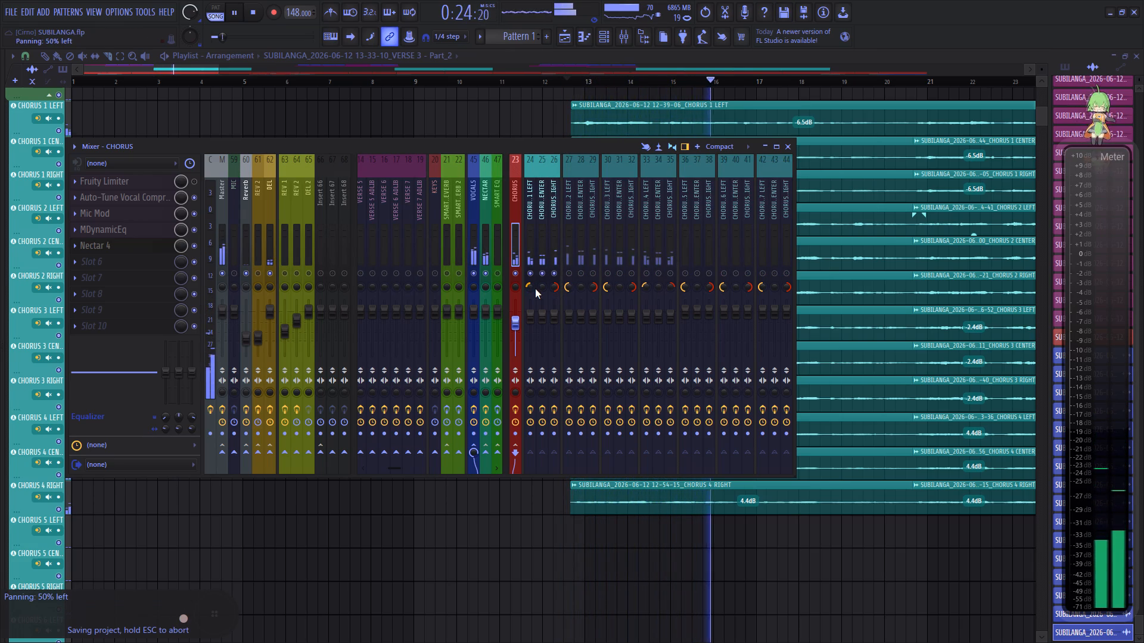
{"action": "scroll", "coordinate": [535, 289], "scroll_direction": "up", "scroll_amount": 1}
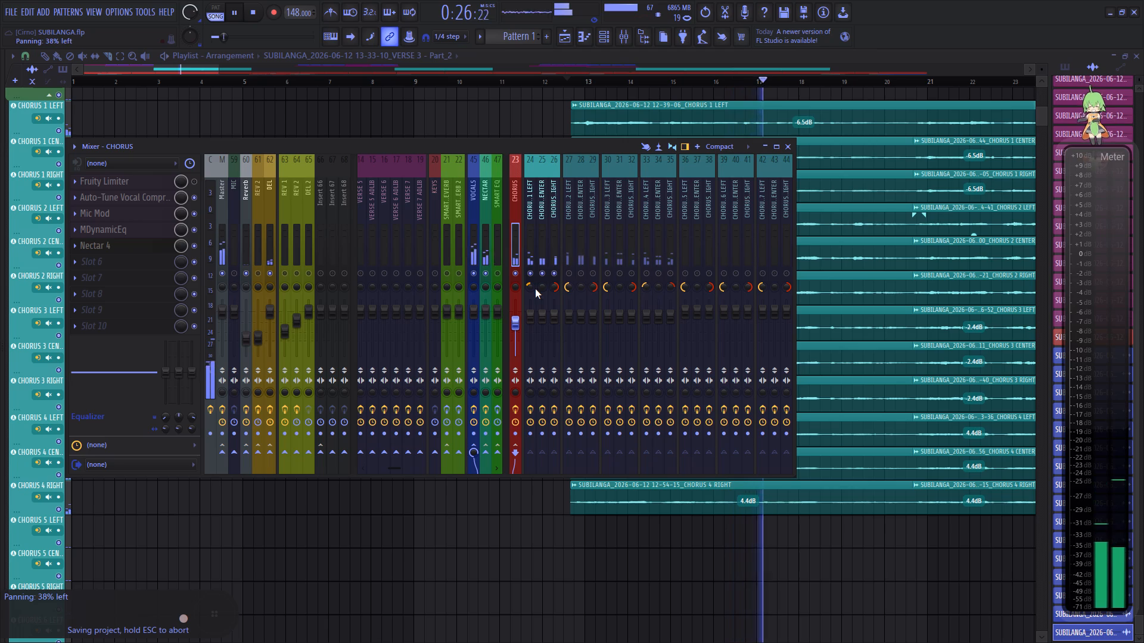
{"action": "scroll", "coordinate": [552, 288], "scroll_direction": "down", "scroll_amount": 10}
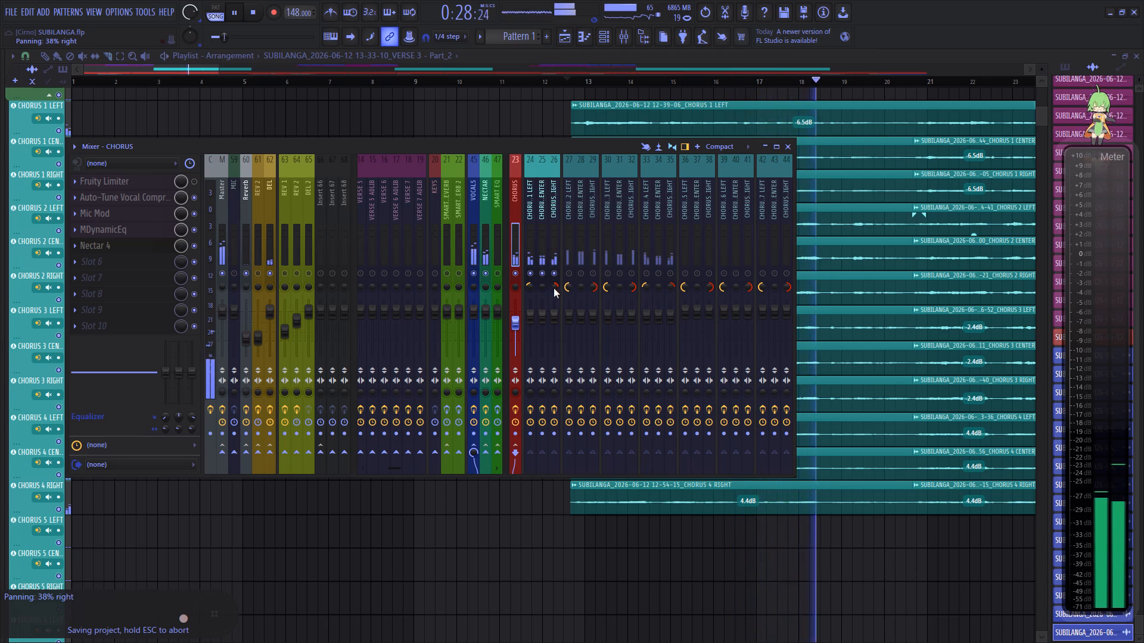
Solo the three CHORUS 2 mixer tracks and narrow their panning, moving LEFT inward and setting RIGHT to 50% right.
{"action": "right_click", "coordinate": [567, 276]}
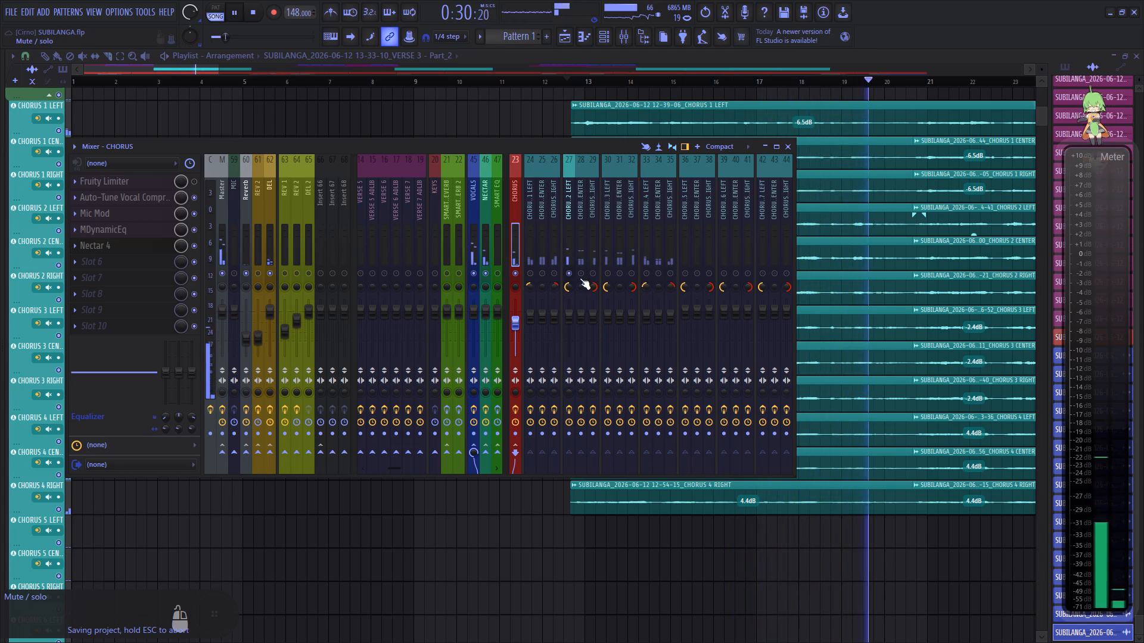
{"action": "left_click", "coordinate": [580, 278]}
{"action": "left_click", "coordinate": [590, 276]}
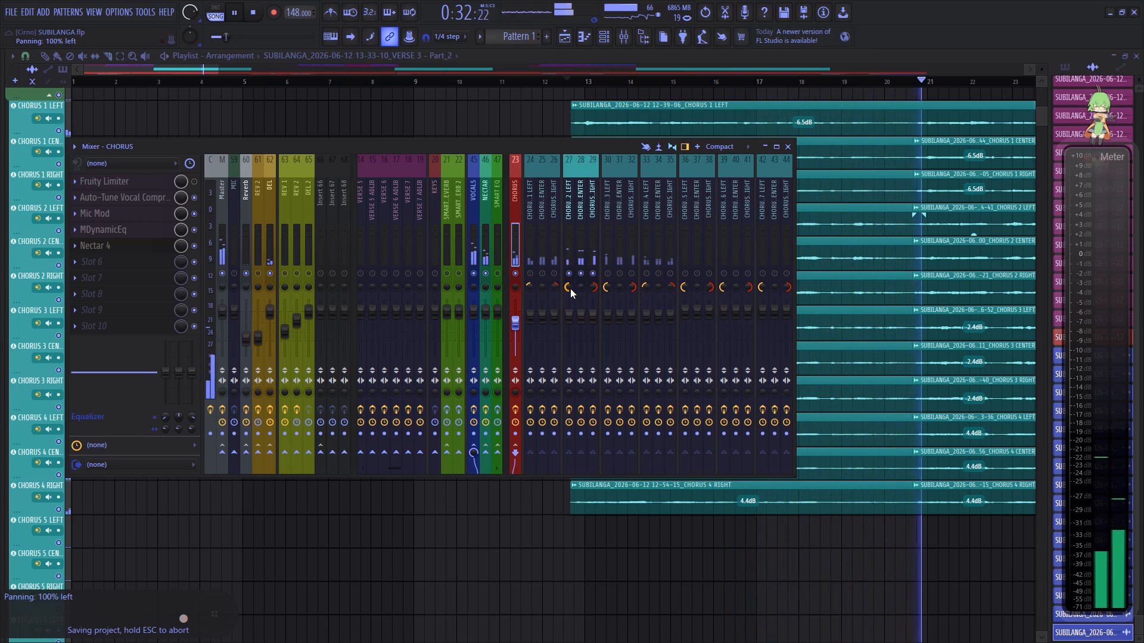
{"action": "scroll", "coordinate": [571, 289], "scroll_direction": "up", "scroll_amount": 7}
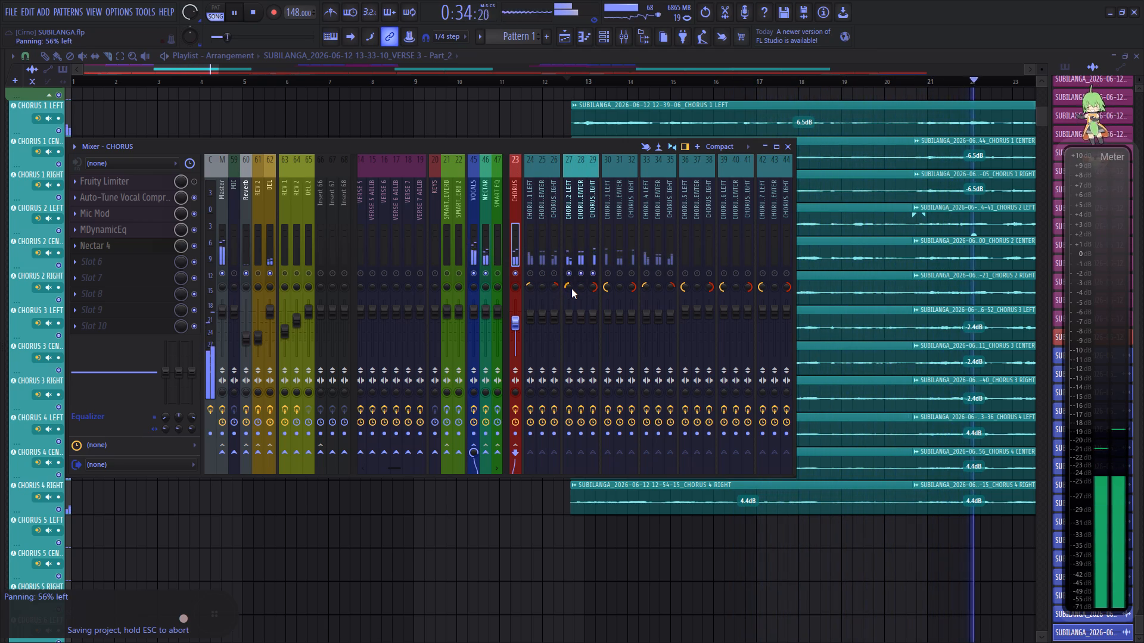
{"action": "scroll", "coordinate": [571, 289], "scroll_direction": "up", "scroll_amount": 1}
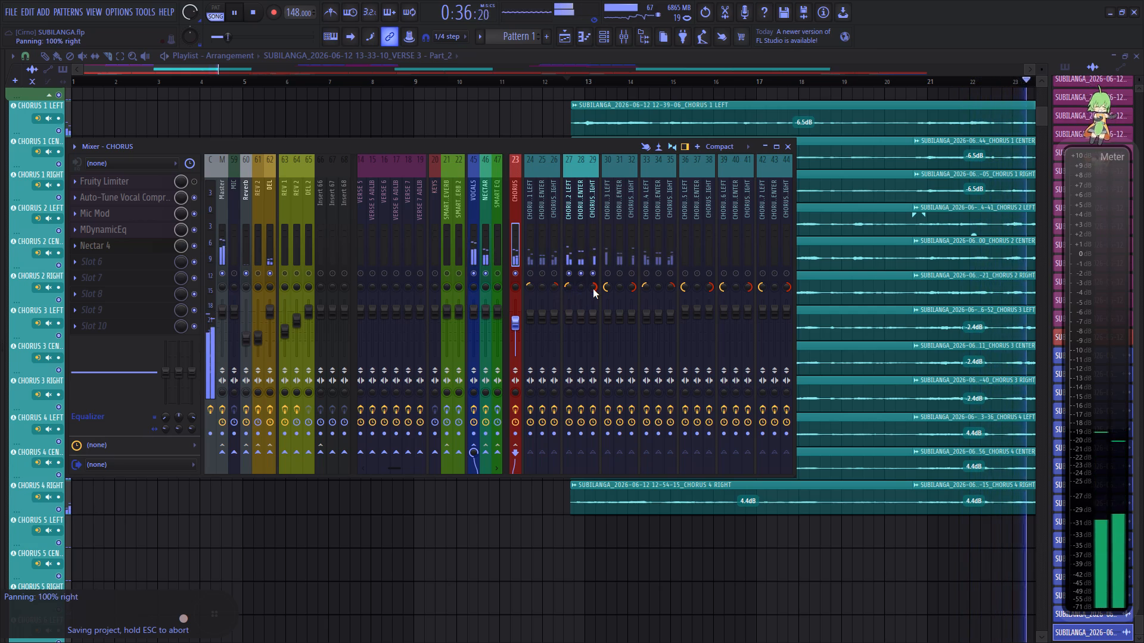
{"action": "scroll", "coordinate": [593, 289], "scroll_direction": "down", "scroll_amount": 8}
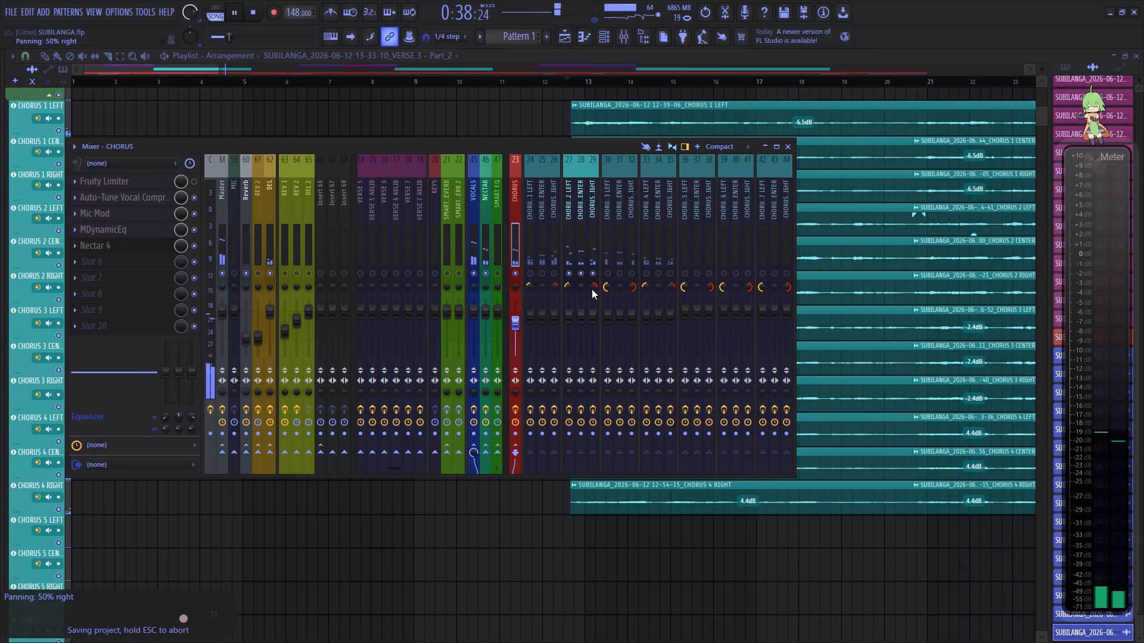
Solo the three CHORUS 3 mixer tracks and listen to their stereo spread.
{"action": "right_click", "coordinate": [613, 273]}
{"action": "left_click", "coordinate": [618, 274]}
{"action": "left_click", "coordinate": [629, 276]}
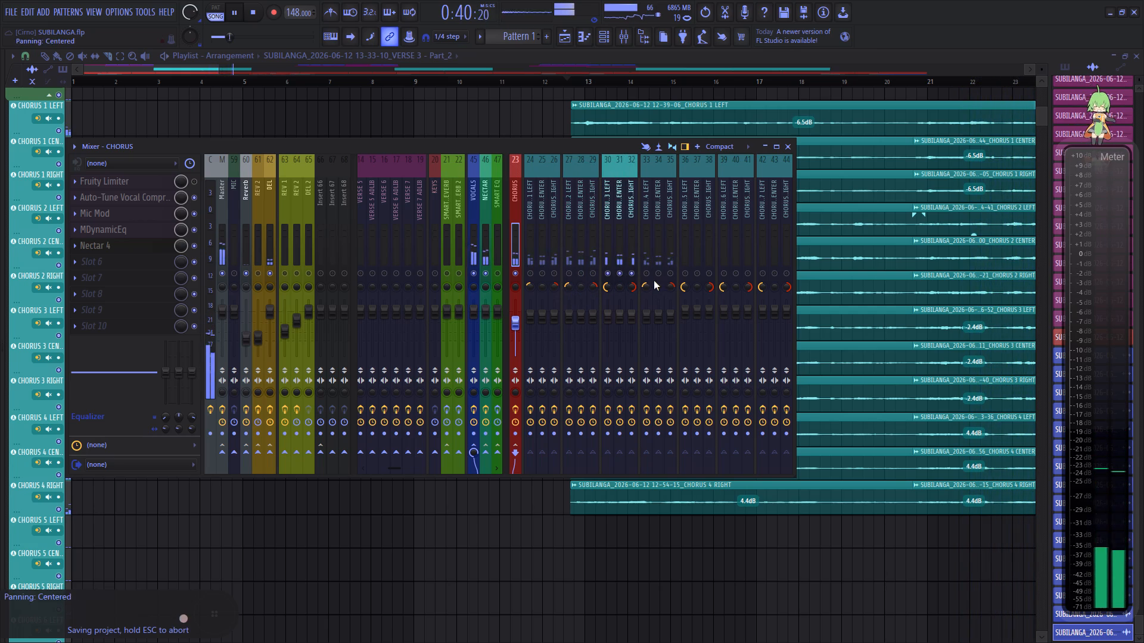
Solo the three CHORUS 4 mixer tracks and narrow their panning while the chorus plays.
{"action": "right_click", "coordinate": [648, 276]}
{"action": "left_click", "coordinate": [656, 276]}
{"action": "left_click", "coordinate": [667, 278]}
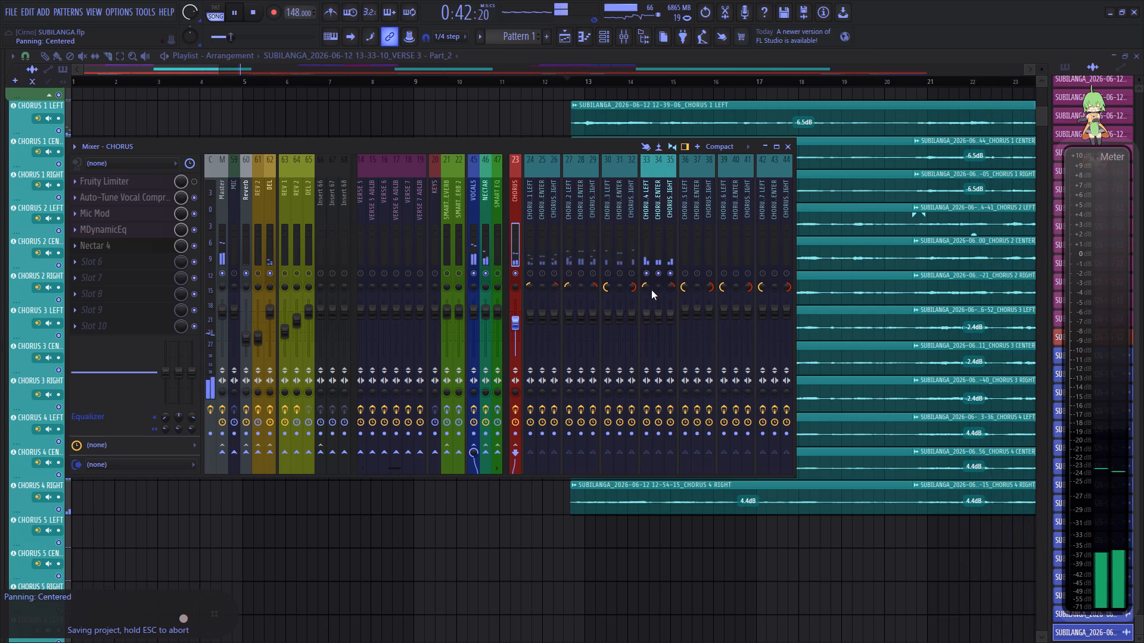
{"action": "scroll", "coordinate": [648, 289], "scroll_direction": "up", "scroll_amount": 4}
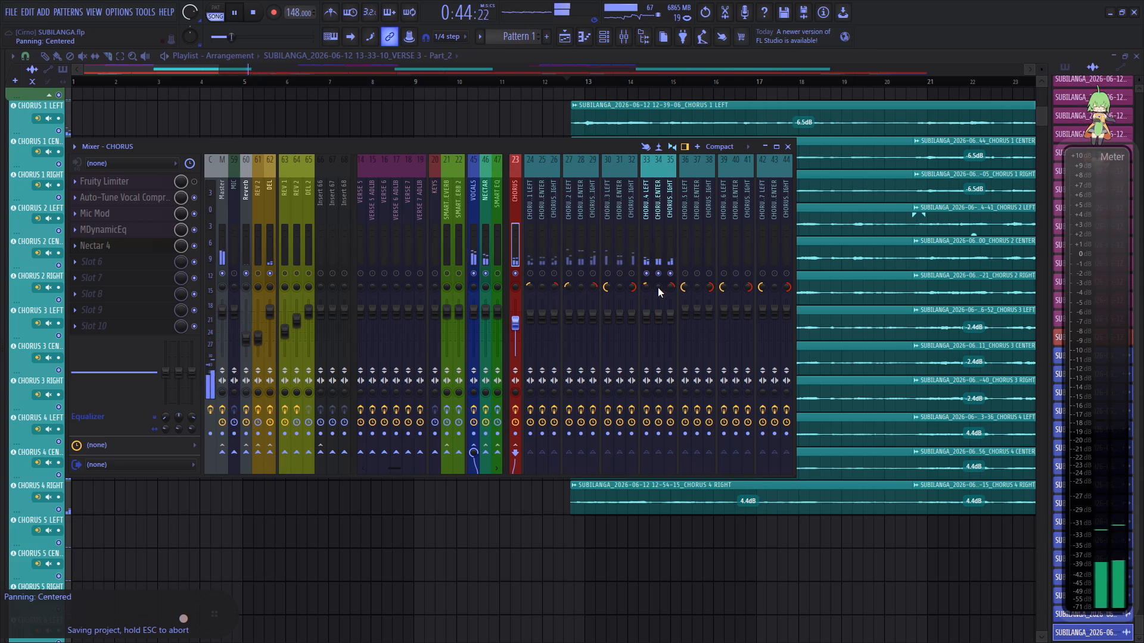
{"action": "key", "text": "space"}
{"action": "key", "text": "space"}
{"action": "scroll", "coordinate": [671, 290], "scroll_direction": "down", "scroll_amount": 4}
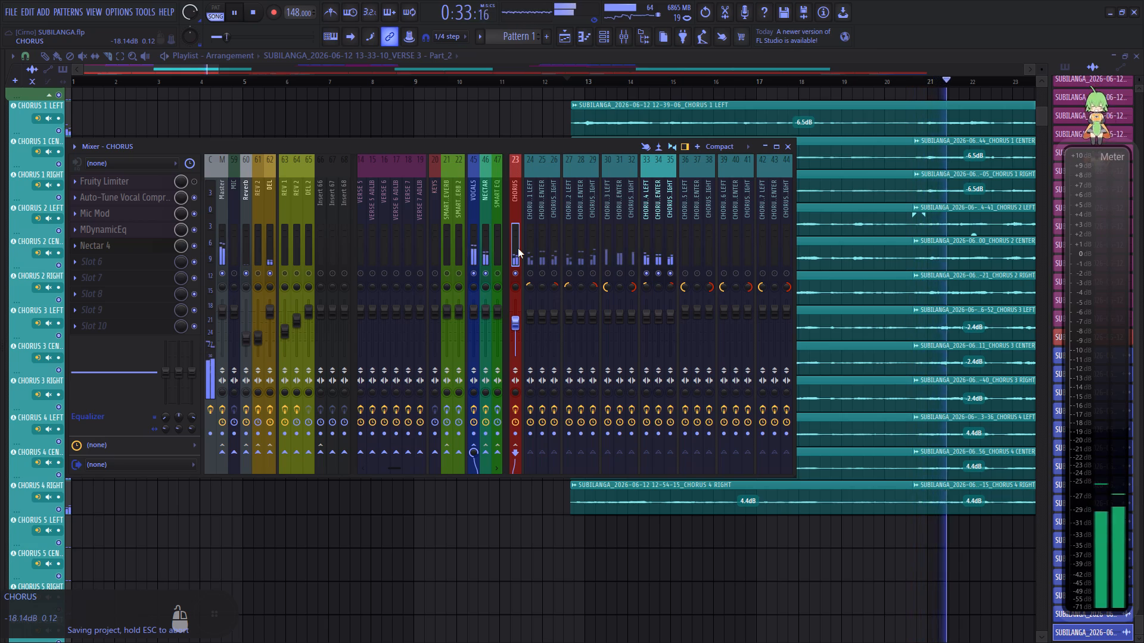
Solo the CHORUS mixer track with all its routed tracks, listen to the full stack, stop playback and close the mixer.
{"action": "key", "text": "alt+s"}
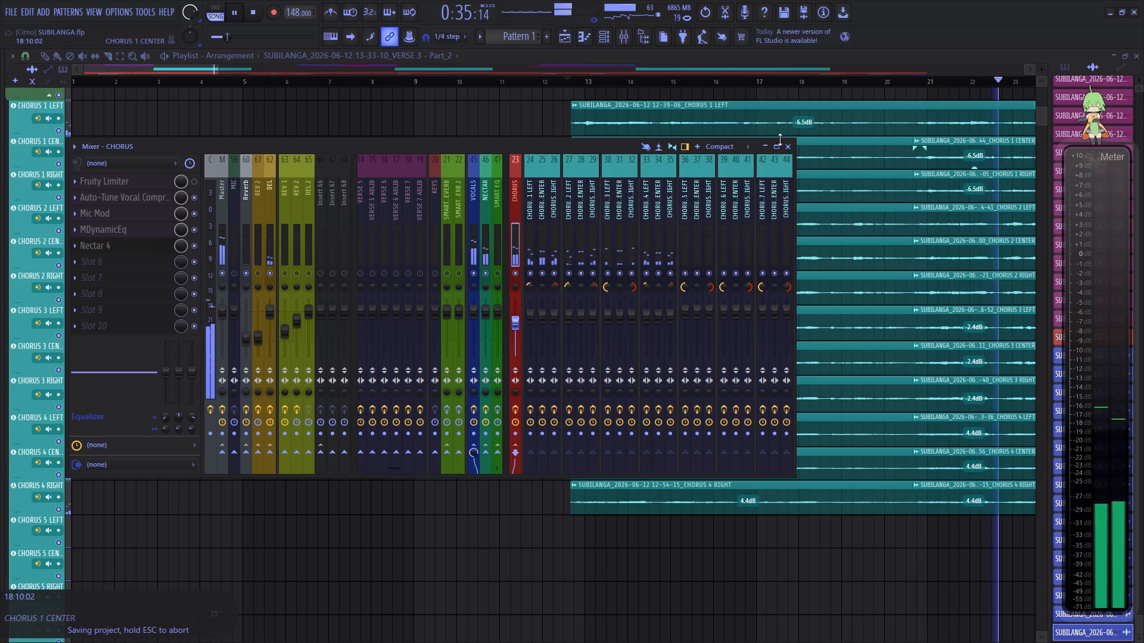
{"action": "left_click", "coordinate": [786, 148]}
{"action": "key", "text": "space"}
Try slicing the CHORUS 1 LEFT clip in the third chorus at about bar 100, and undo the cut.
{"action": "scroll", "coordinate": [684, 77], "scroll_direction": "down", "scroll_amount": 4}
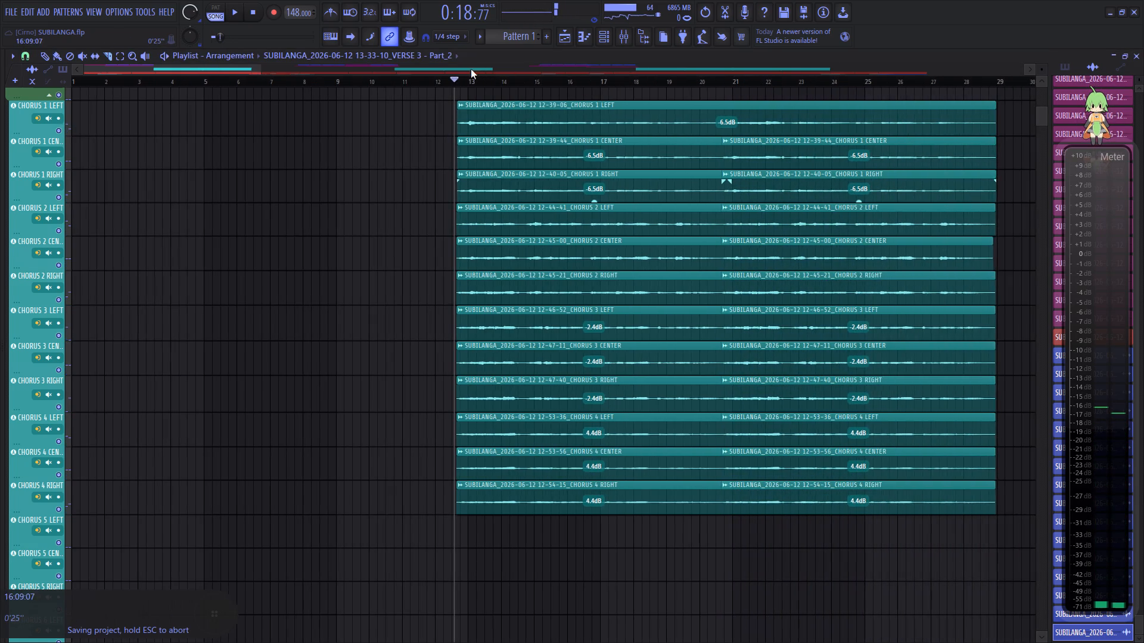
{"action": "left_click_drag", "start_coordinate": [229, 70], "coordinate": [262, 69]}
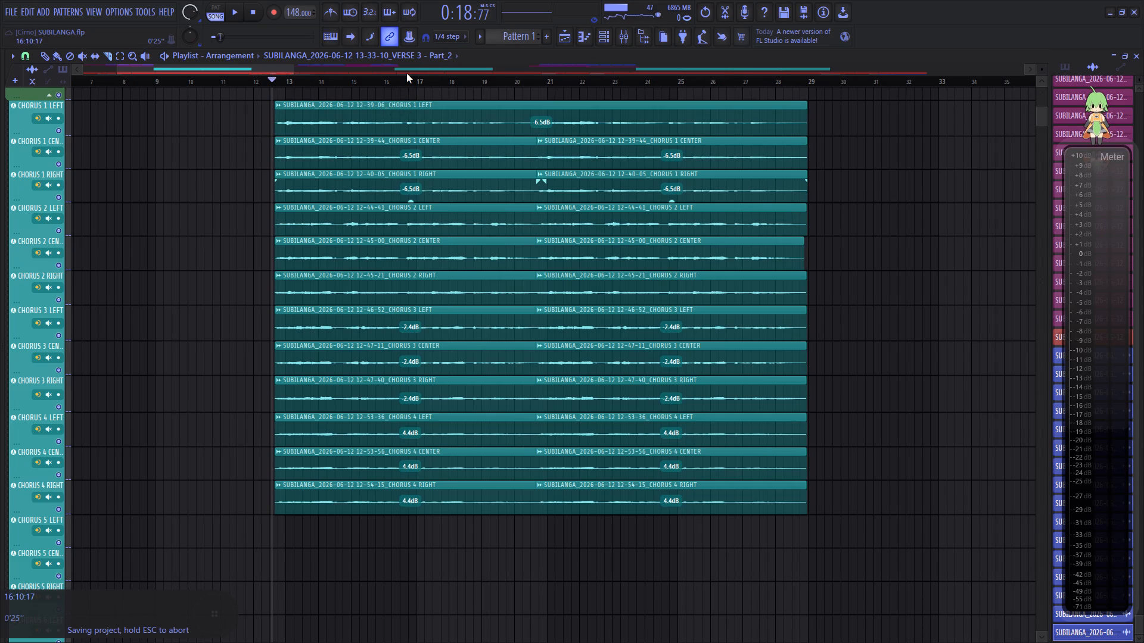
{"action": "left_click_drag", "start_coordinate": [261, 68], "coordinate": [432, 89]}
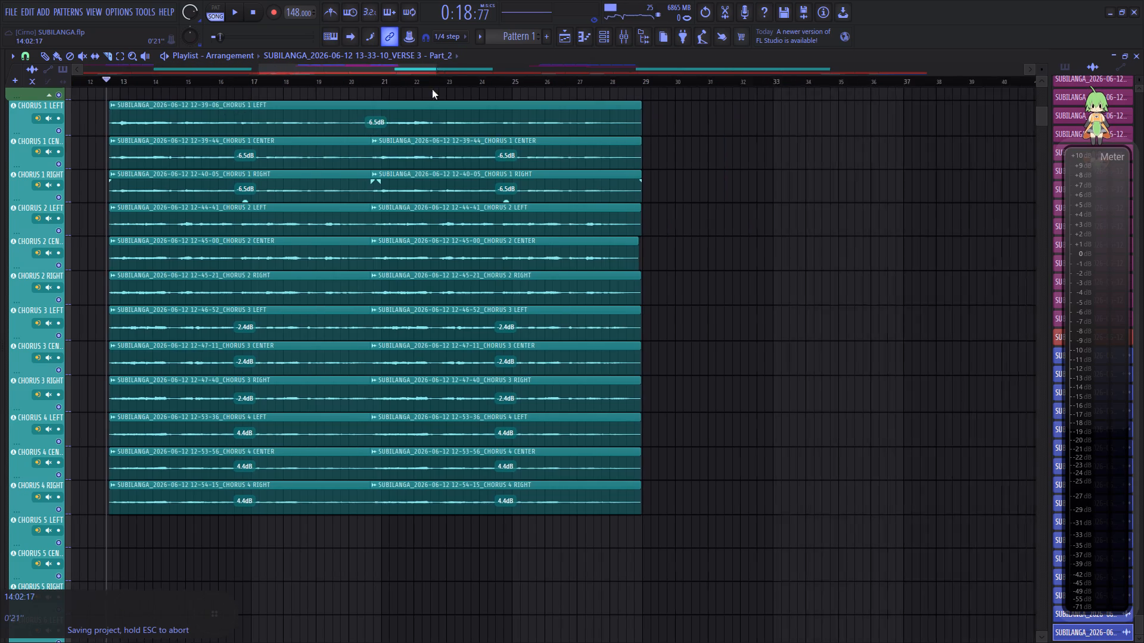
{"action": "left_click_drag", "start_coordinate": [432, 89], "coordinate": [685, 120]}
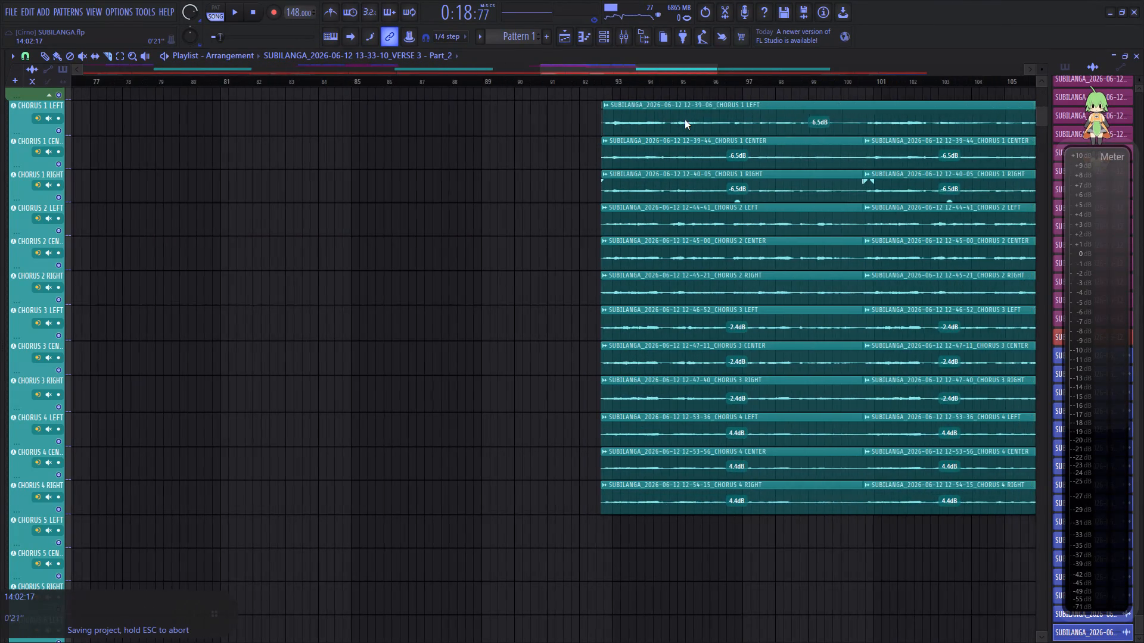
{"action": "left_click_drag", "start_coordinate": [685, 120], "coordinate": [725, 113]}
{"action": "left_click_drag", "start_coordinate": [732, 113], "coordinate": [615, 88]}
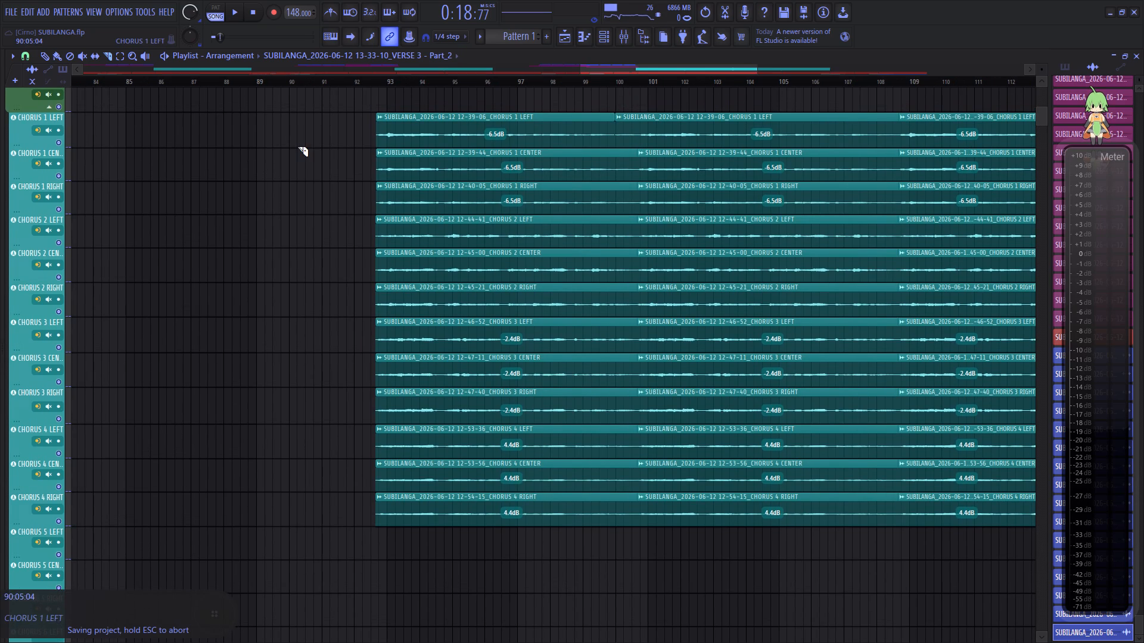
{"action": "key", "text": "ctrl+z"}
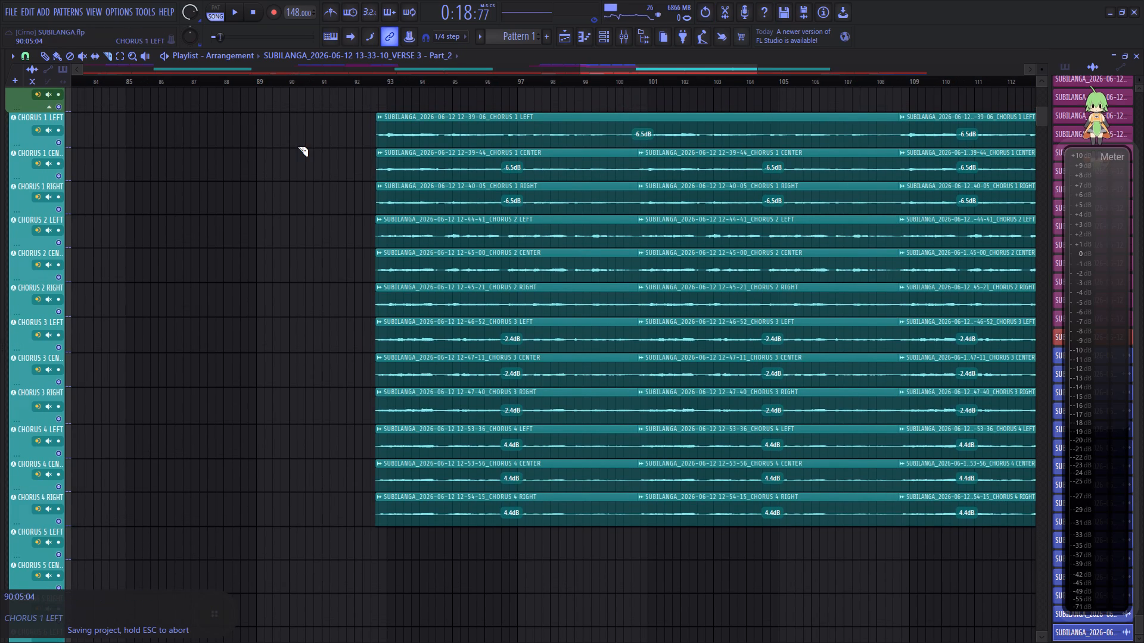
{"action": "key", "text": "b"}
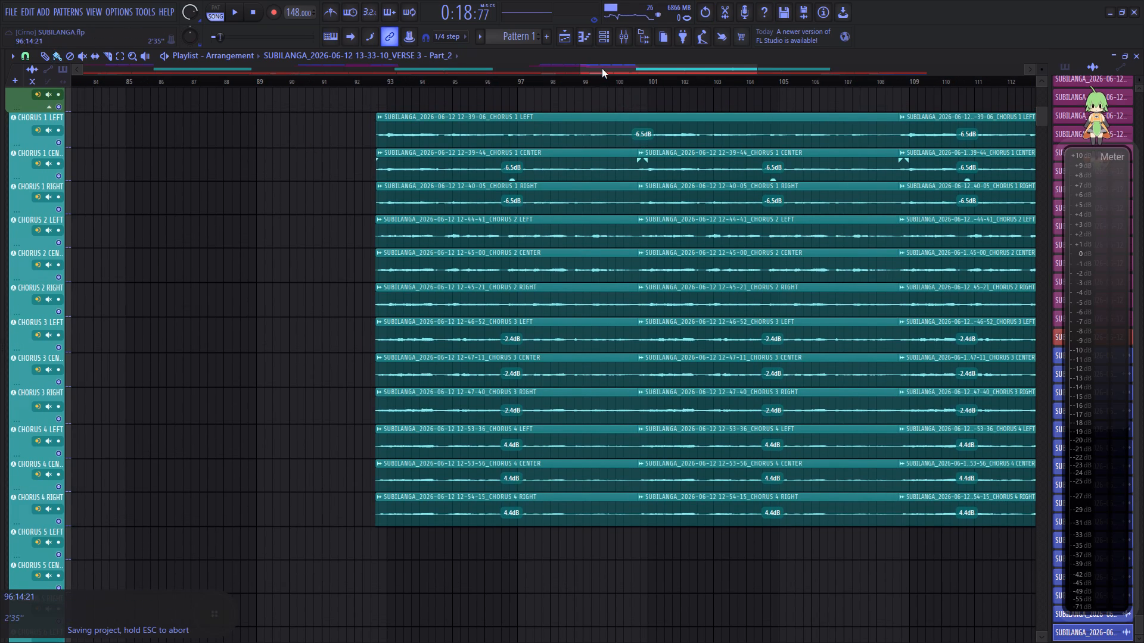
Enlarge the CHORUS 1 LEFT playlist track's height and solo the track at the second chorus.
{"action": "left_click_drag", "start_coordinate": [599, 68], "coordinate": [347, 64]}
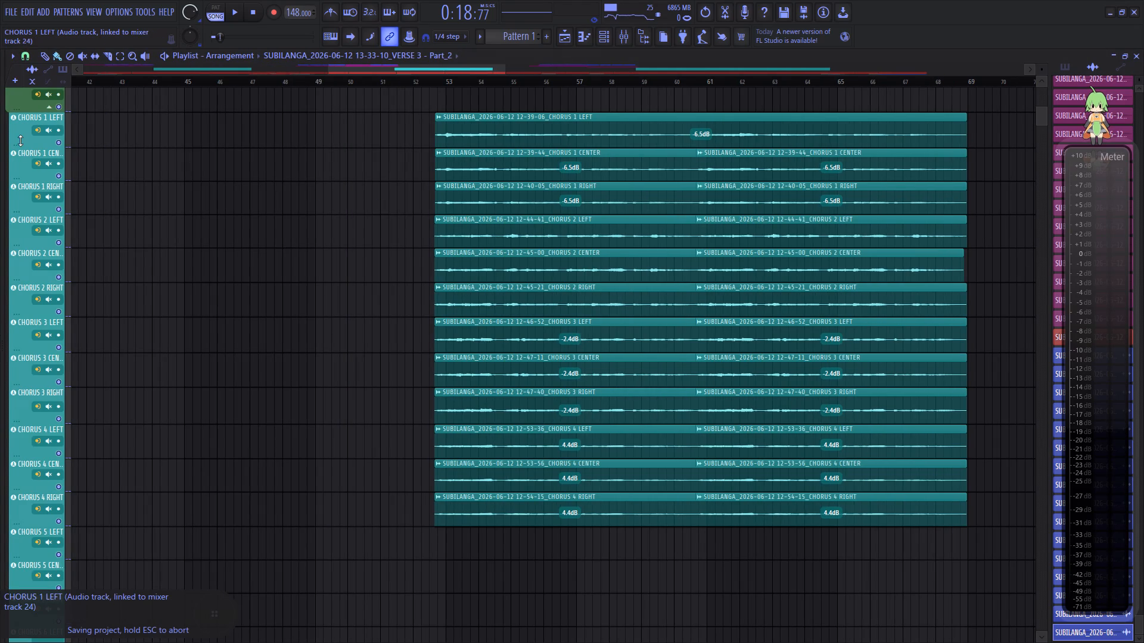
{"action": "left_click_drag", "start_coordinate": [32, 140], "coordinate": [20, 506]}
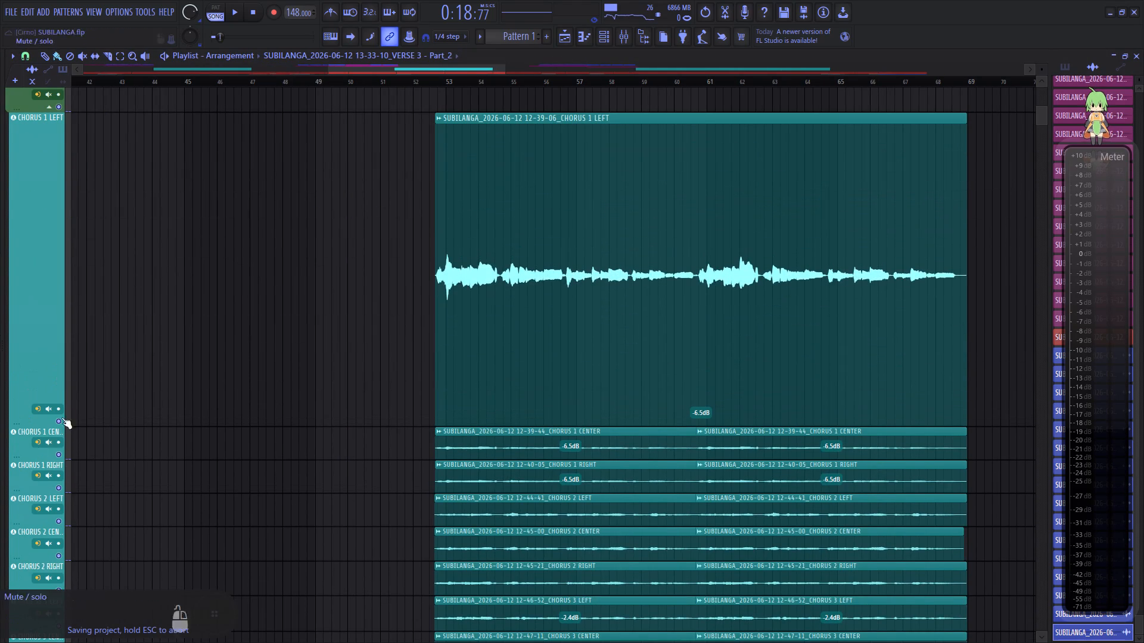
{"action": "right_click", "coordinate": [55, 424]}
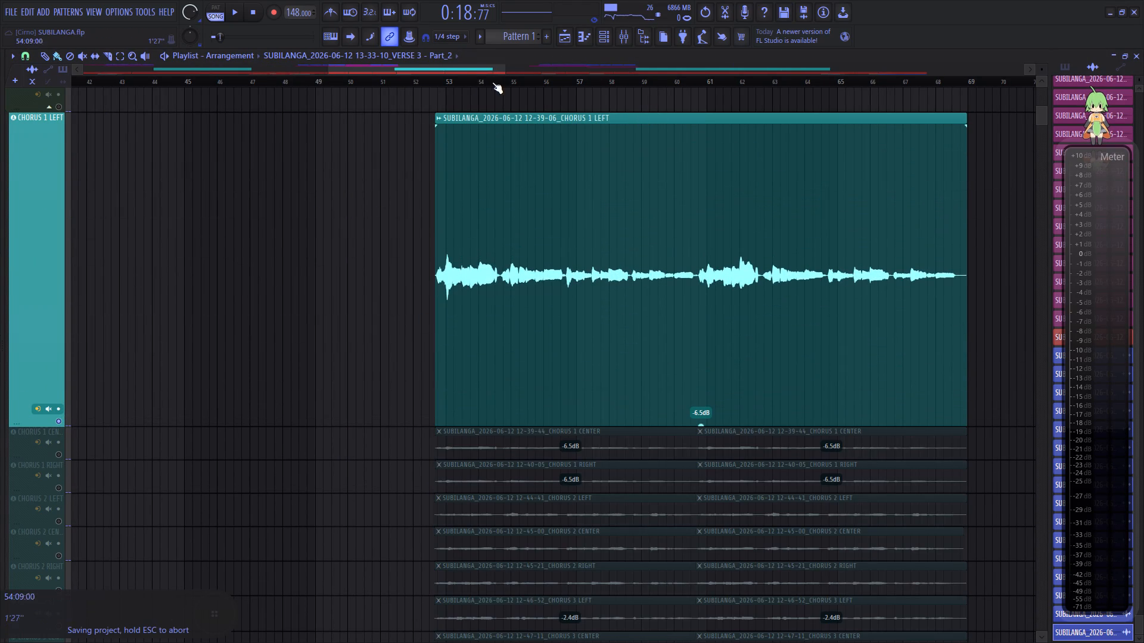
Play the CHORUS 1 LEFT clip from the start of the second chorus and examine its waveform closely for noisy pauses.
{"action": "left_click", "coordinate": [435, 73]}
{"action": "left_click", "coordinate": [435, 80]}
{"action": "key", "text": "space"}
{"action": "left_click_drag", "start_coordinate": [465, 71], "coordinate": [489, 71]}
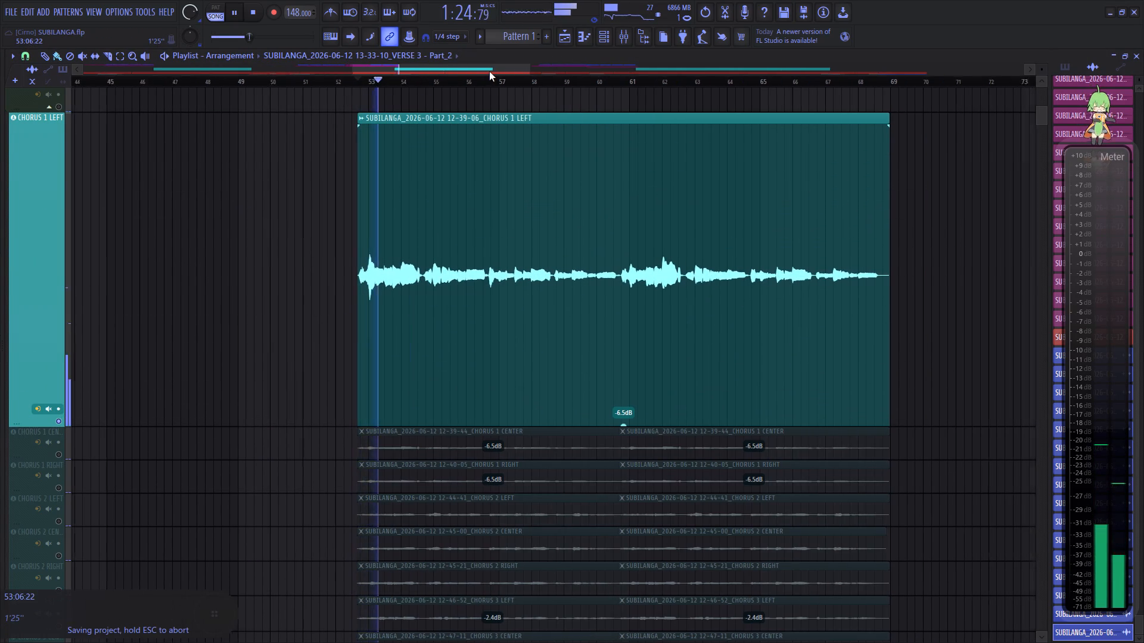
{"action": "left_click_drag", "start_coordinate": [489, 71], "coordinate": [506, 74]}
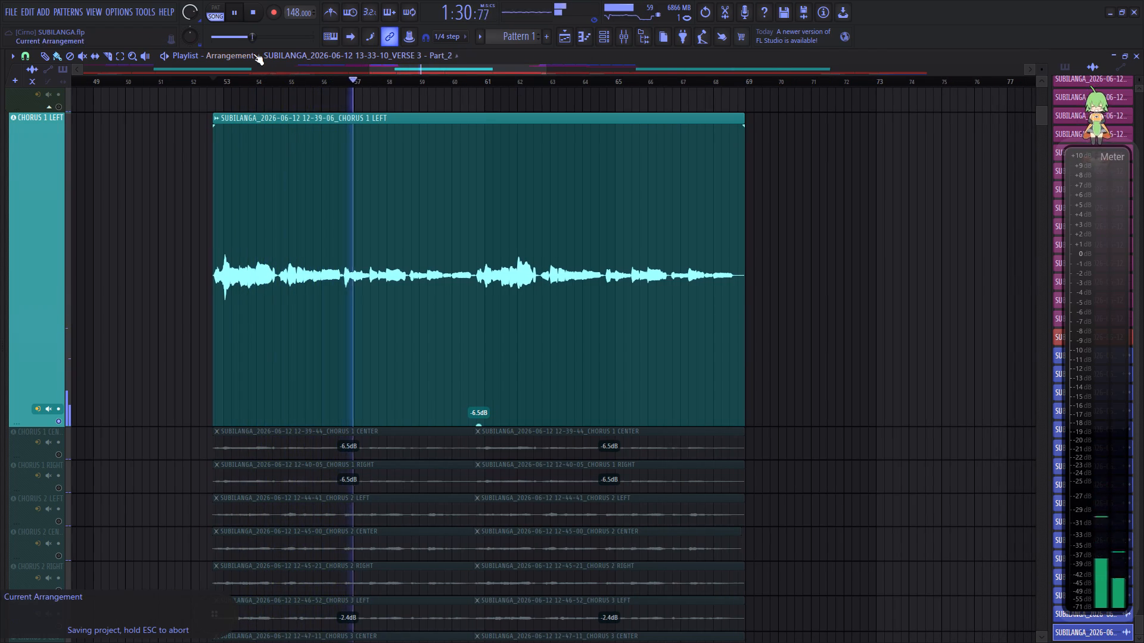
{"action": "scroll", "coordinate": [213, 79], "scroll_direction": "up", "scroll_amount": 16}
{"action": "scroll", "coordinate": [219, 75], "scroll_direction": "up", "scroll_amount": 5}
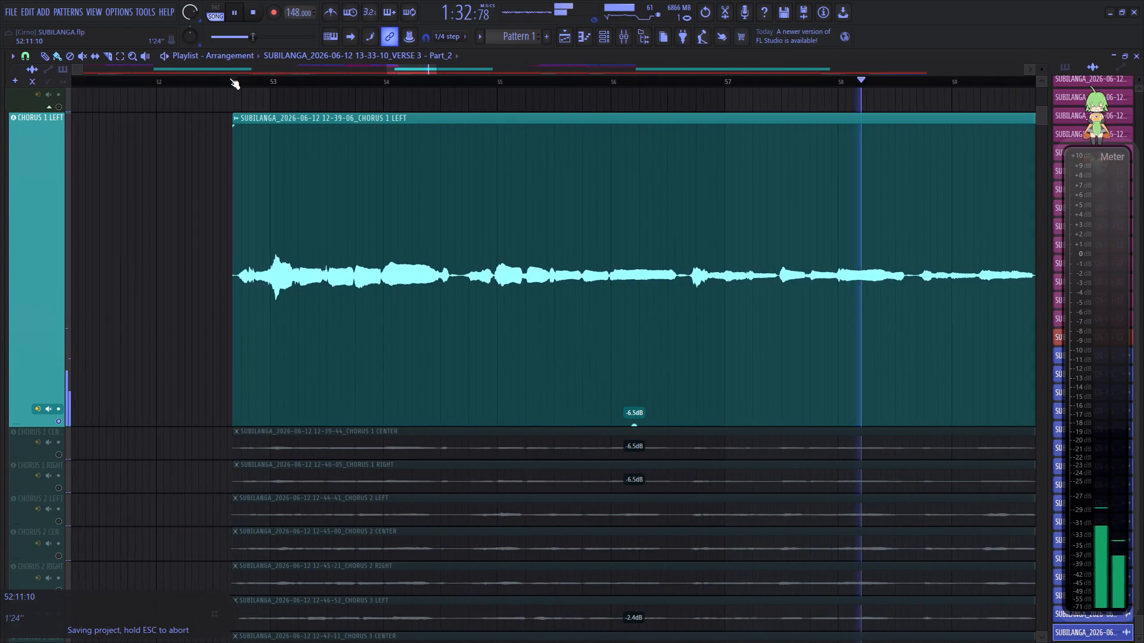
{"action": "scroll", "coordinate": [233, 78], "scroll_direction": "up", "scroll_amount": 16}
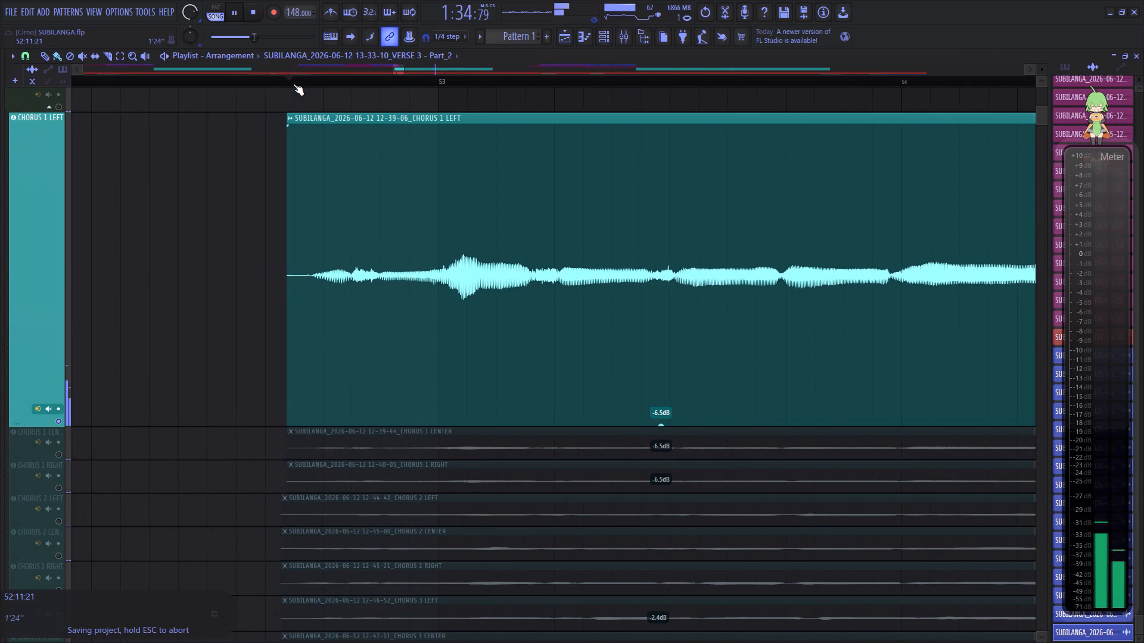
{"action": "scroll", "coordinate": [304, 81], "scroll_direction": "down", "scroll_amount": 16}
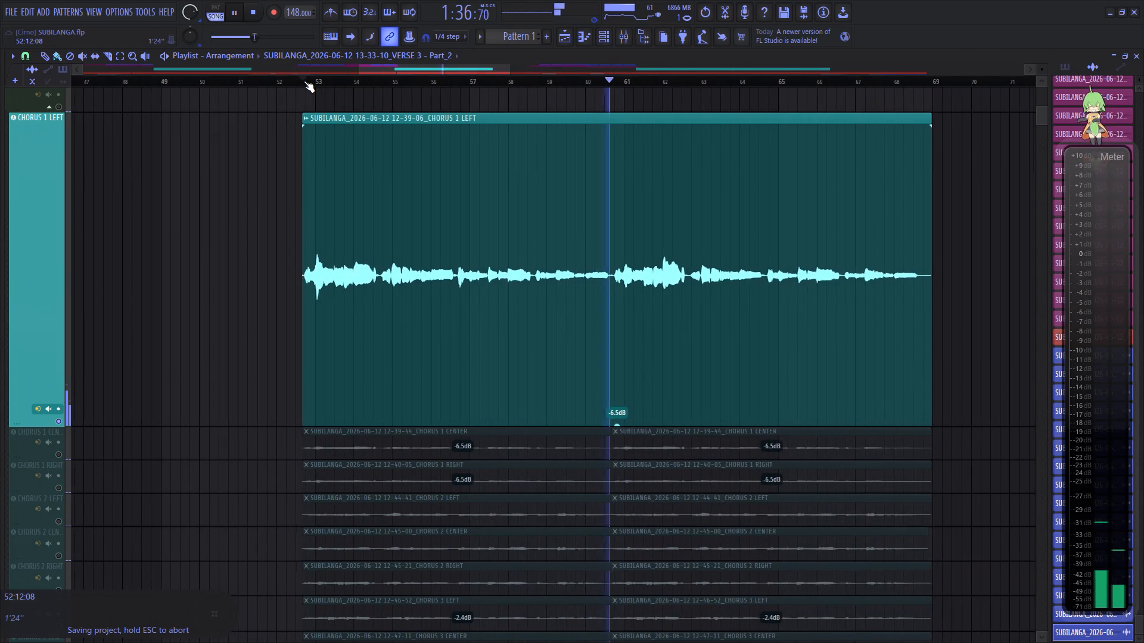
{"action": "scroll", "coordinate": [384, 82], "scroll_direction": "up", "scroll_amount": 20}
{"action": "scroll", "coordinate": [384, 82], "scroll_direction": "up", "scroll_amount": 7}
{"action": "scroll", "coordinate": [384, 82], "scroll_direction": "down", "scroll_amount": 12}
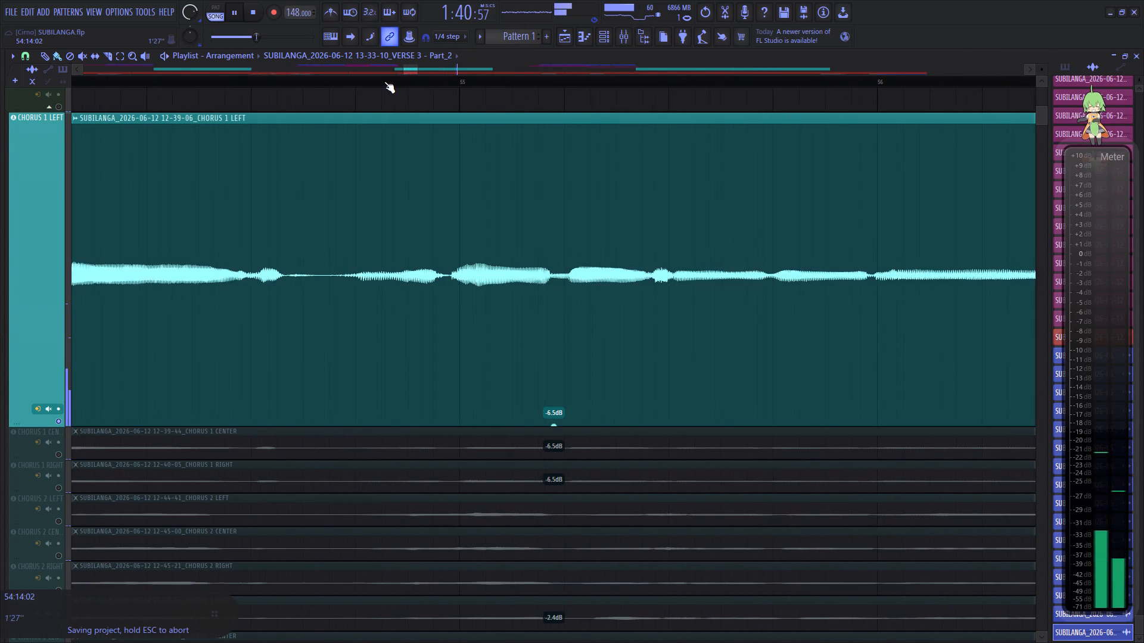
{"action": "scroll", "coordinate": [384, 82], "scroll_direction": "down", "scroll_amount": 5}
Replay the CHORUS 1 LEFT clip from about bar 53 and slice it at the pause between bars 54 and 55.
{"action": "left_click", "coordinate": [154, 79]}
{"action": "key", "text": "space"}
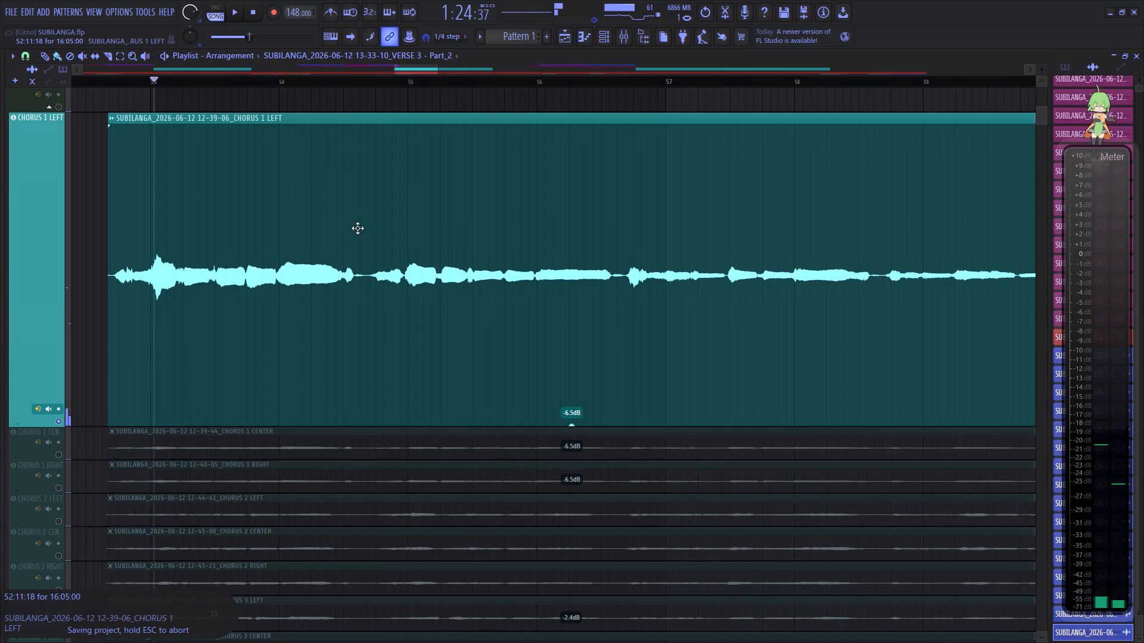
{"action": "key", "text": "space"}
{"action": "scroll", "coordinate": [372, 82], "scroll_direction": "up", "scroll_amount": 6}
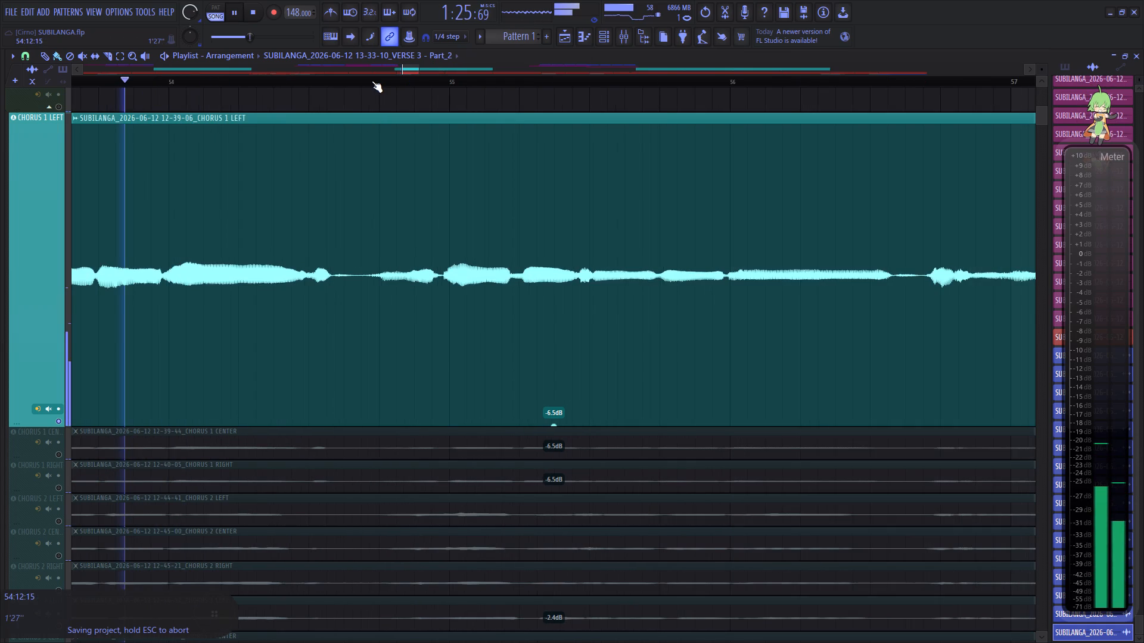
{"action": "key", "text": "c"}
{"action": "key", "text": "space"}
{"action": "key", "text": "space"}
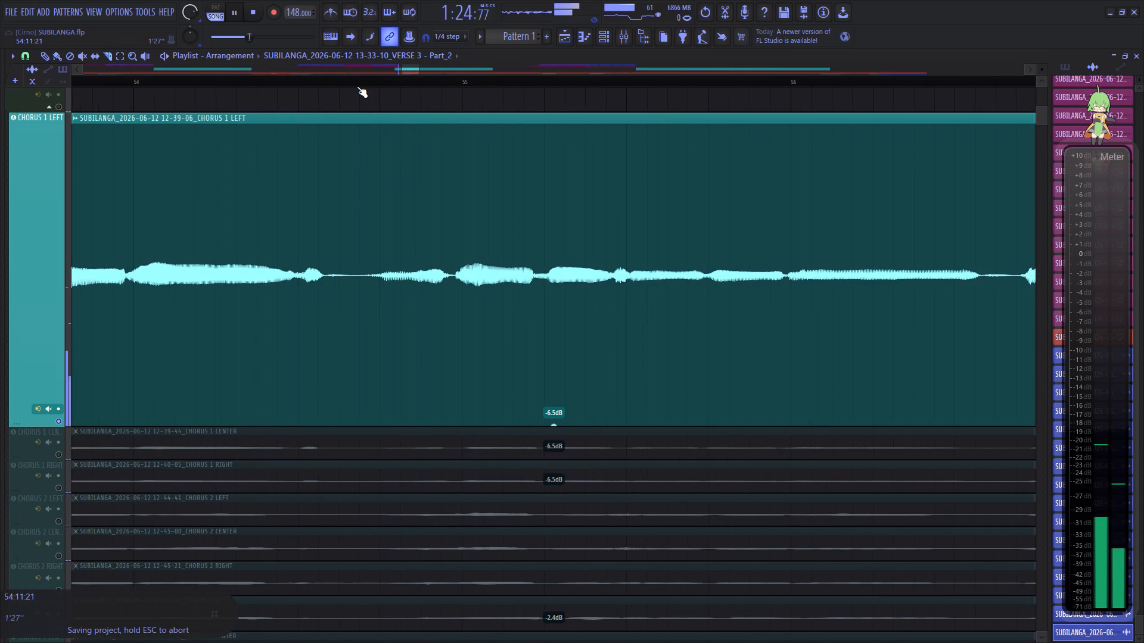
{"action": "scroll", "coordinate": [350, 82], "scroll_direction": "up", "scroll_amount": 6}
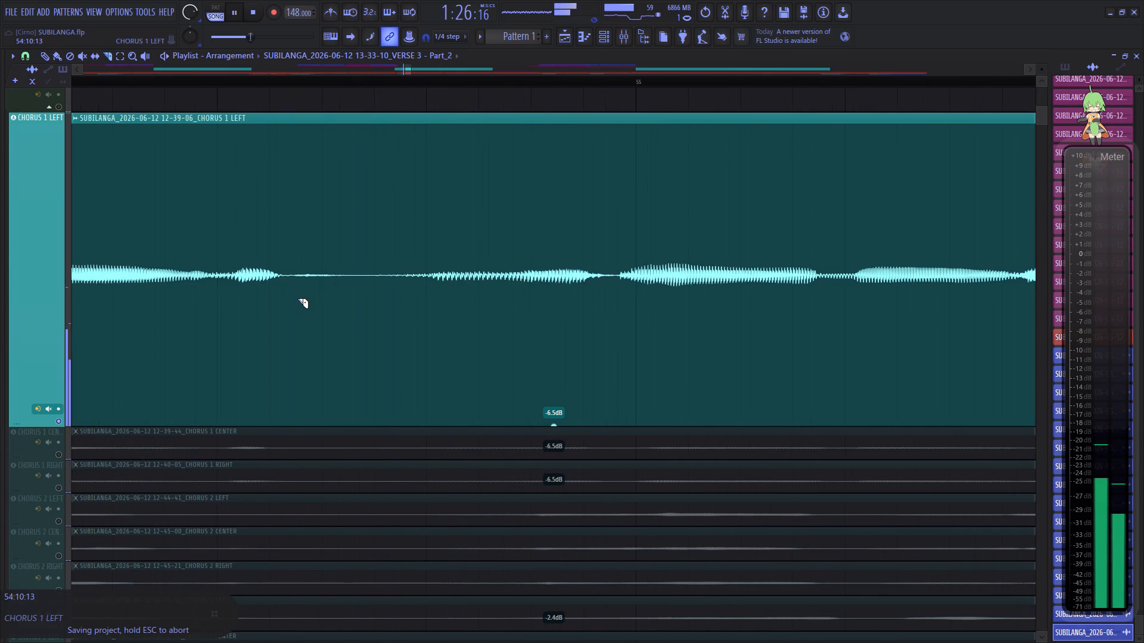